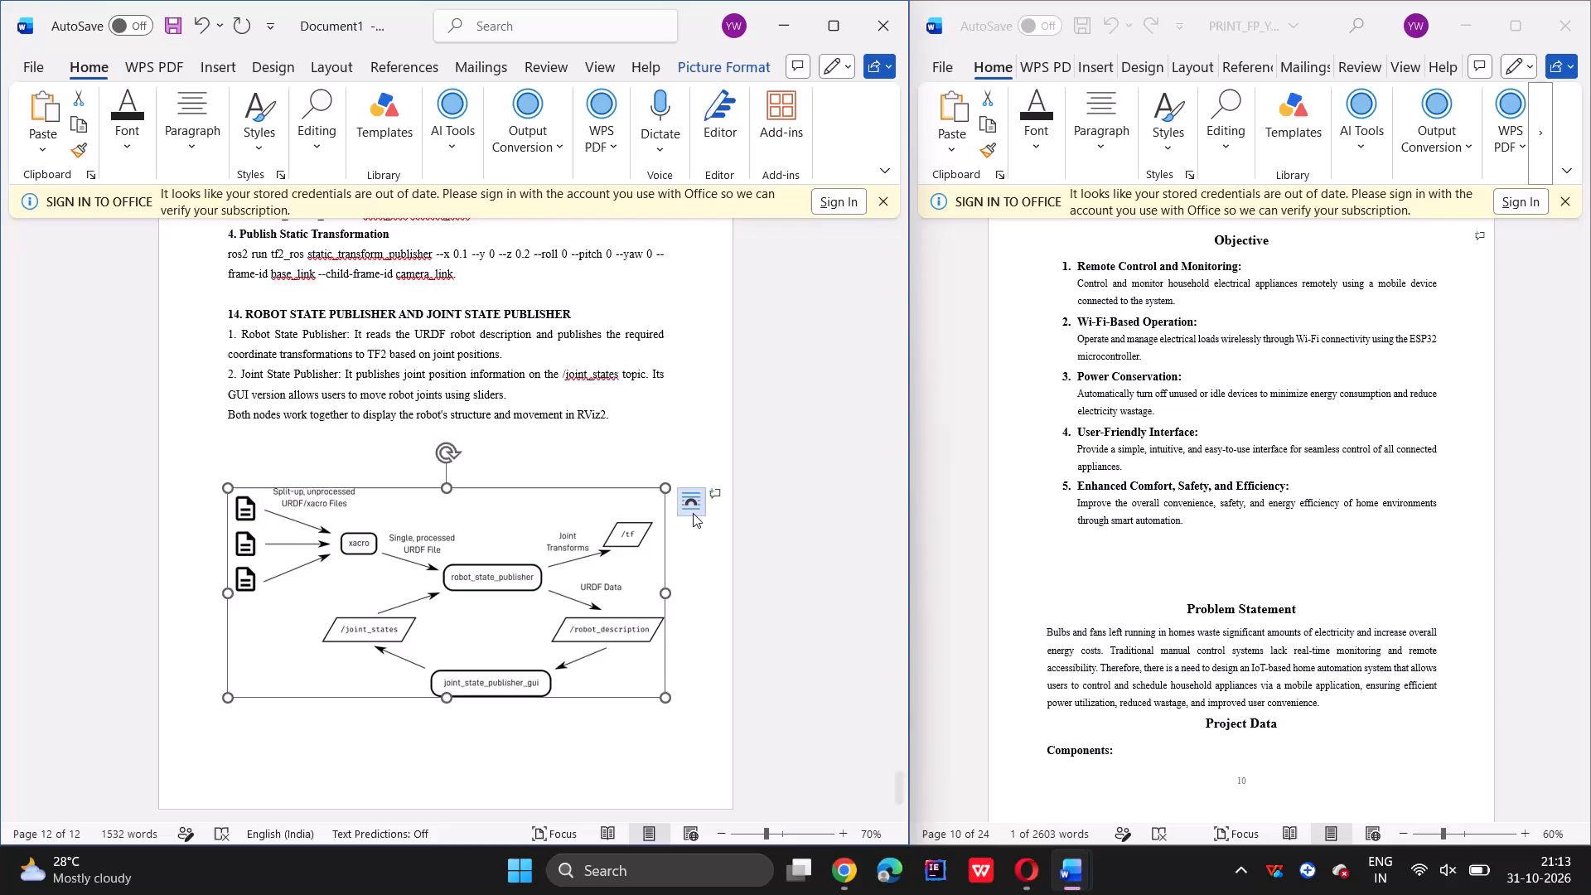
# Set the robot_state_publisher diagram's text wrapping to Square and move it up closer to the section 14 text.
pyautogui.click(693, 513)
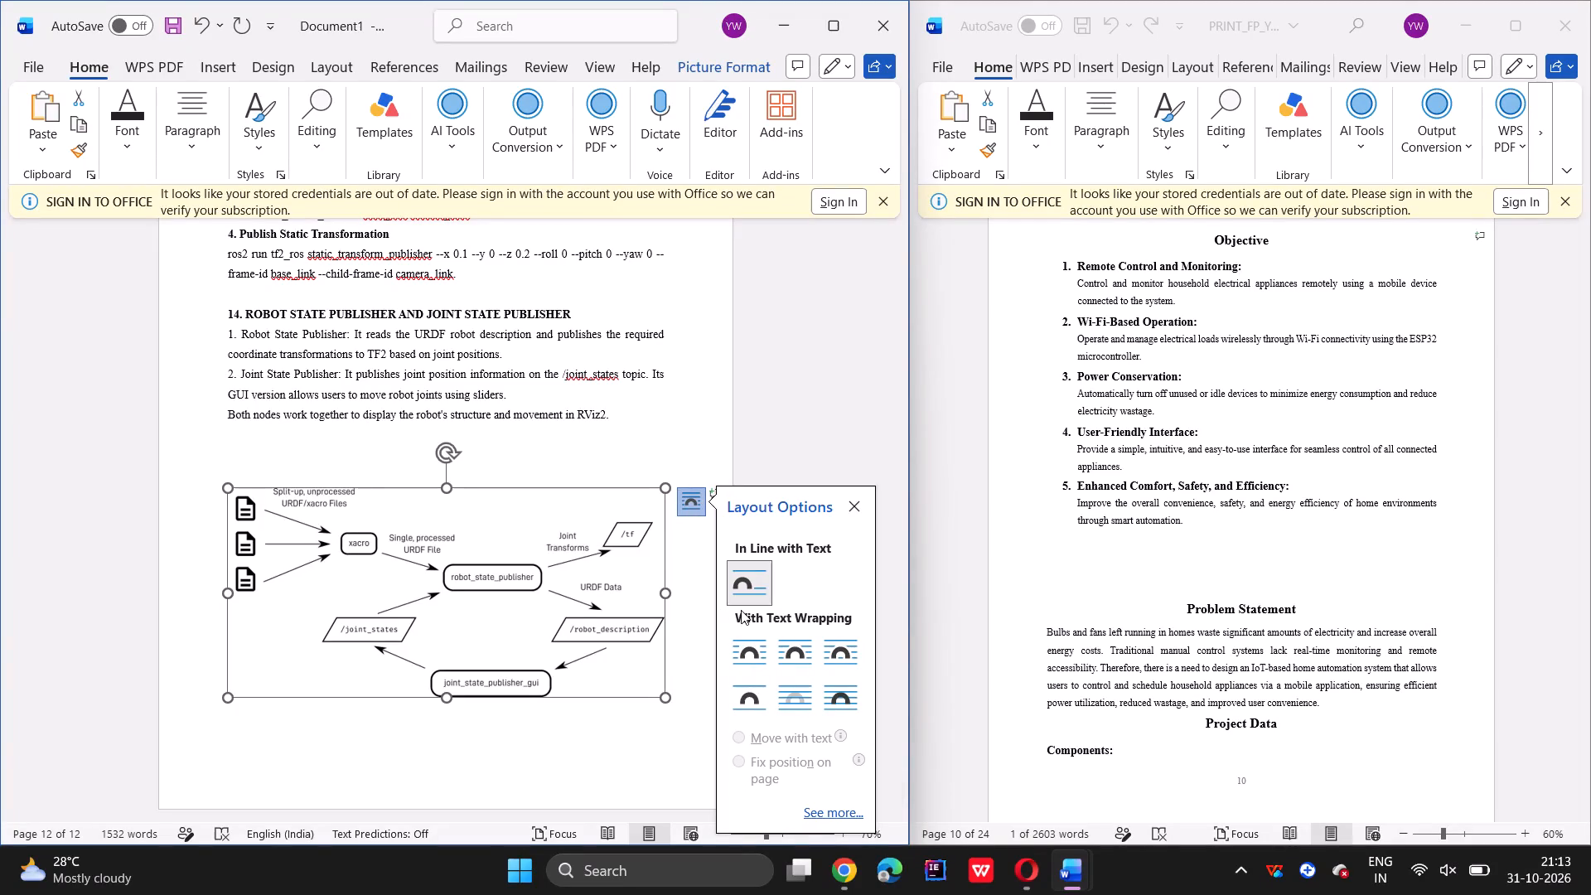
pyautogui.click(745, 588)
pyautogui.moveTo(390, 546); pyautogui.dragTo(379, 516)
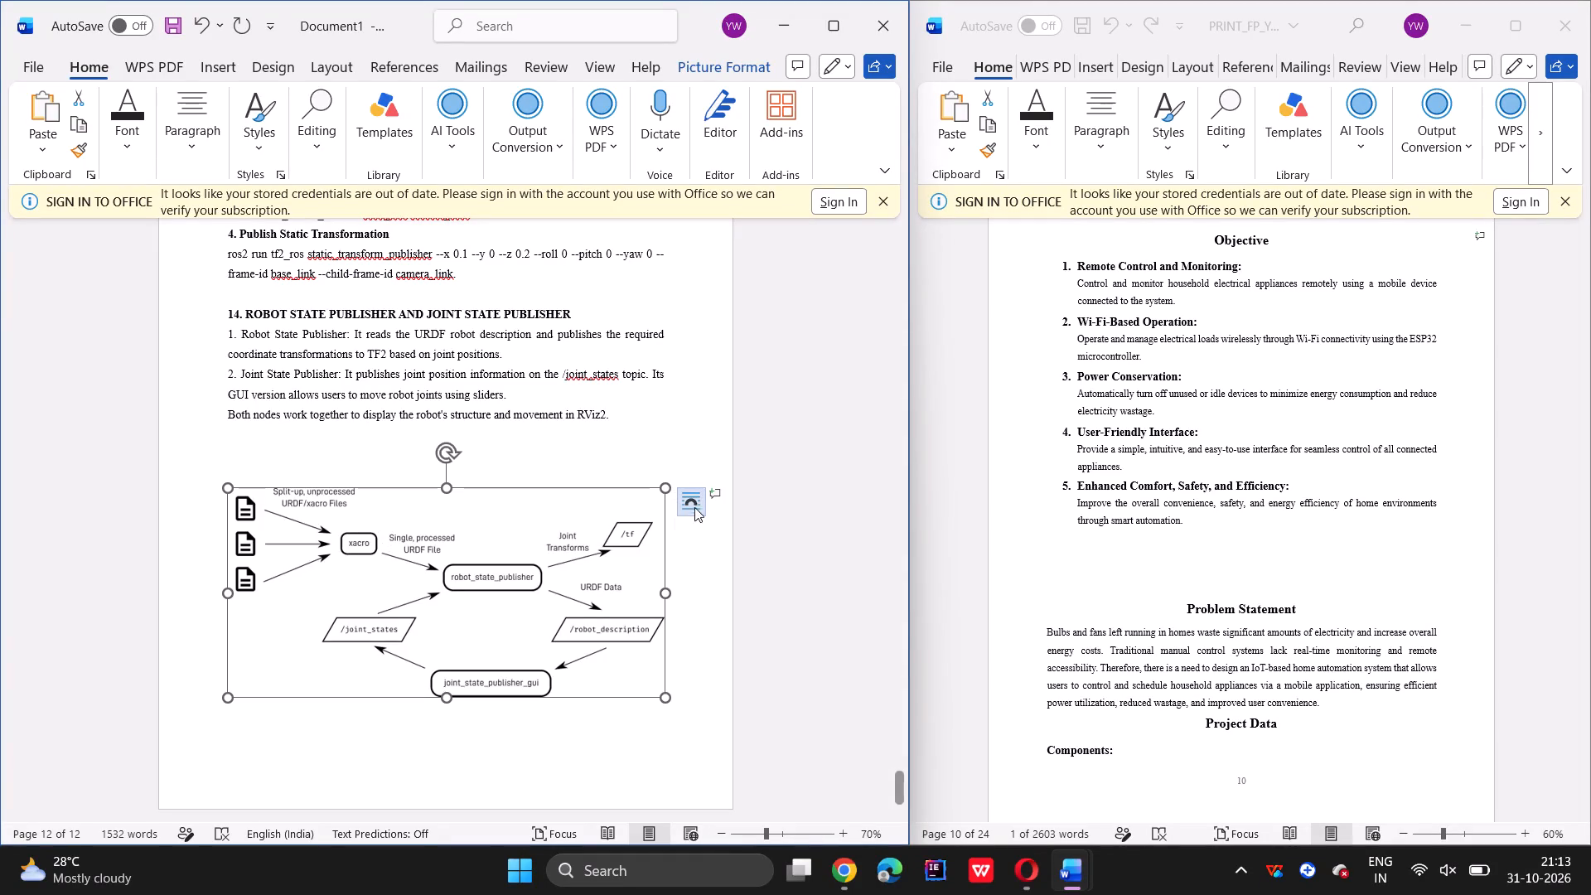
pyautogui.click(695, 500)
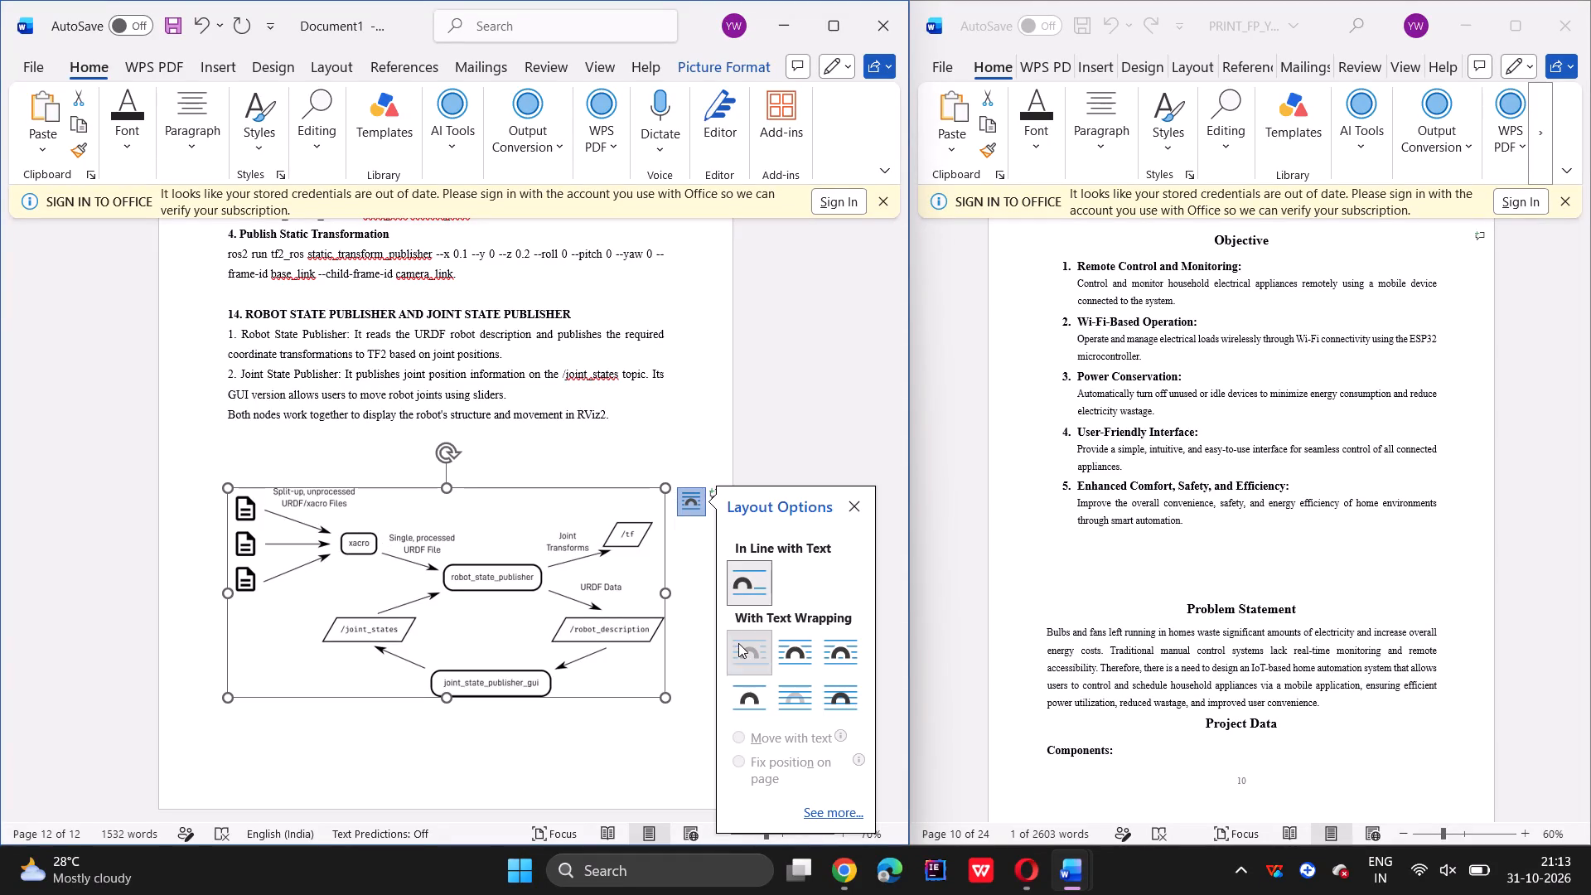
pyautogui.click(738, 643)
pyautogui.moveTo(433, 573); pyautogui.dragTo(427, 535)
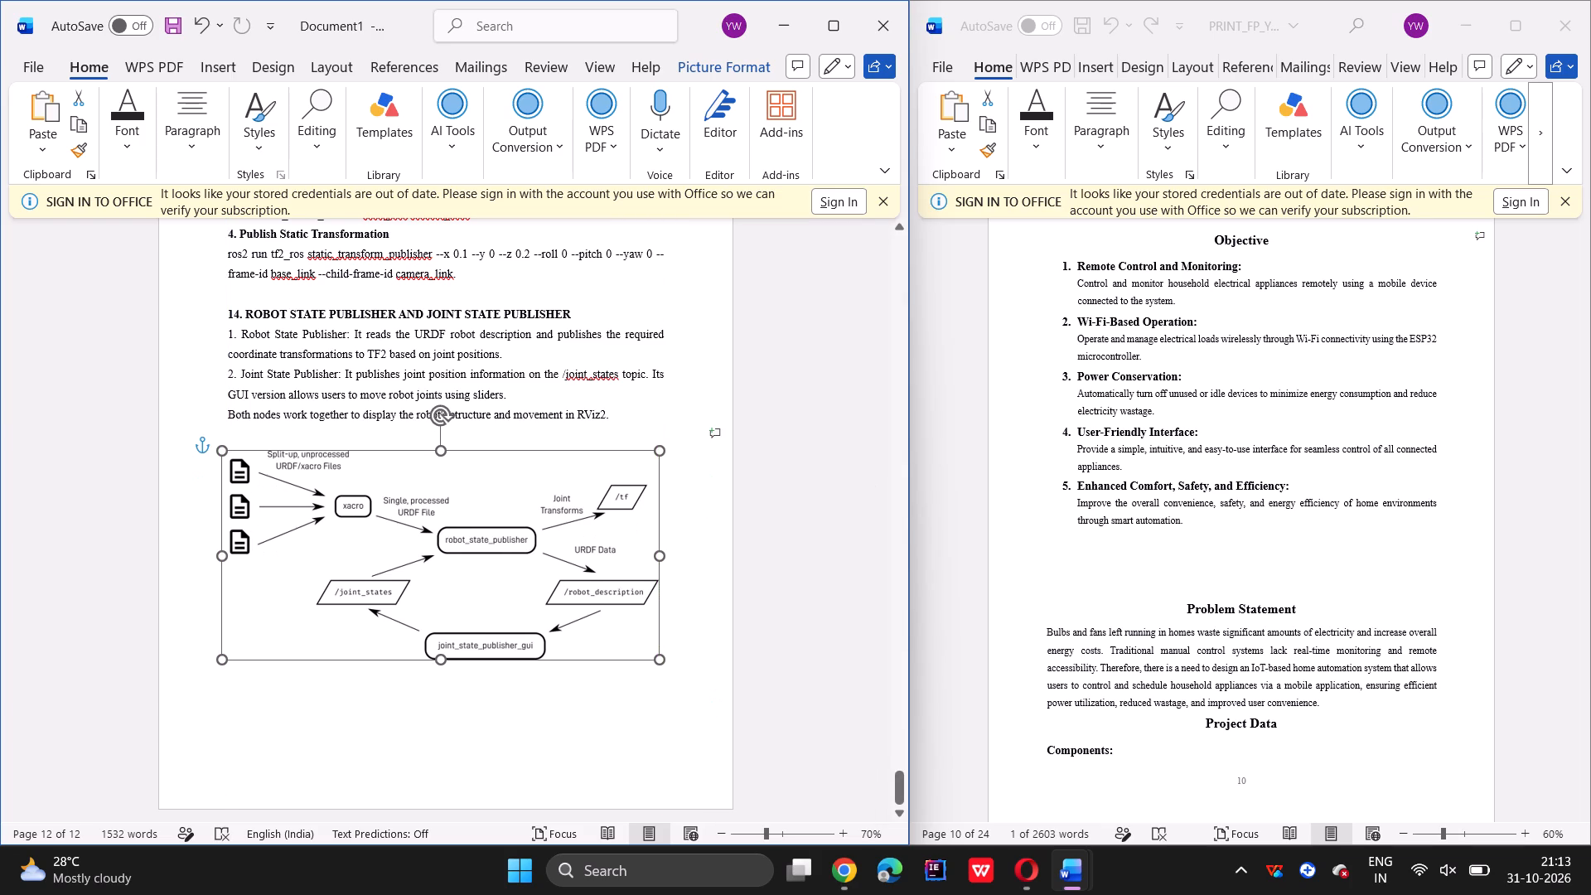
pyautogui.moveTo(427, 535); pyautogui.dragTo(422, 531)
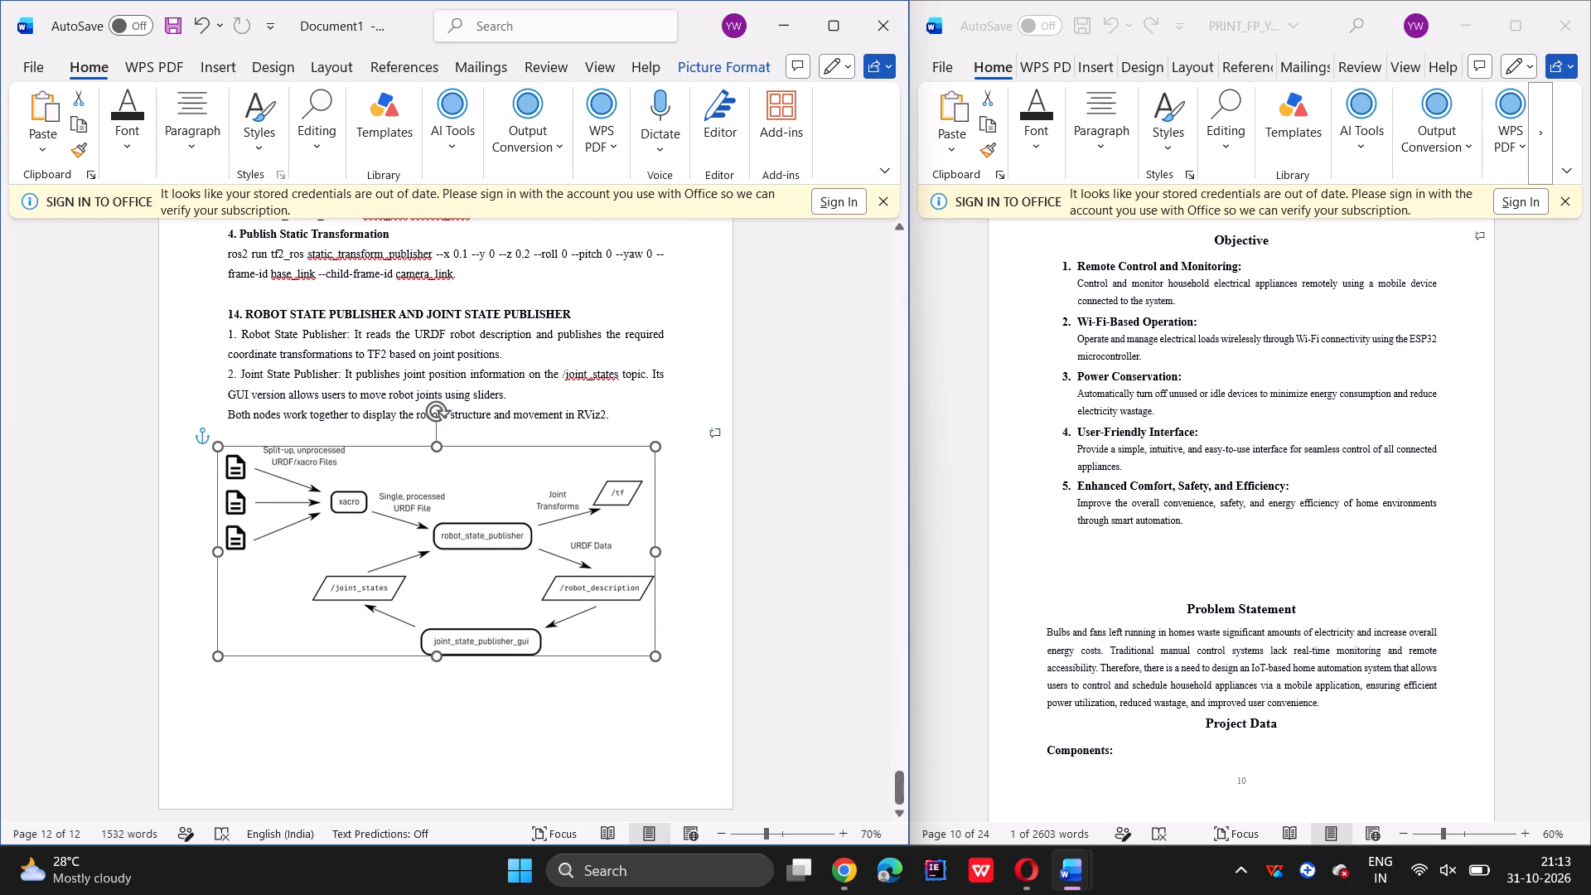
pyautogui.moveTo(422, 531); pyautogui.dragTo(423, 540)
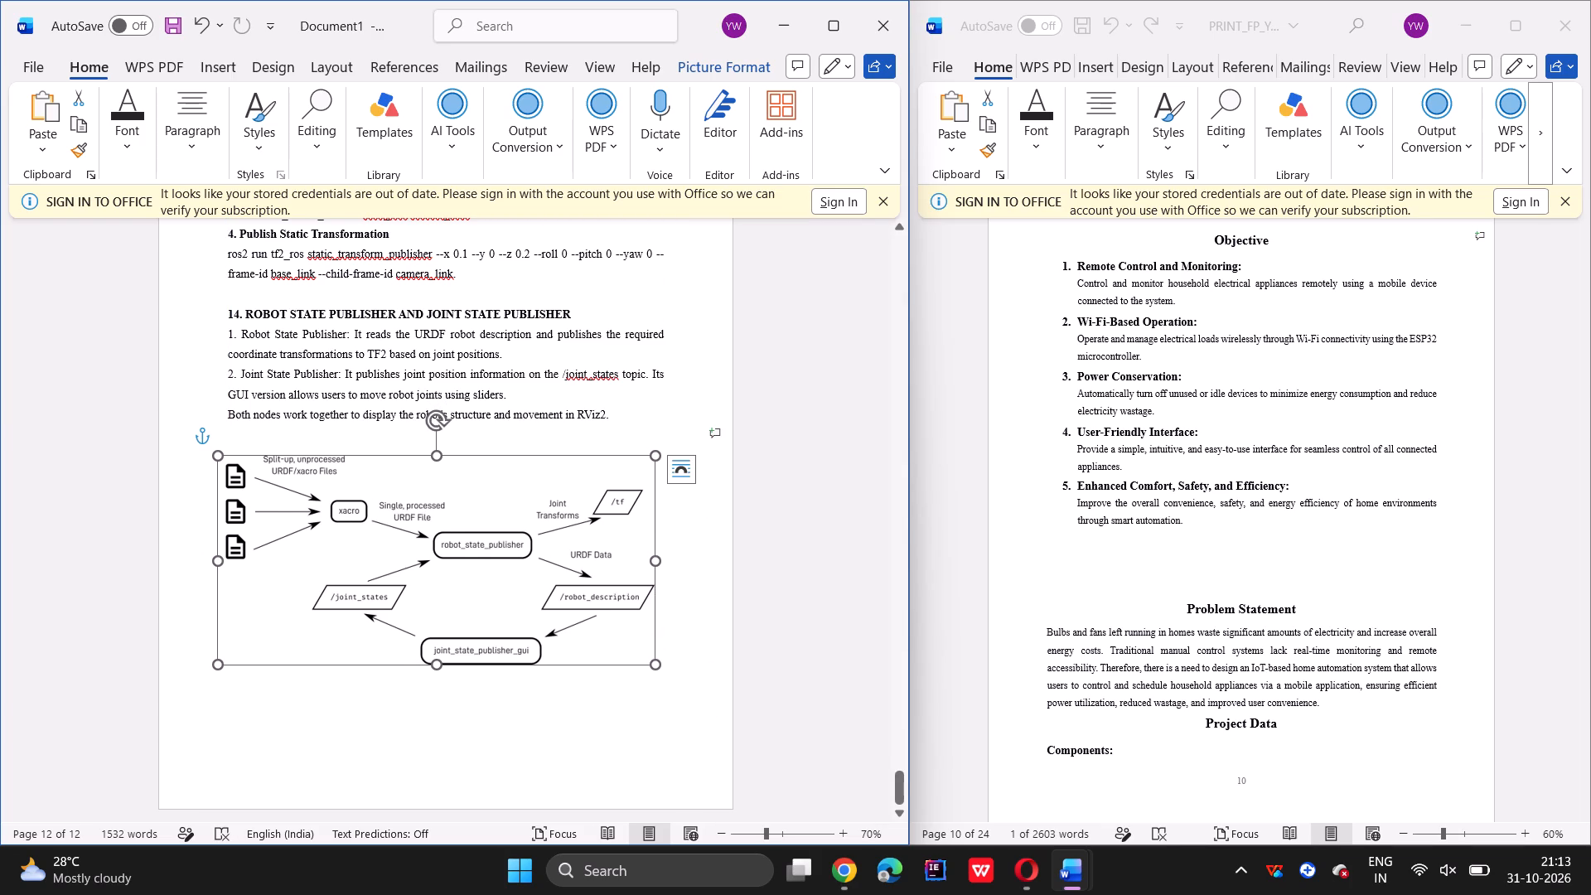
pyautogui.click(112, 666)
# Switch to the ChatGPT conversation in Chrome, close the enlarged diagram and send the prompt "NEXT".
pyautogui.hotkey('alt', 'Tab')
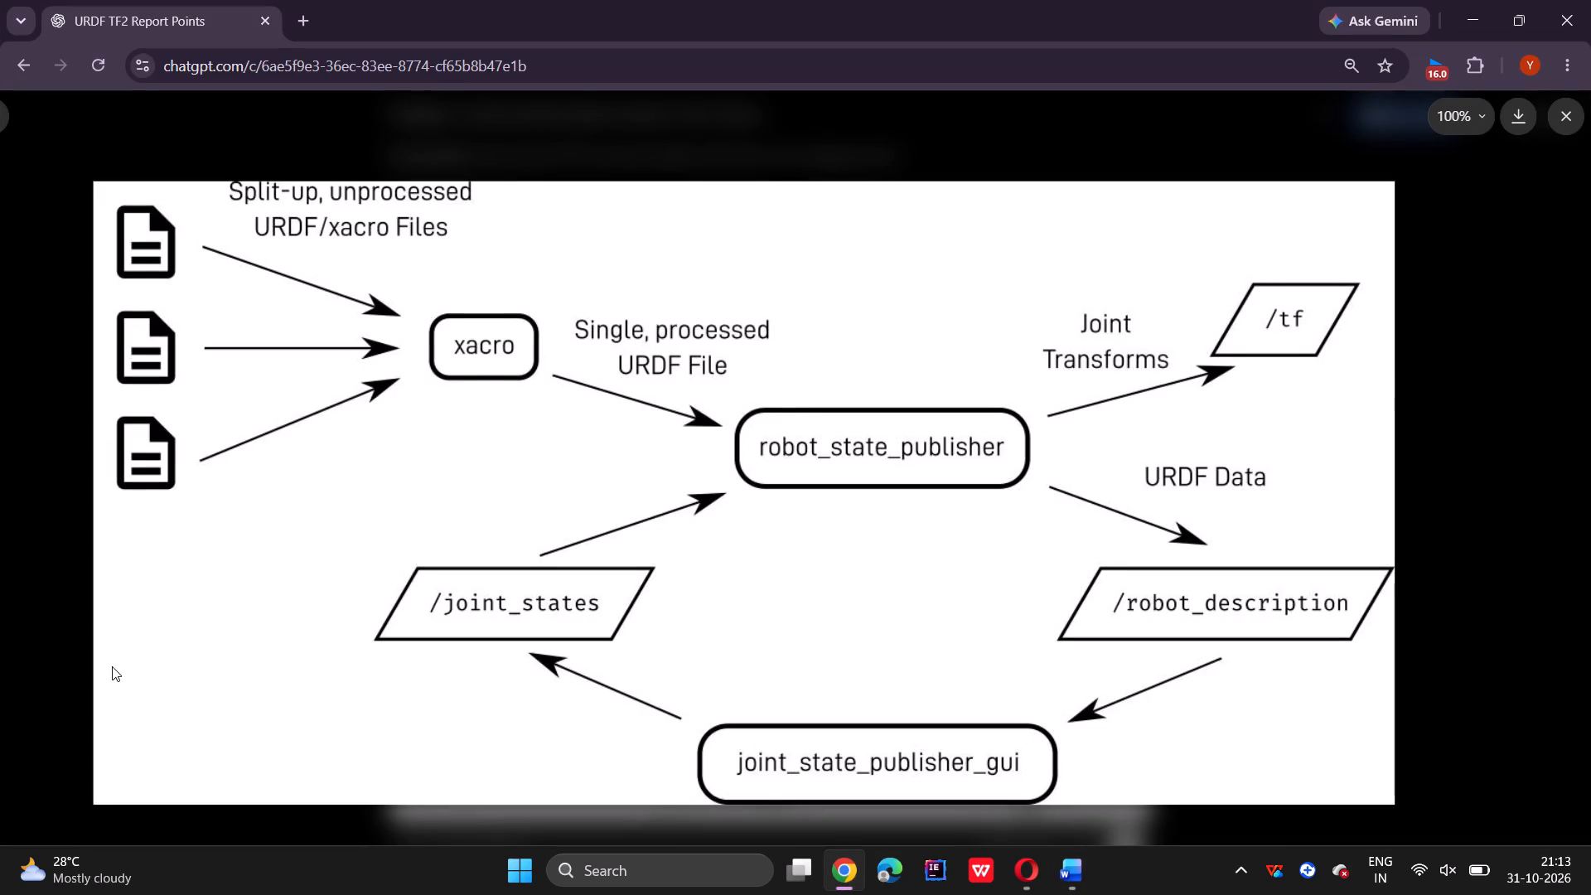
pyautogui.hotkey('alt', 'Tab')
pyautogui.hotkey('alt', 'Tab')
pyautogui.hotkey('alt', 'Tab')
pyautogui.hotkey('alt', 'Tab')
pyautogui.hotkey('alt', 'Tab')
pyautogui.click(1561, 119)
pyautogui.scroll(-1, 1018, 661)
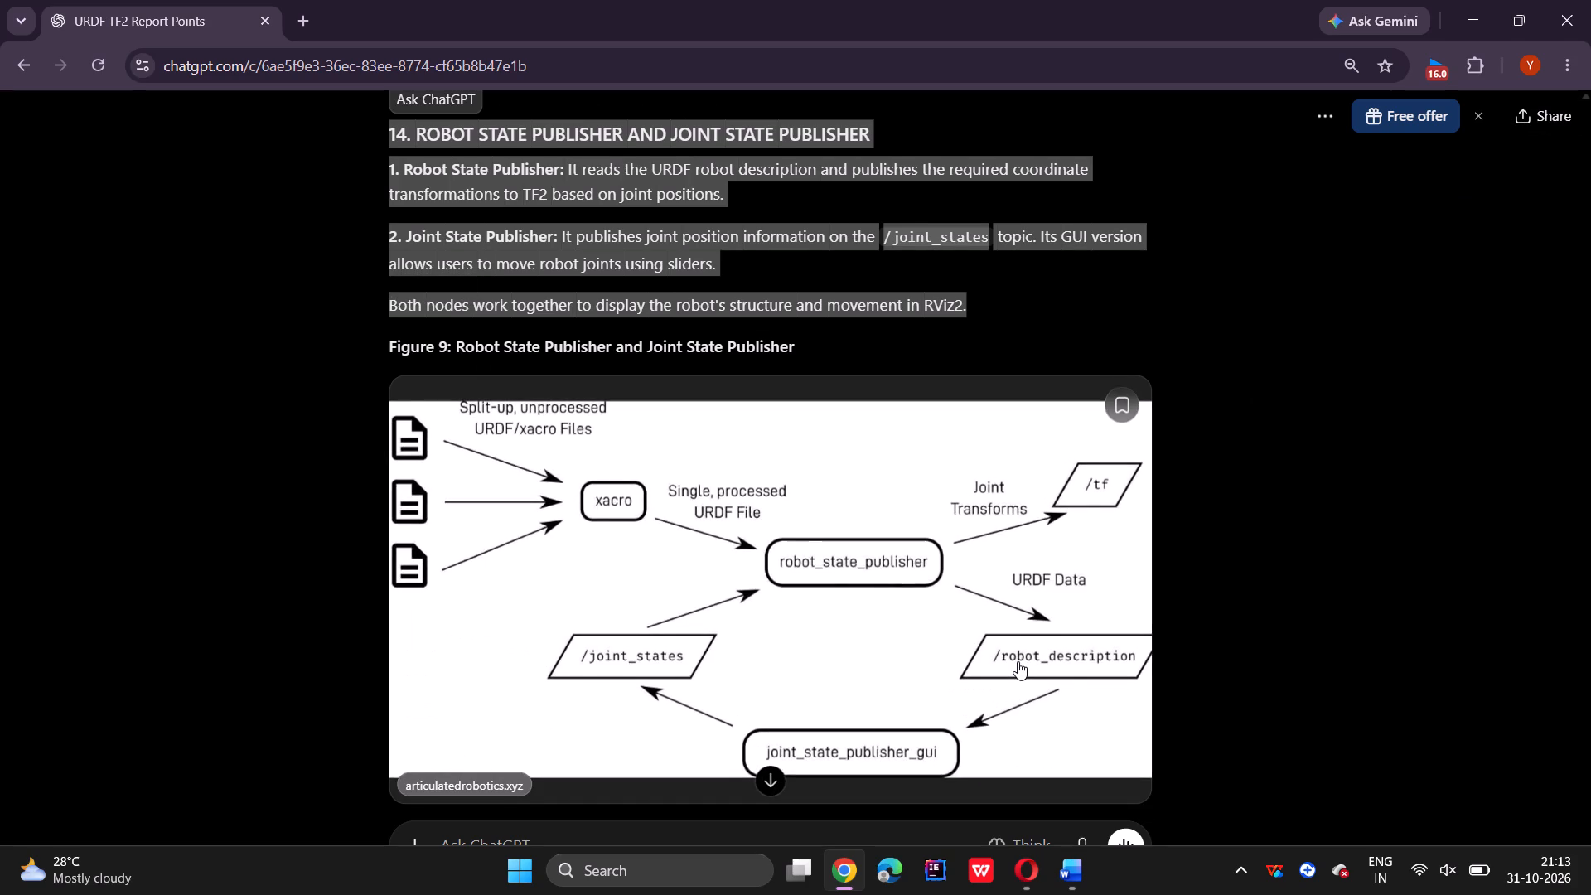
pyautogui.scroll(-2, 1018, 661)
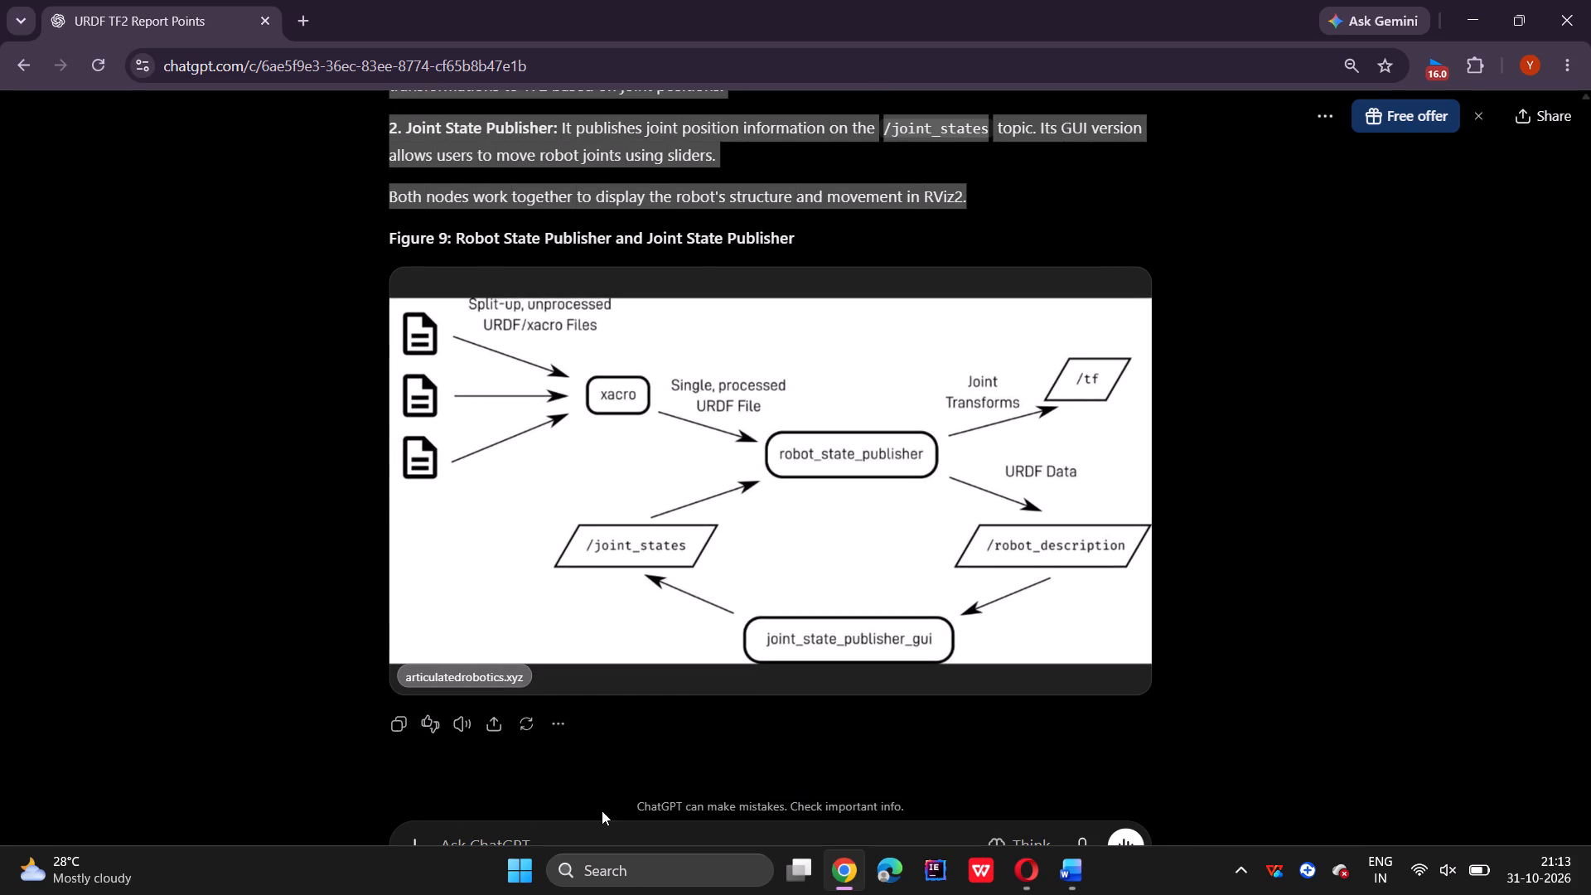
pyautogui.scroll(-1, 606, 820)
pyautogui.click(601, 789)
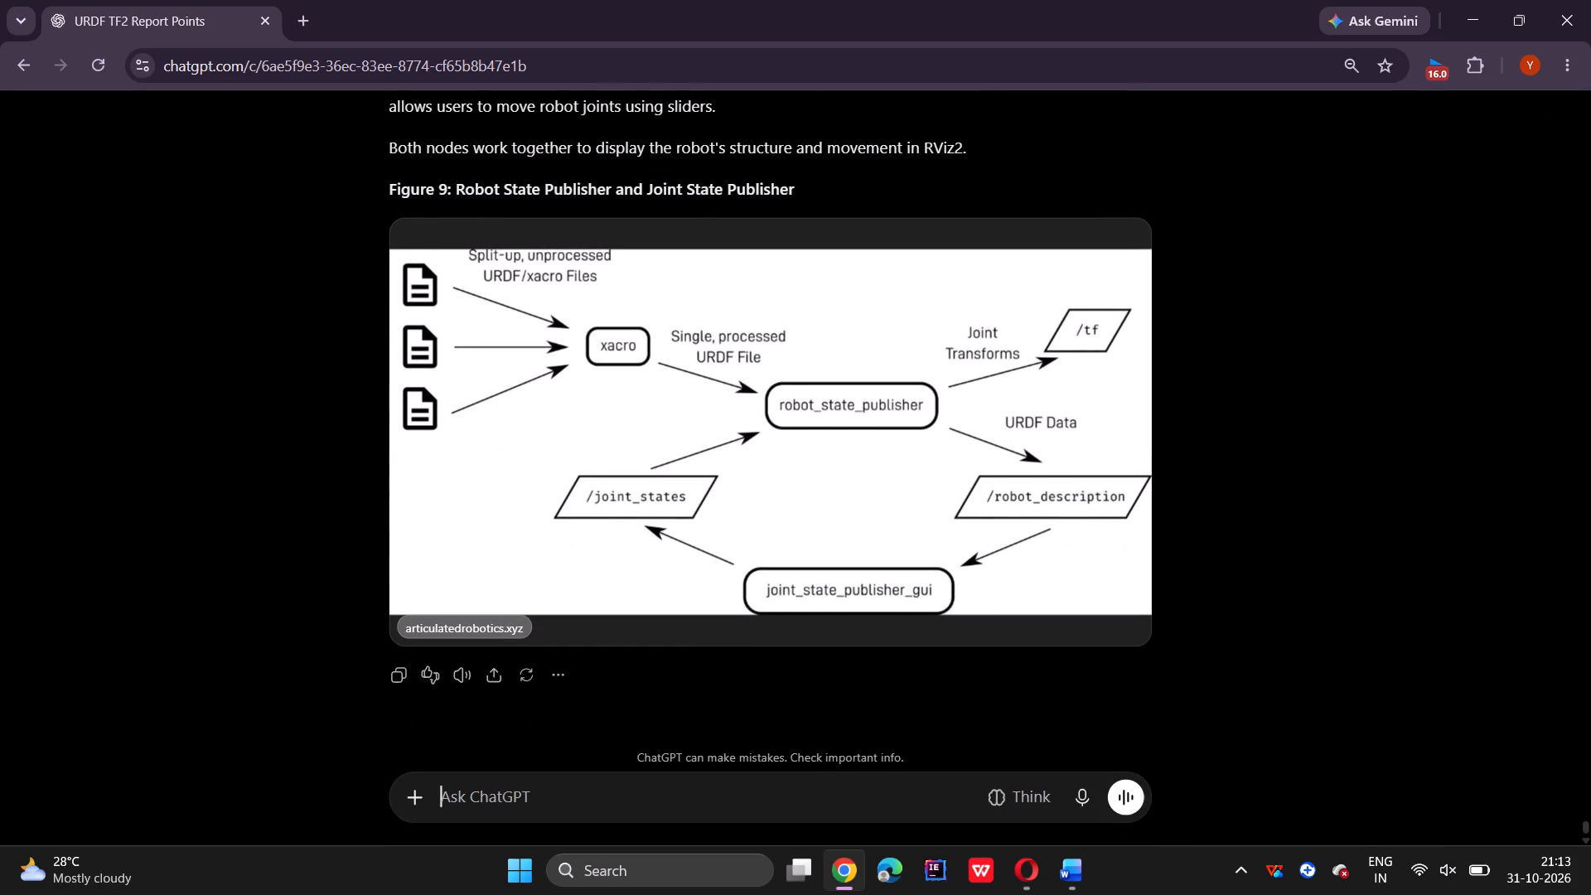
pyautogui.write('NEXT')
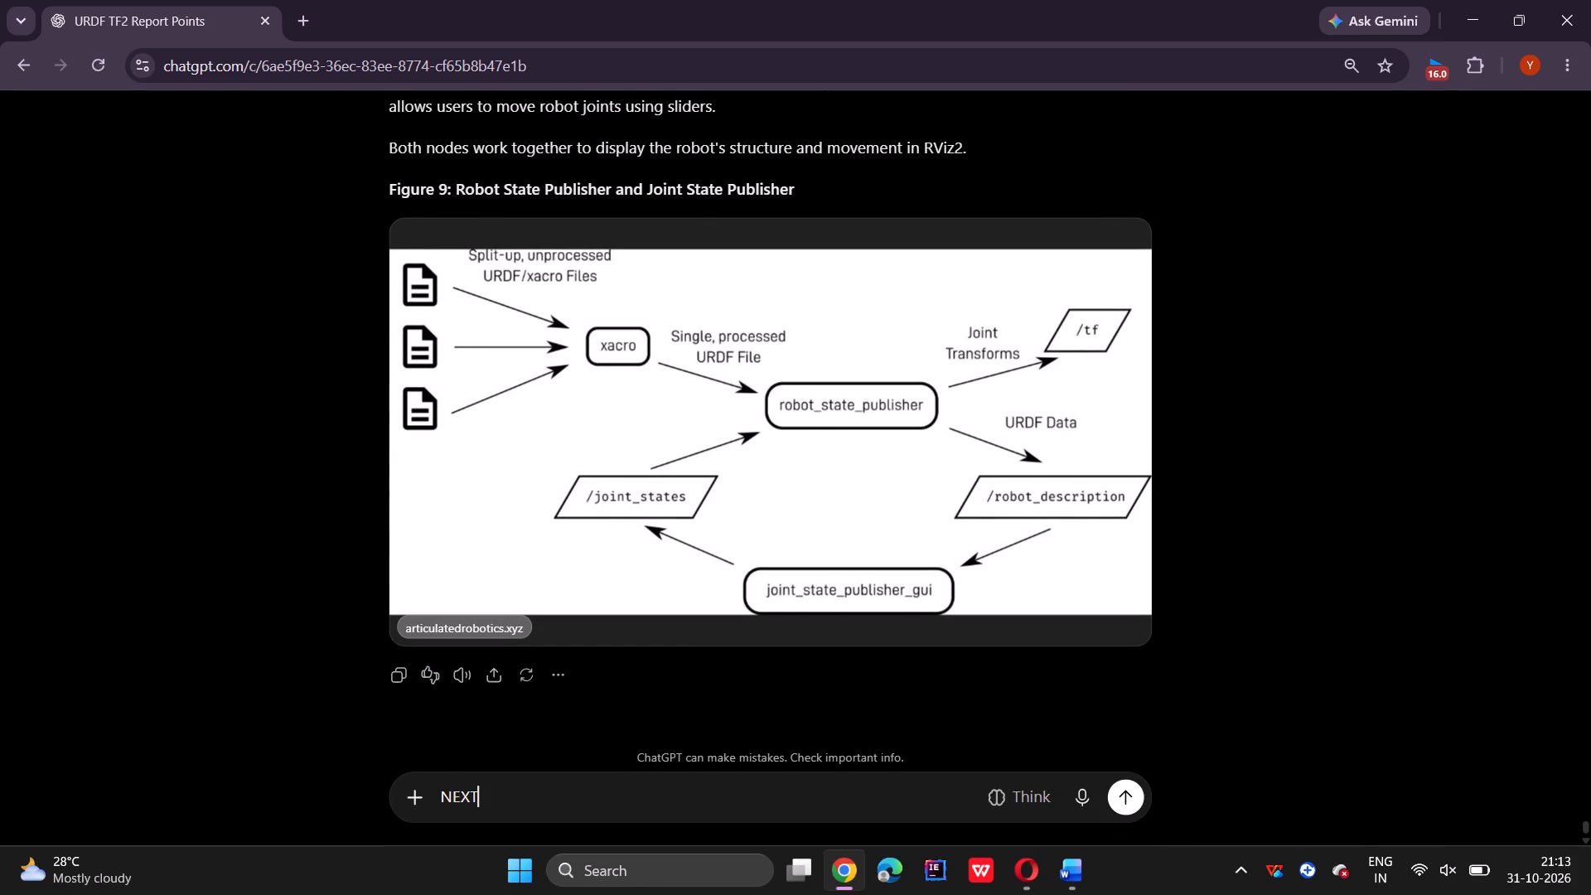
pyautogui.press('Return')
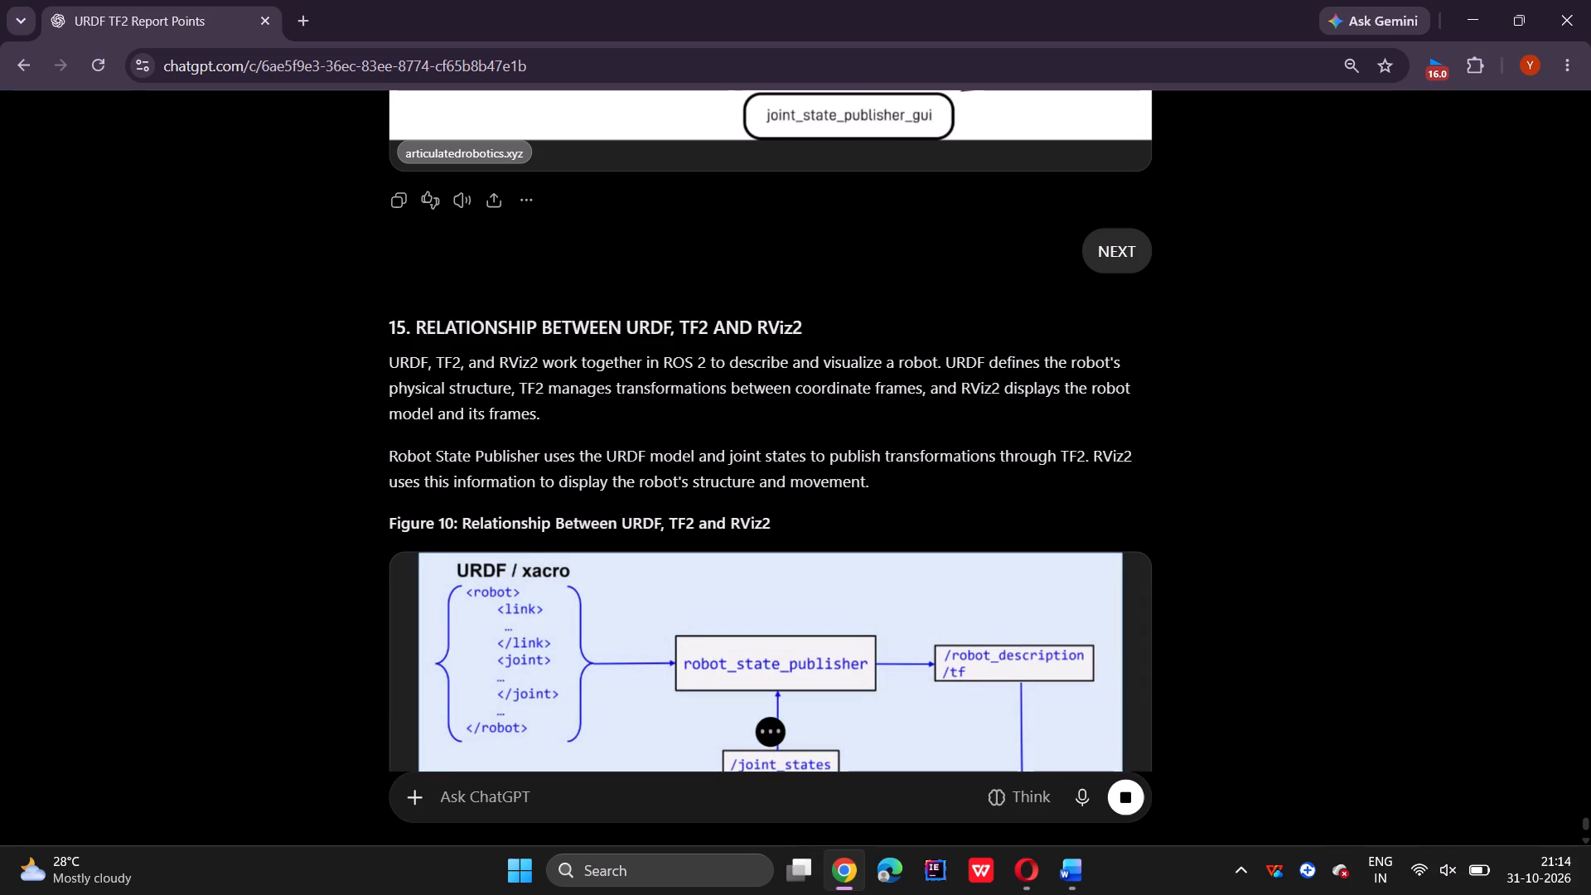
# Copy the section 15 heading and its two paragraphs on URDF, TF2 and RViz2 from the reply.
pyautogui.moveTo(389, 329); pyautogui.dragTo(904, 496)
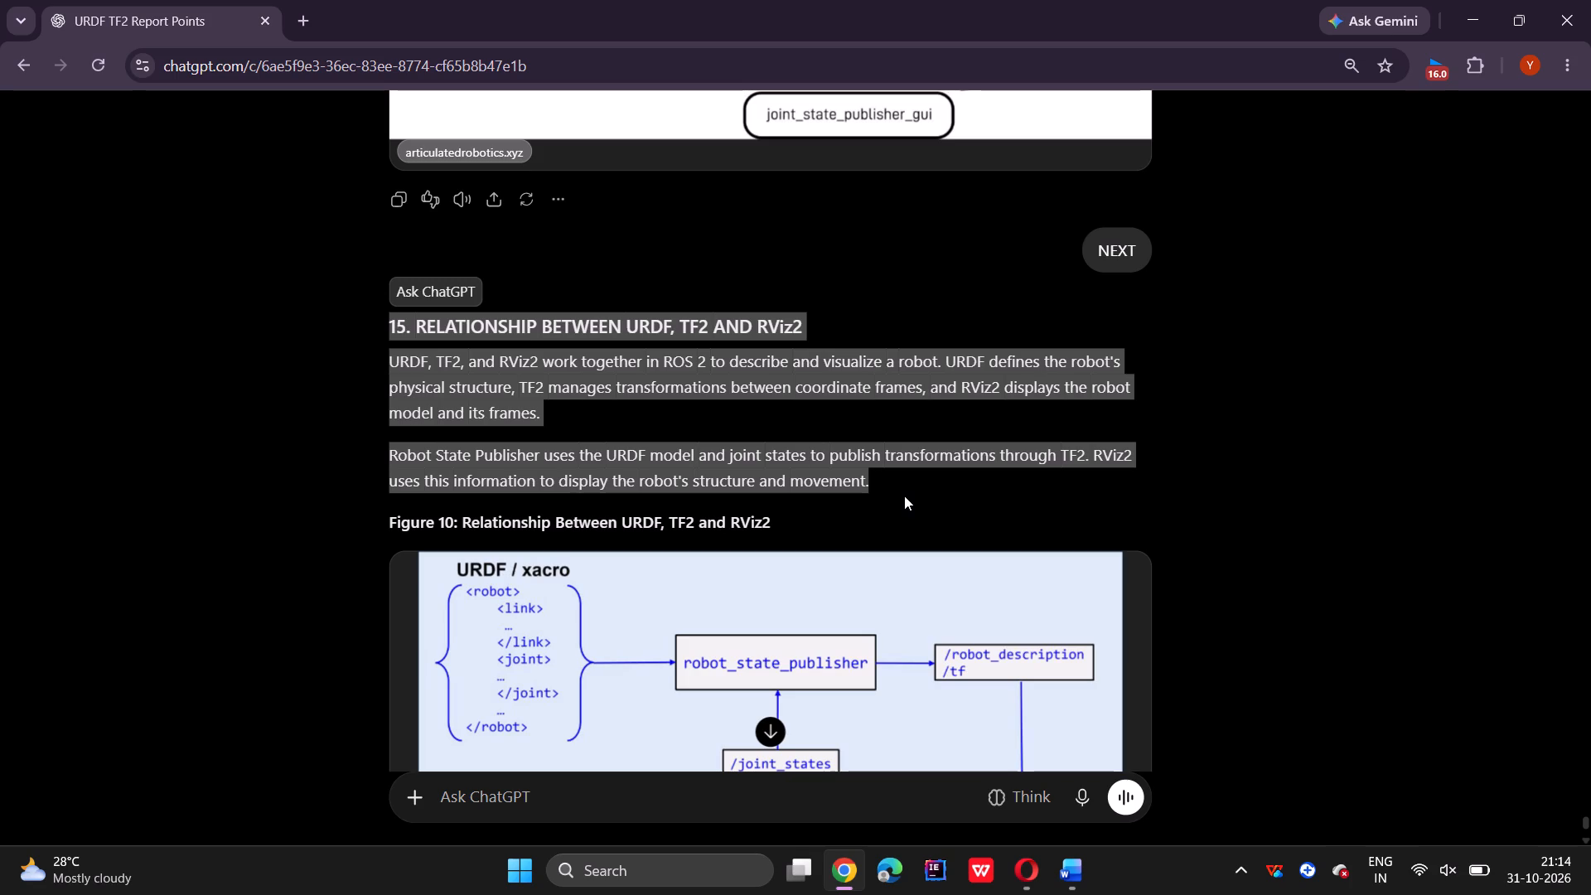
pyautogui.hotkey('ctrl', 'c')
# Back in the Word report, shrink the section 14 diagram proportionally and place it directly under the sentence ending in RViz2.
pyautogui.hotkey('alt', 'Tab')
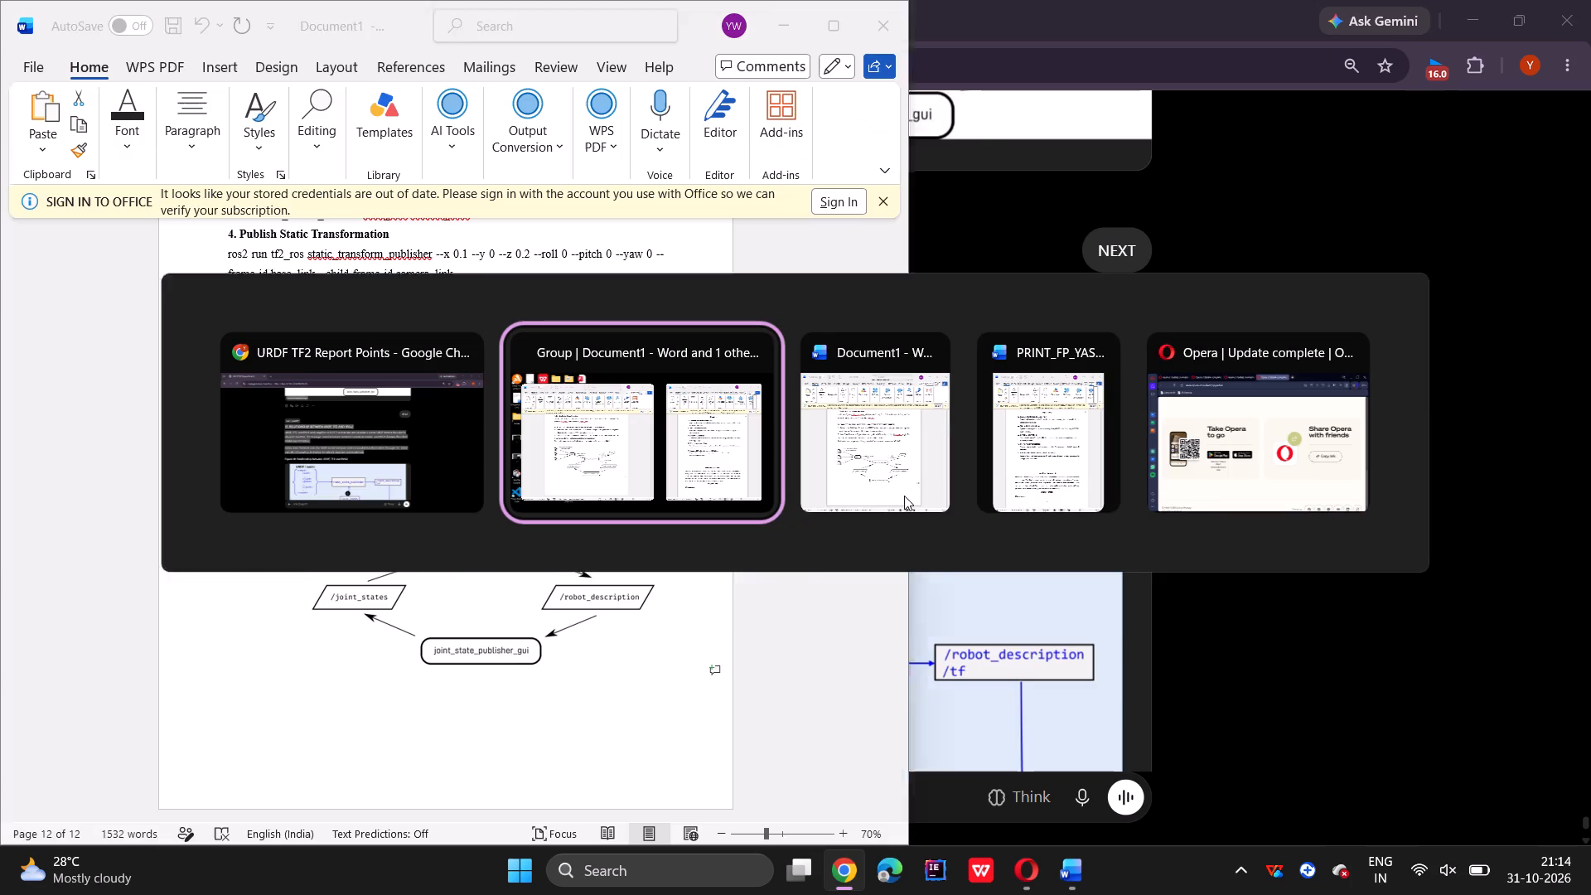
pyautogui.scroll(-1, 474, 674)
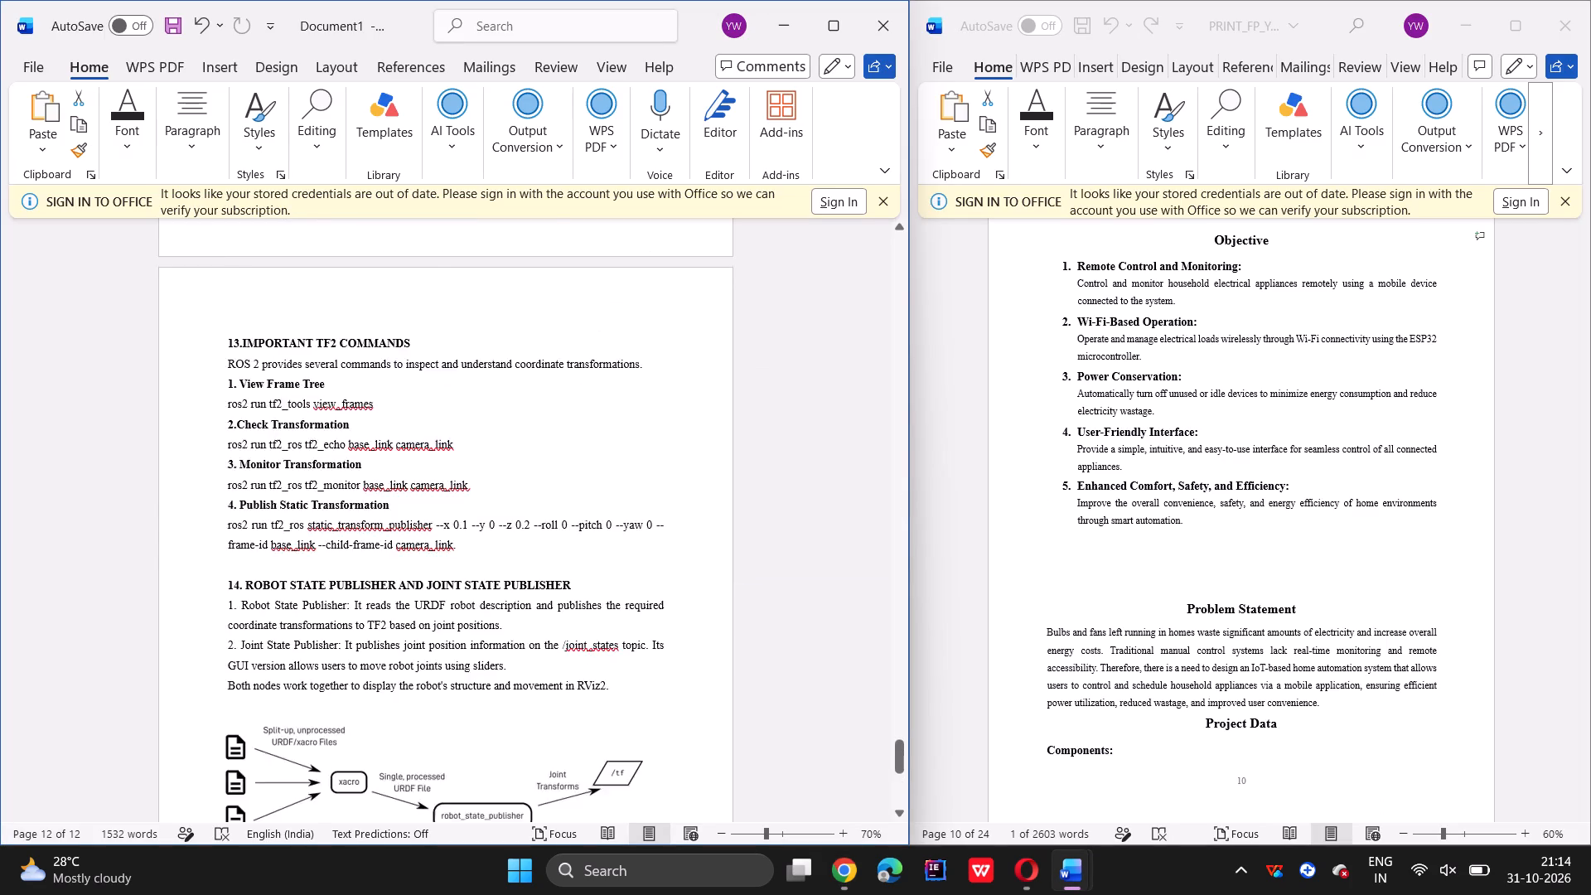
pyautogui.scroll(-1, 406, 626)
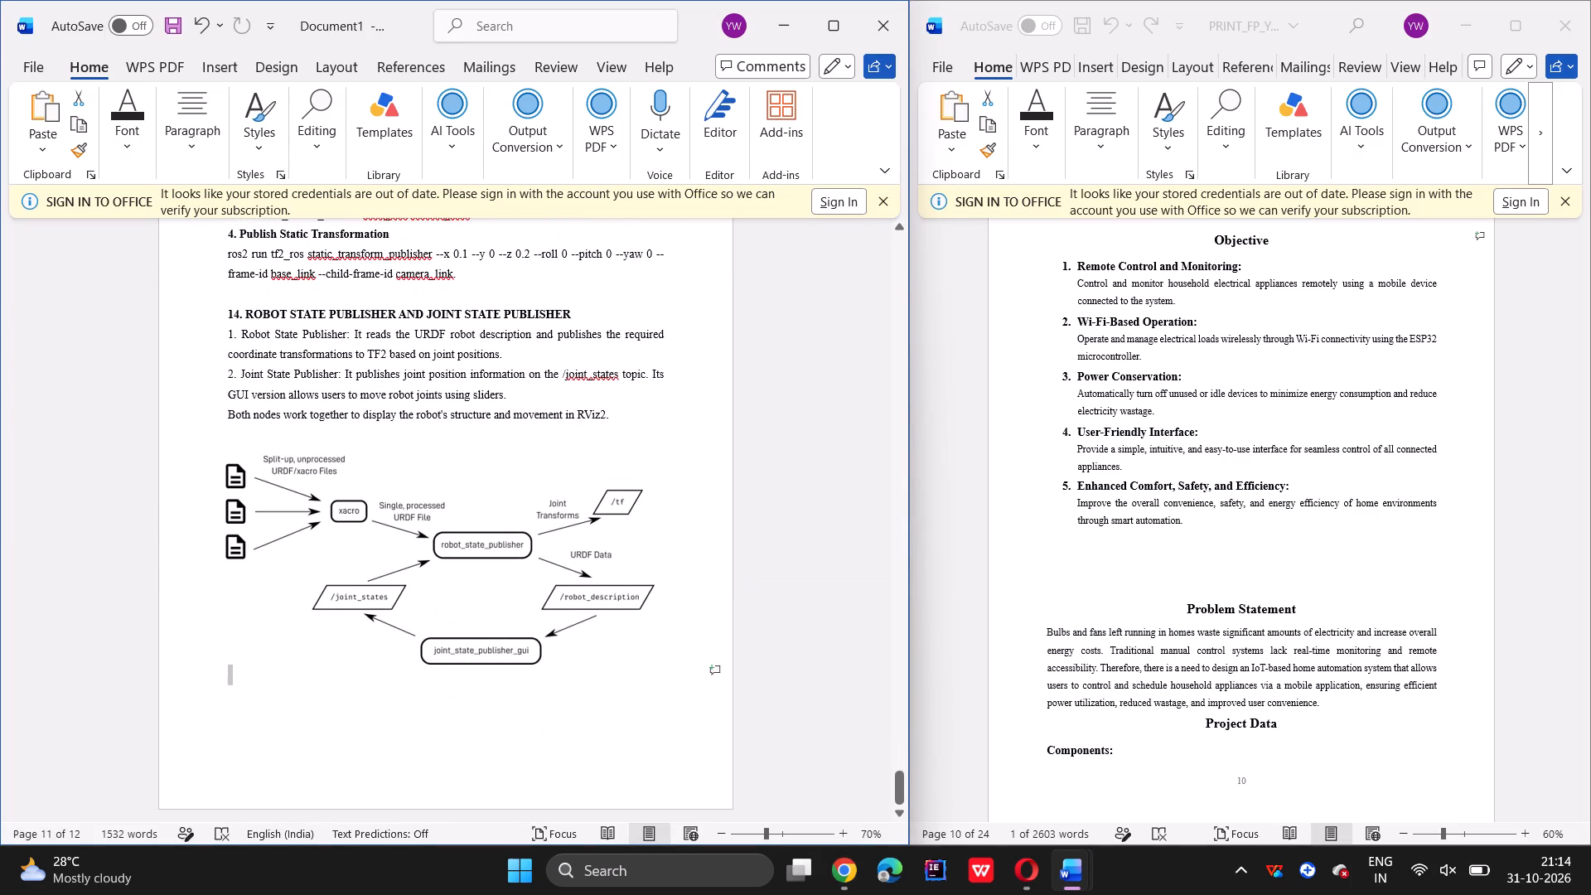
pyautogui.click(446, 596)
pyautogui.moveTo(650, 660); pyautogui.dragTo(648, 659)
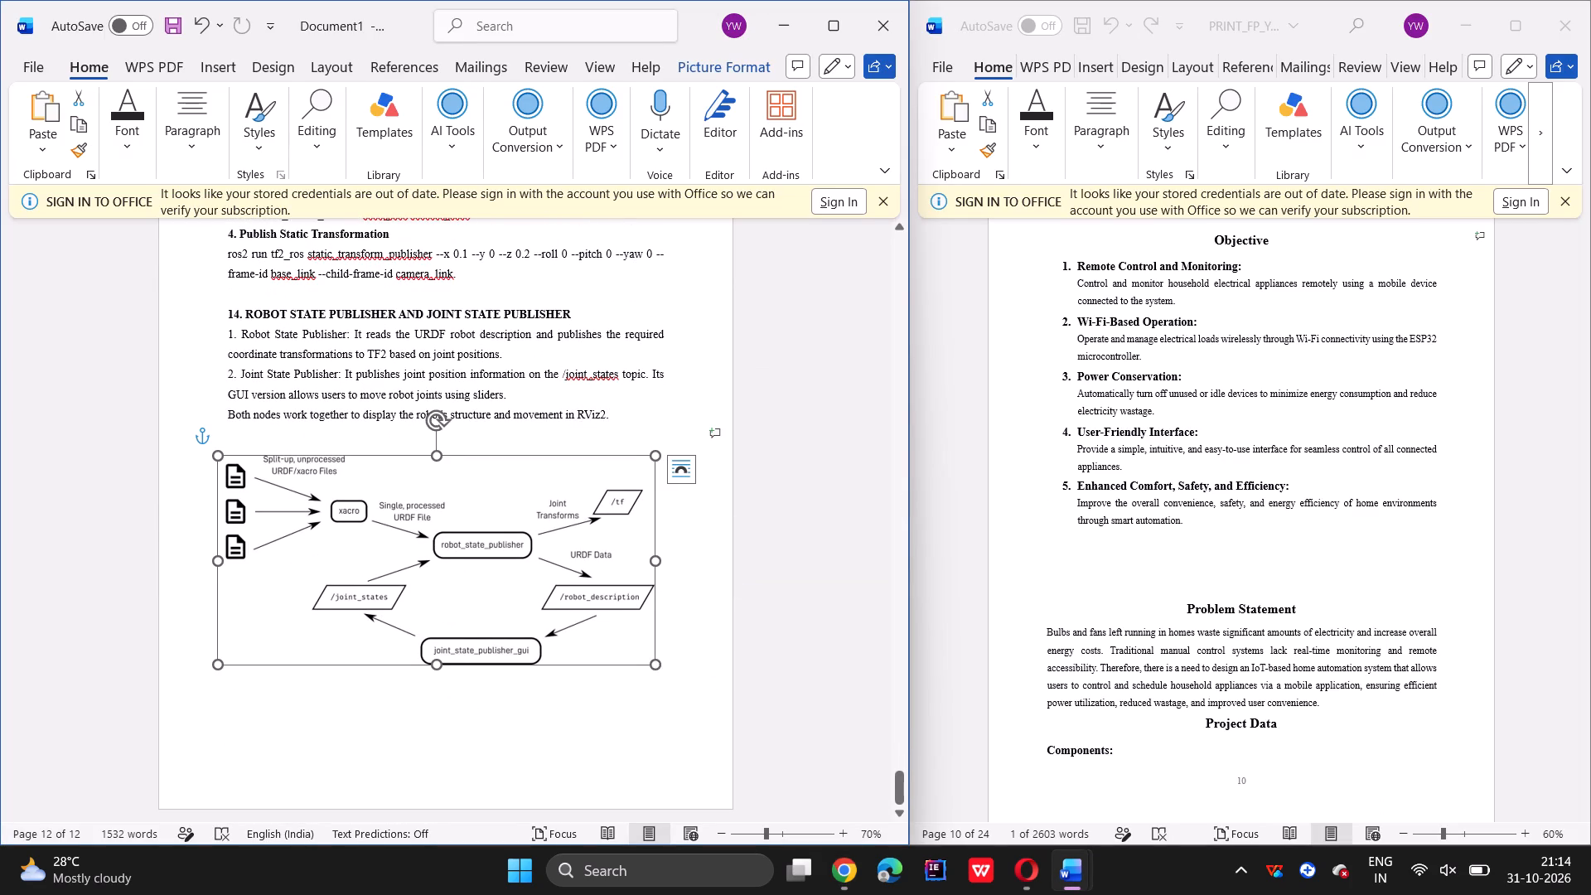
pyautogui.moveTo(648, 659); pyautogui.dragTo(581, 586)
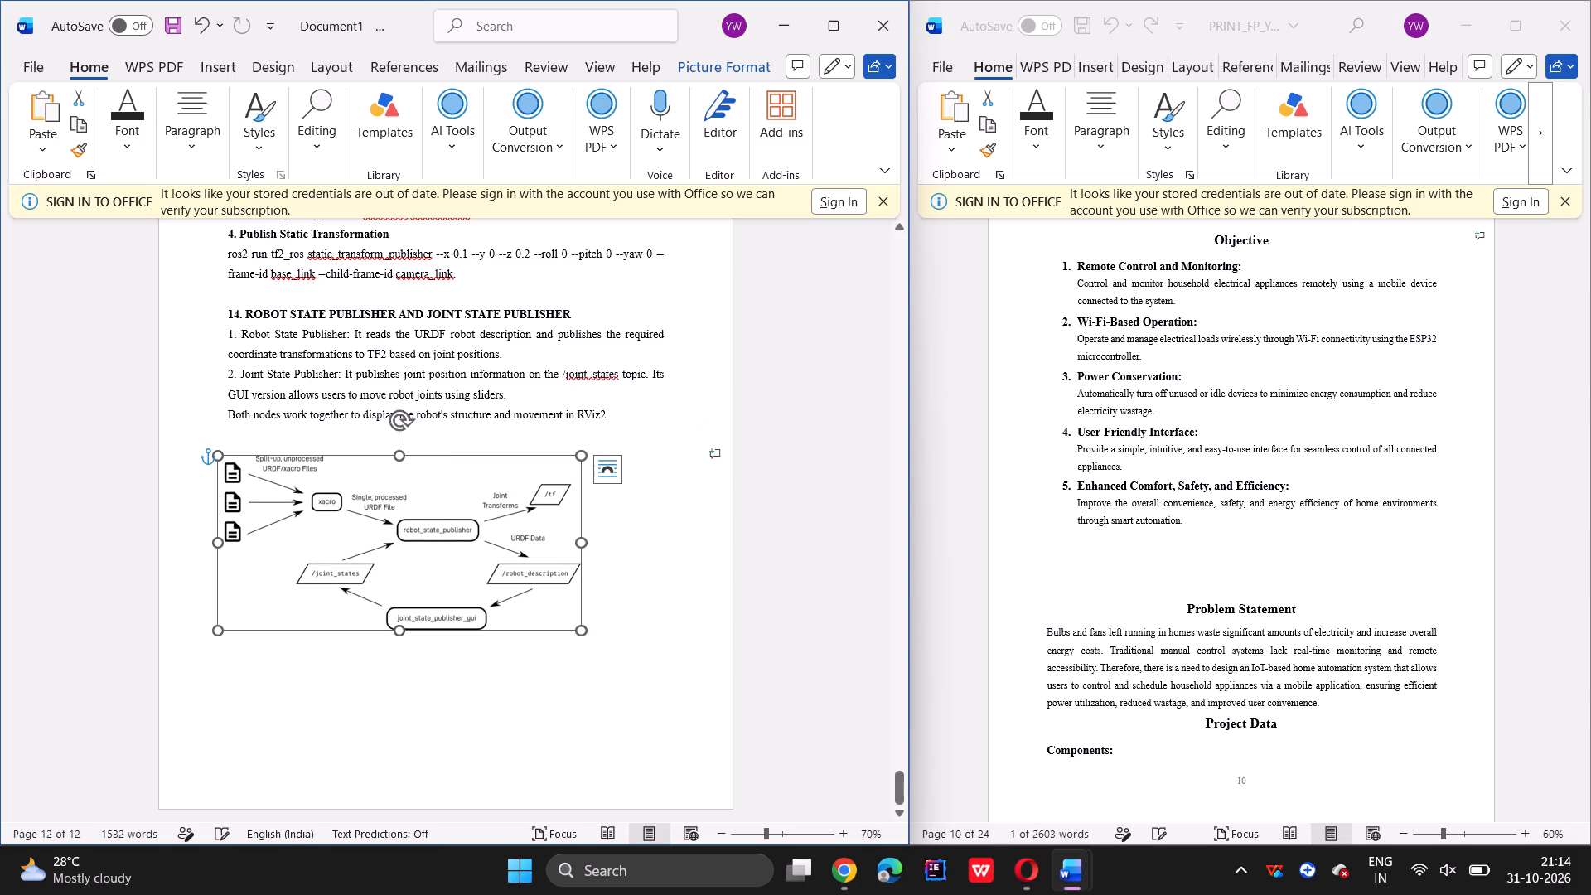
pyautogui.moveTo(402, 554); pyautogui.dragTo(421, 508)
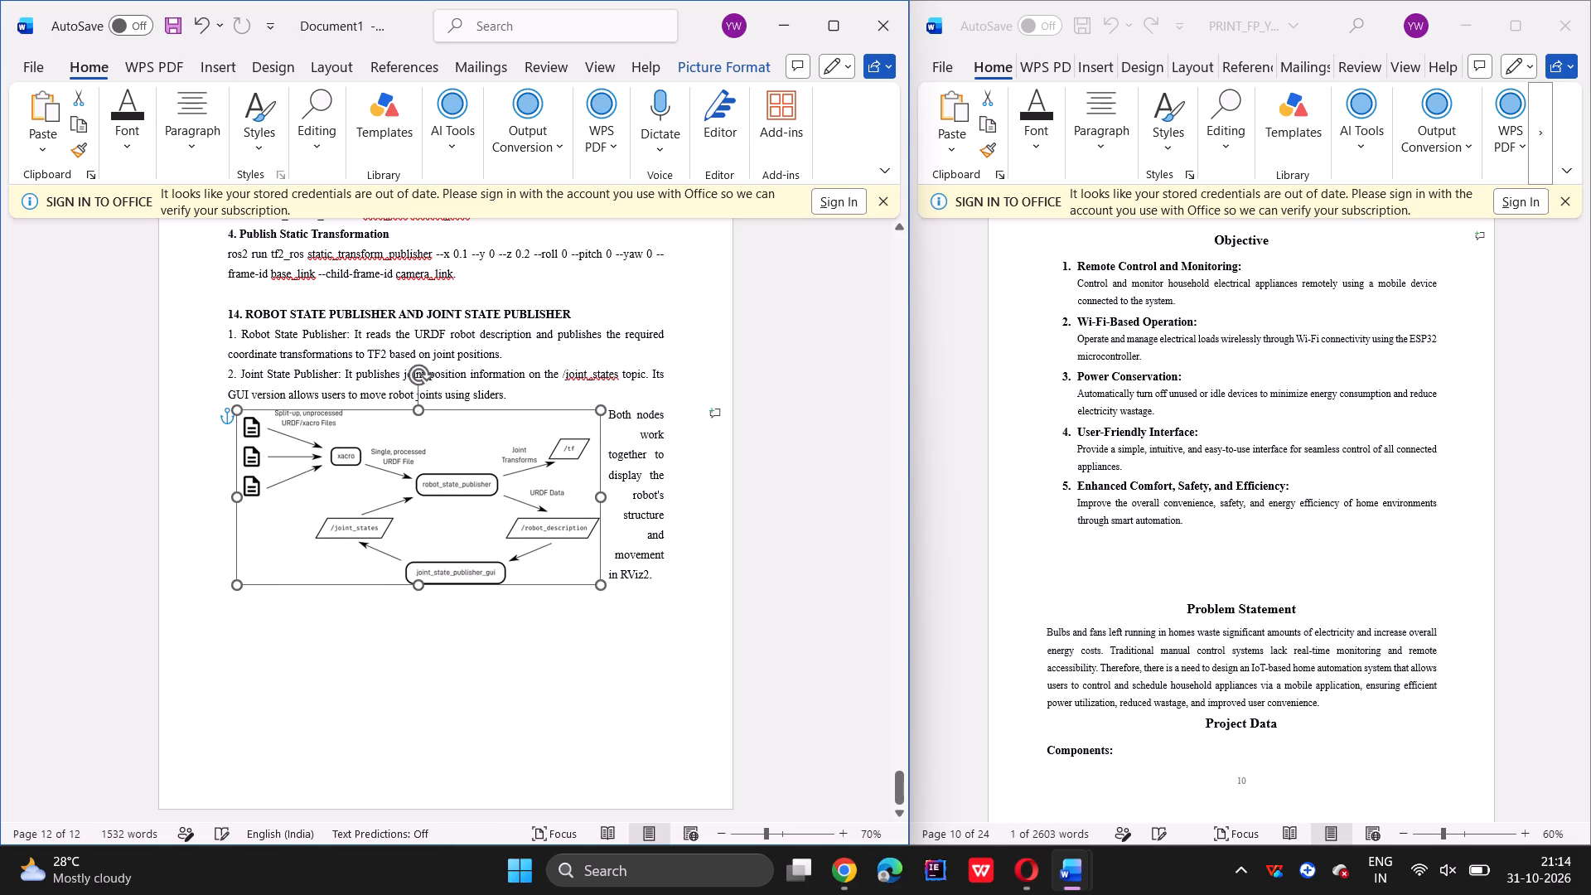
pyautogui.moveTo(421, 508); pyautogui.dragTo(422, 525)
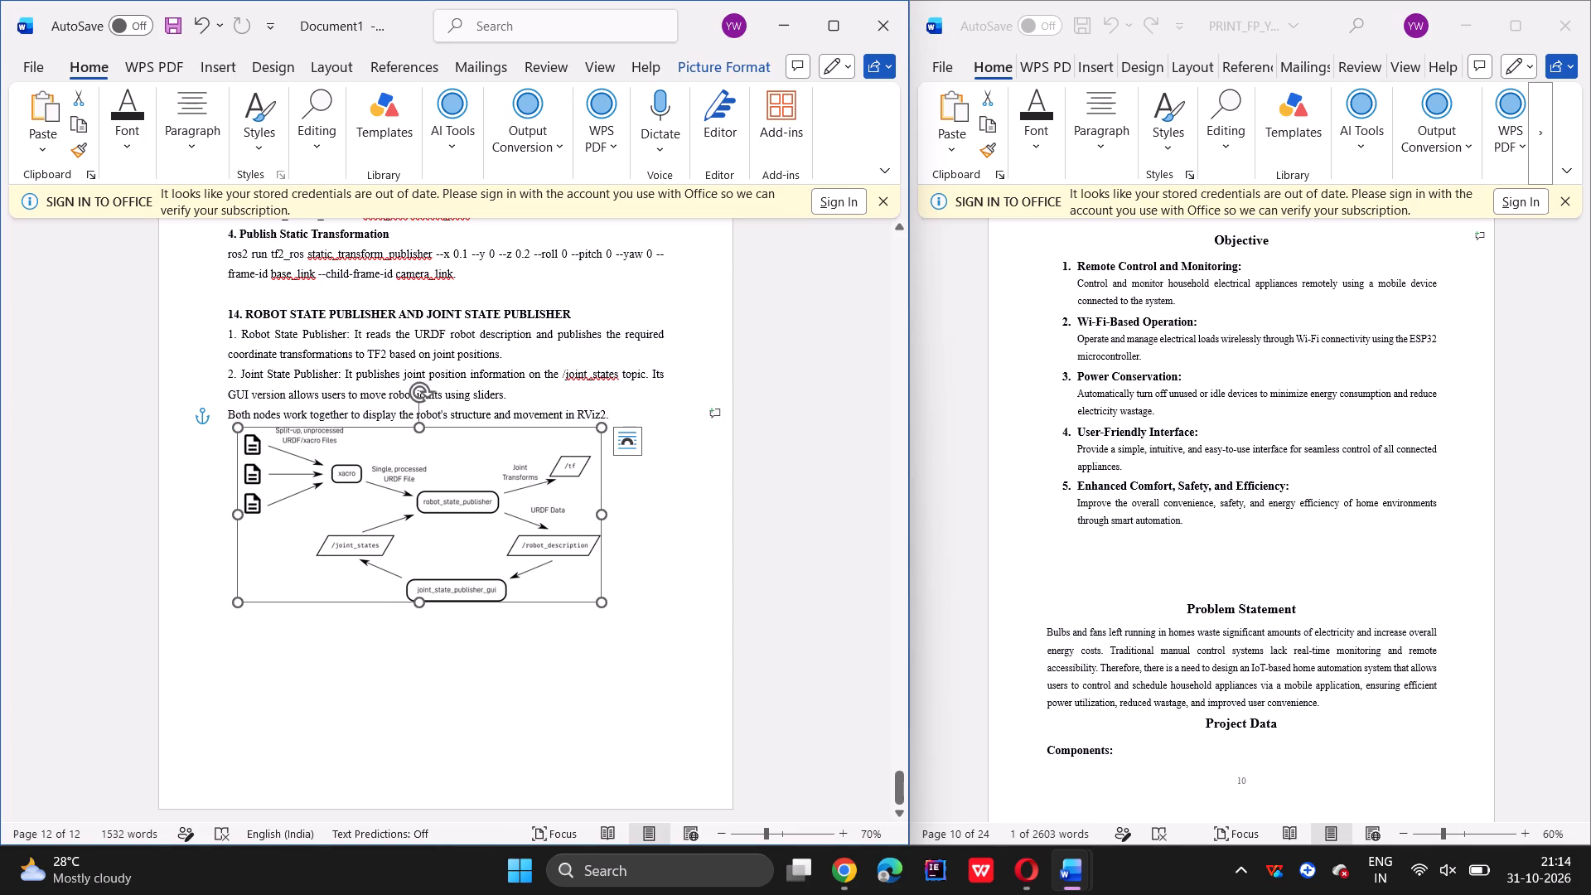
pyautogui.click(607, 633)
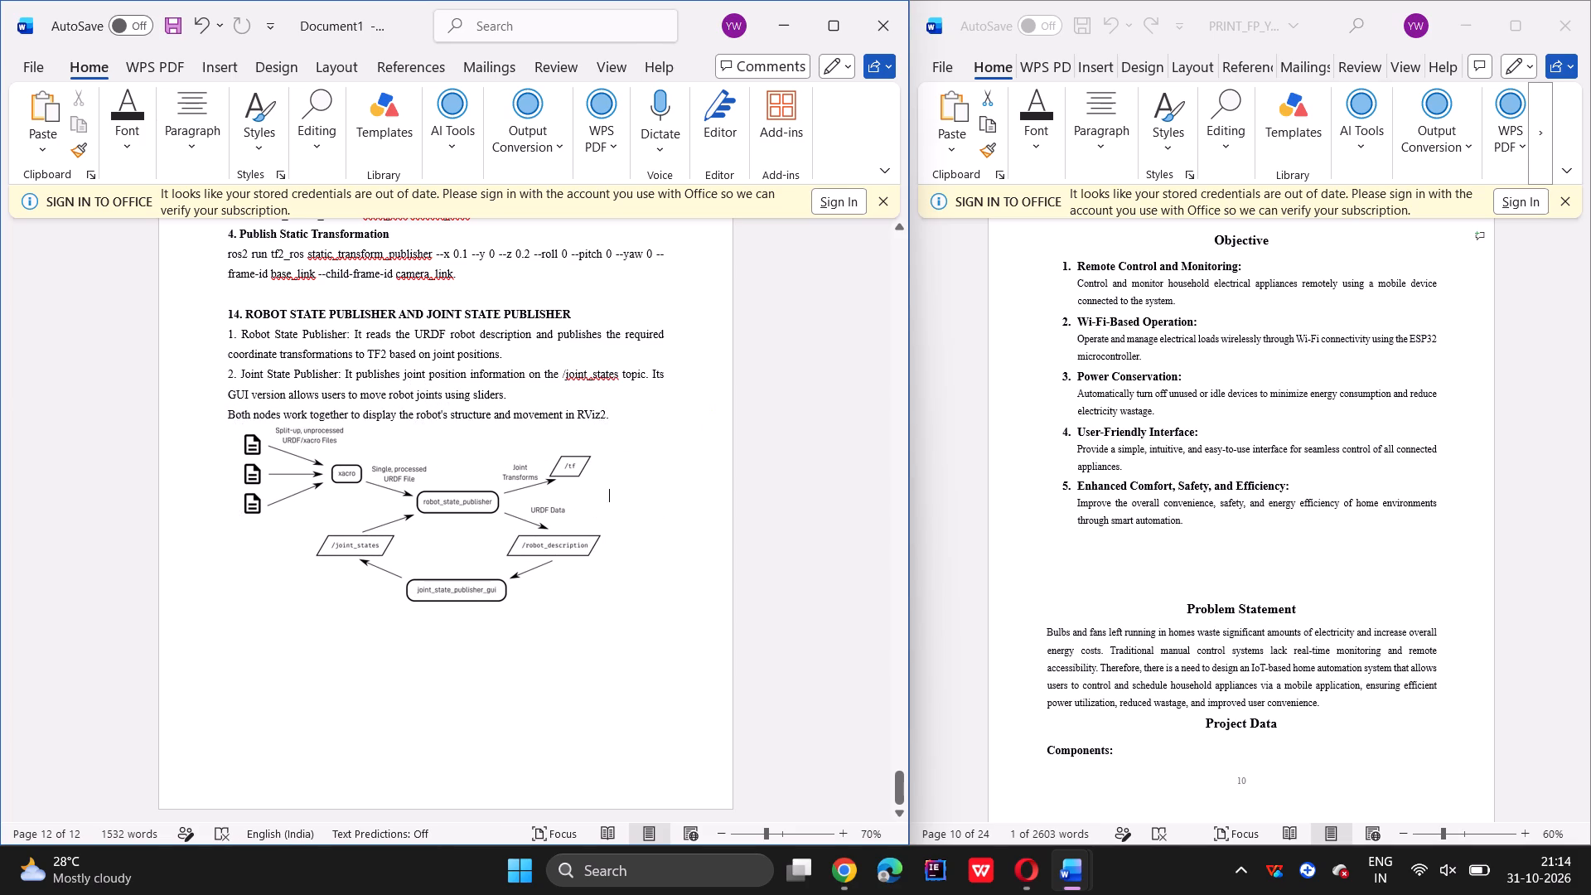
# Add blank lines beside the diagram and paste the copied section 15 text beneath it.
pyautogui.press('Return')
pyautogui.press('Return')
pyautogui.press('Return')
pyautogui.press('Return')
pyautogui.press('Return')
pyautogui.press('Return')
pyautogui.press('Return')
pyautogui.press('BackSpace')
pyautogui.hotkey('ctrl', 'v')
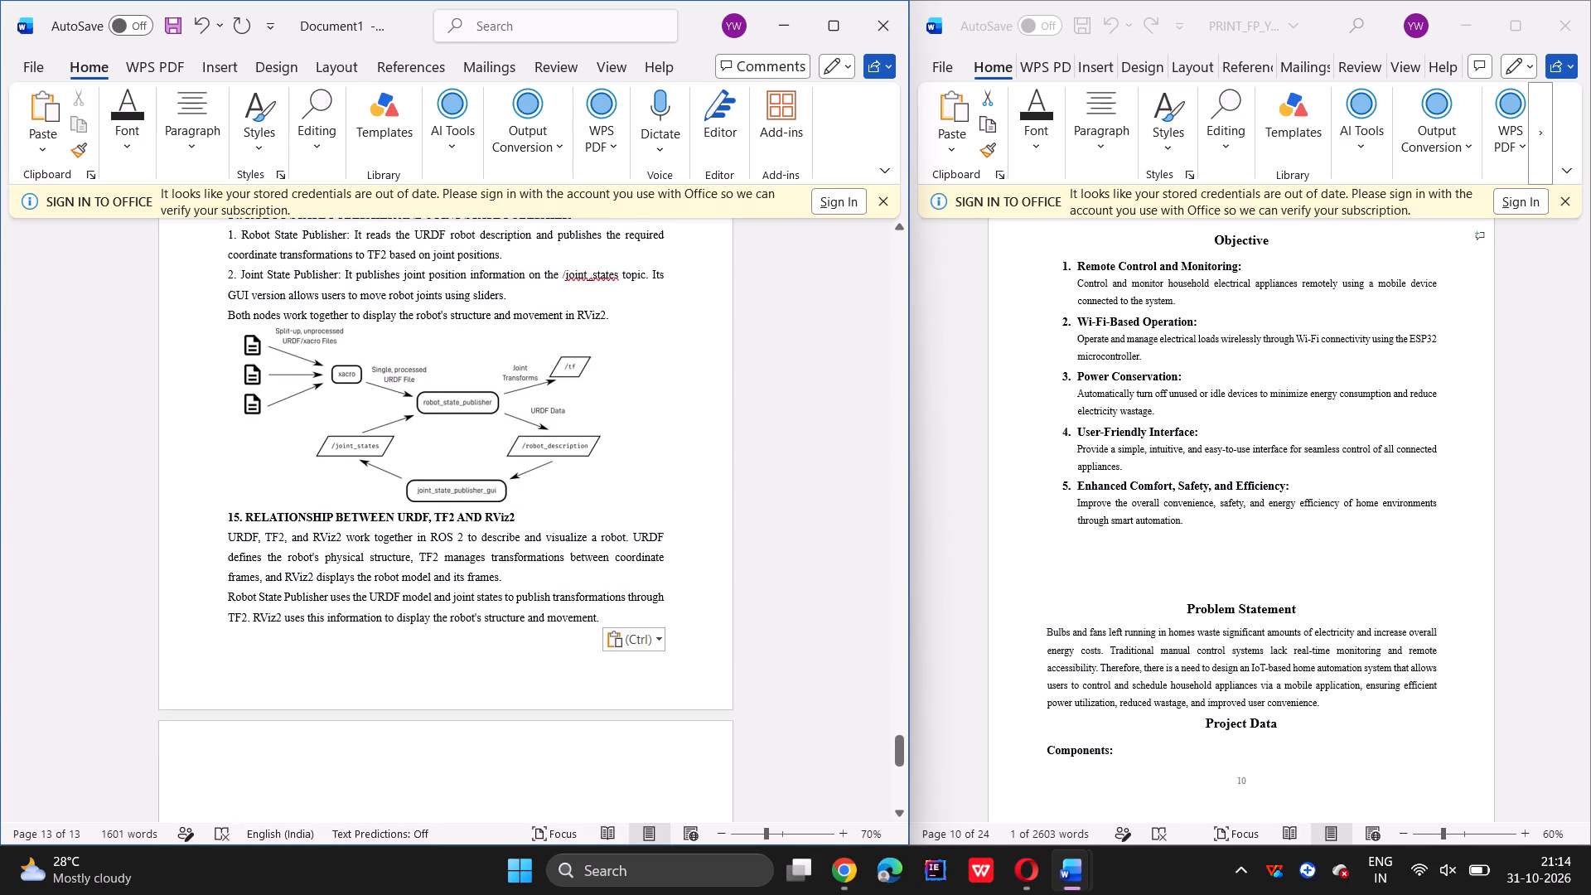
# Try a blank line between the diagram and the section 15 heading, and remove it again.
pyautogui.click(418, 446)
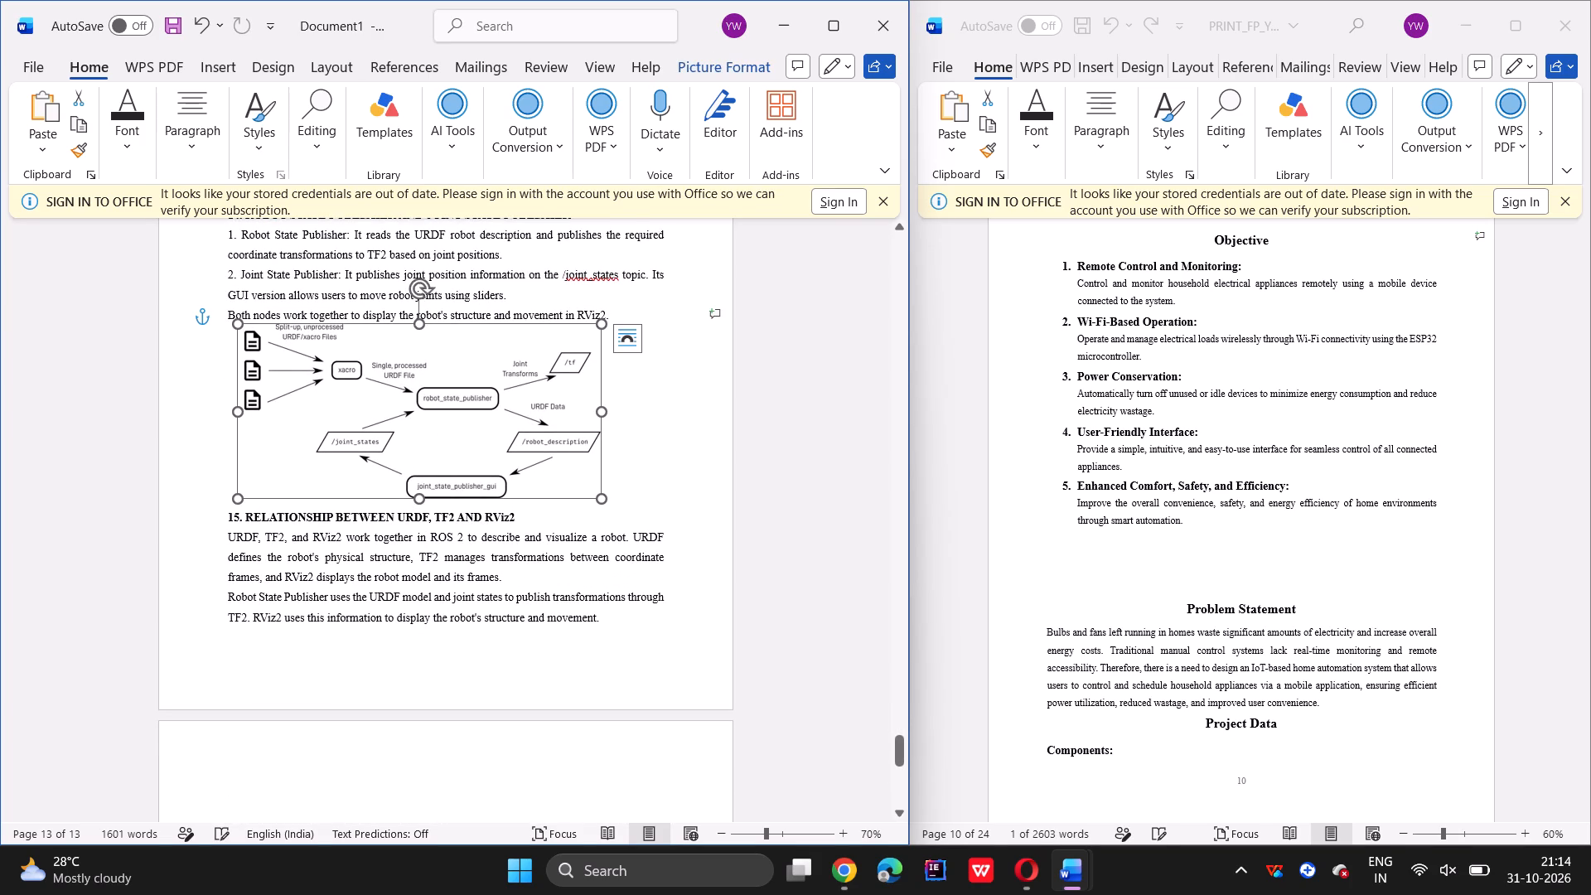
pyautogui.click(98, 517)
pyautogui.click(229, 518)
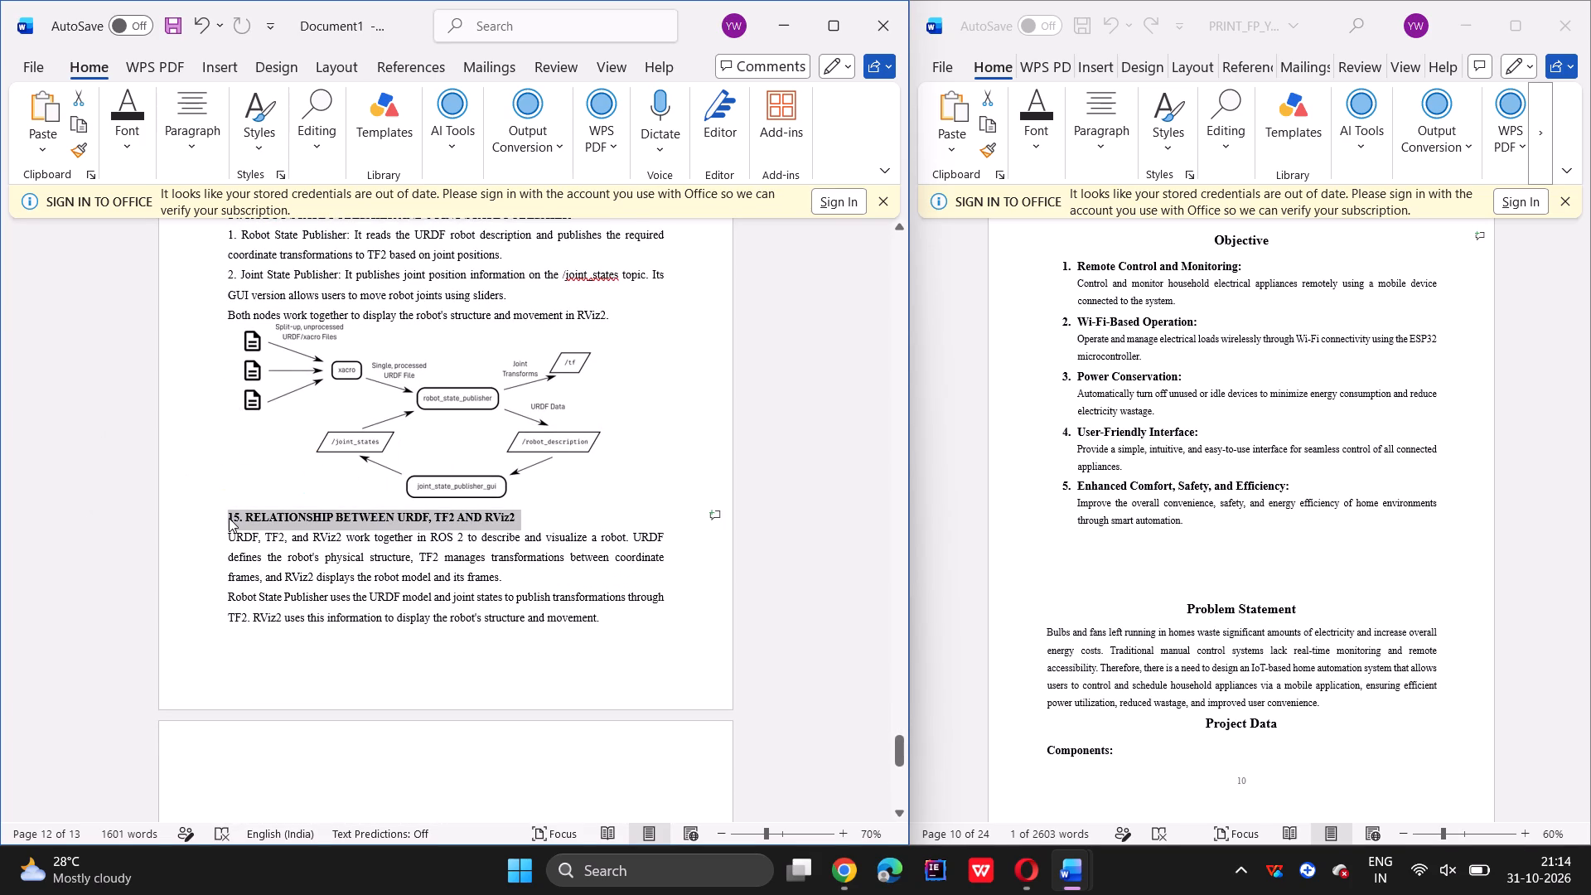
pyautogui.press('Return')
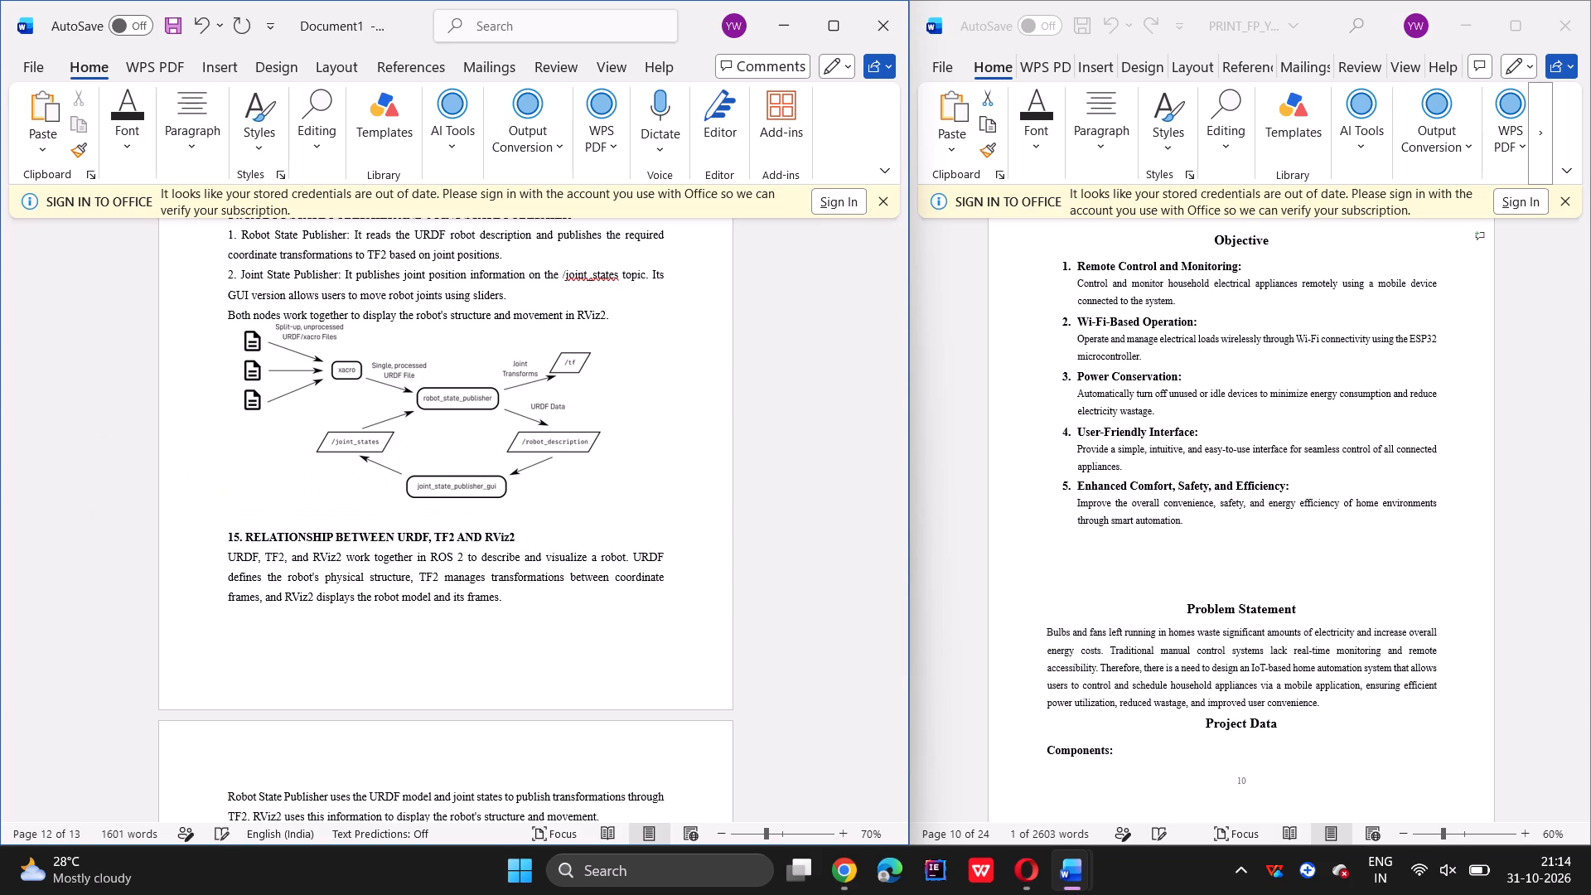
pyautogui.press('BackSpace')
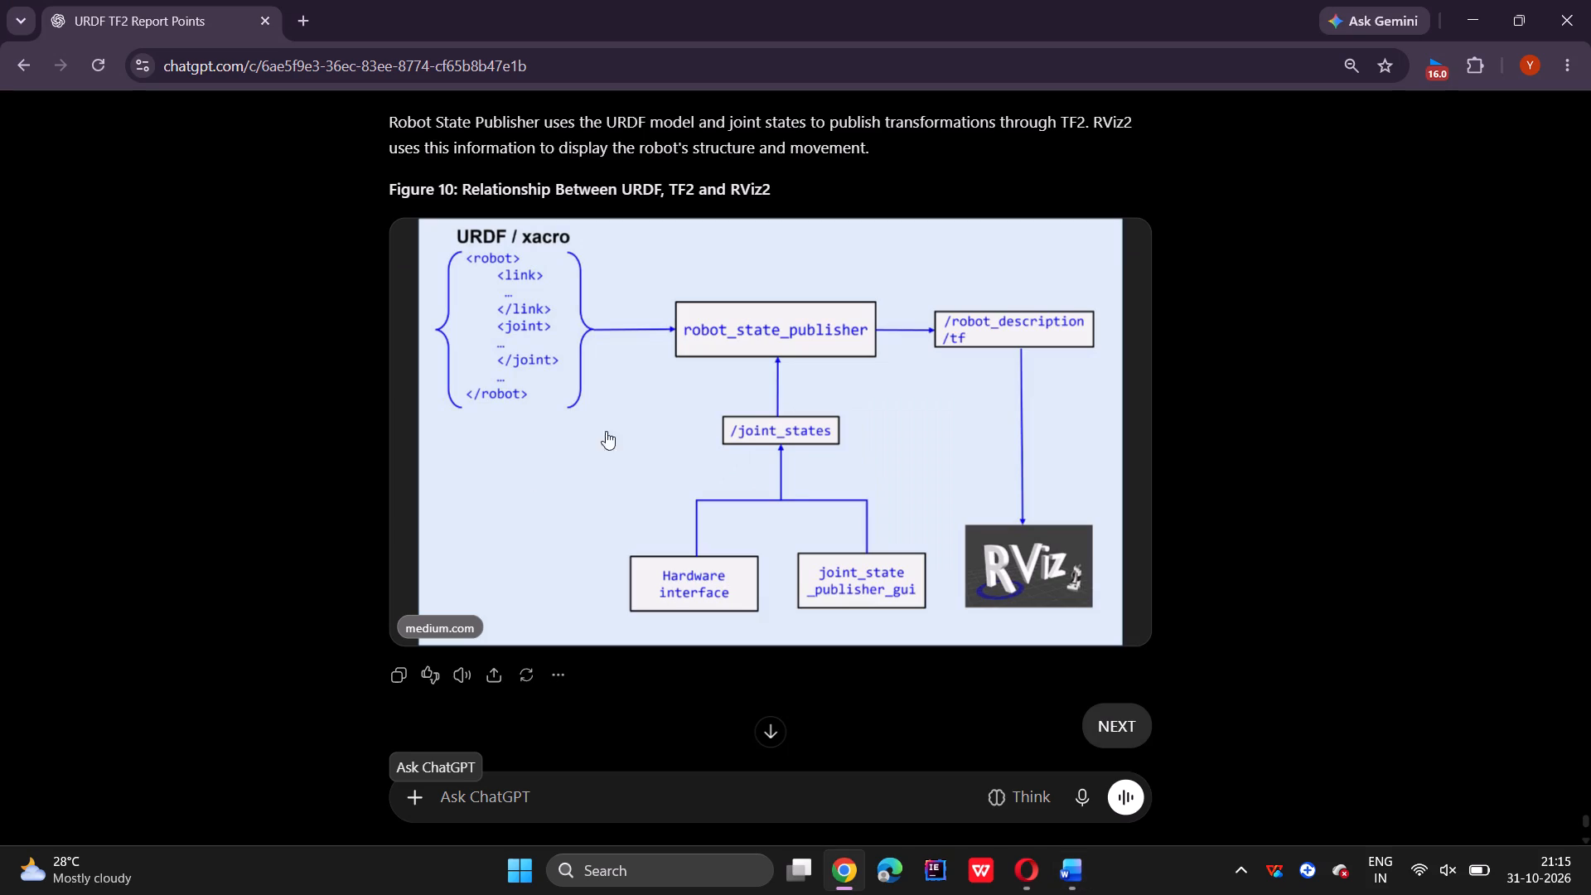
pyautogui.rightClick(966, 356)
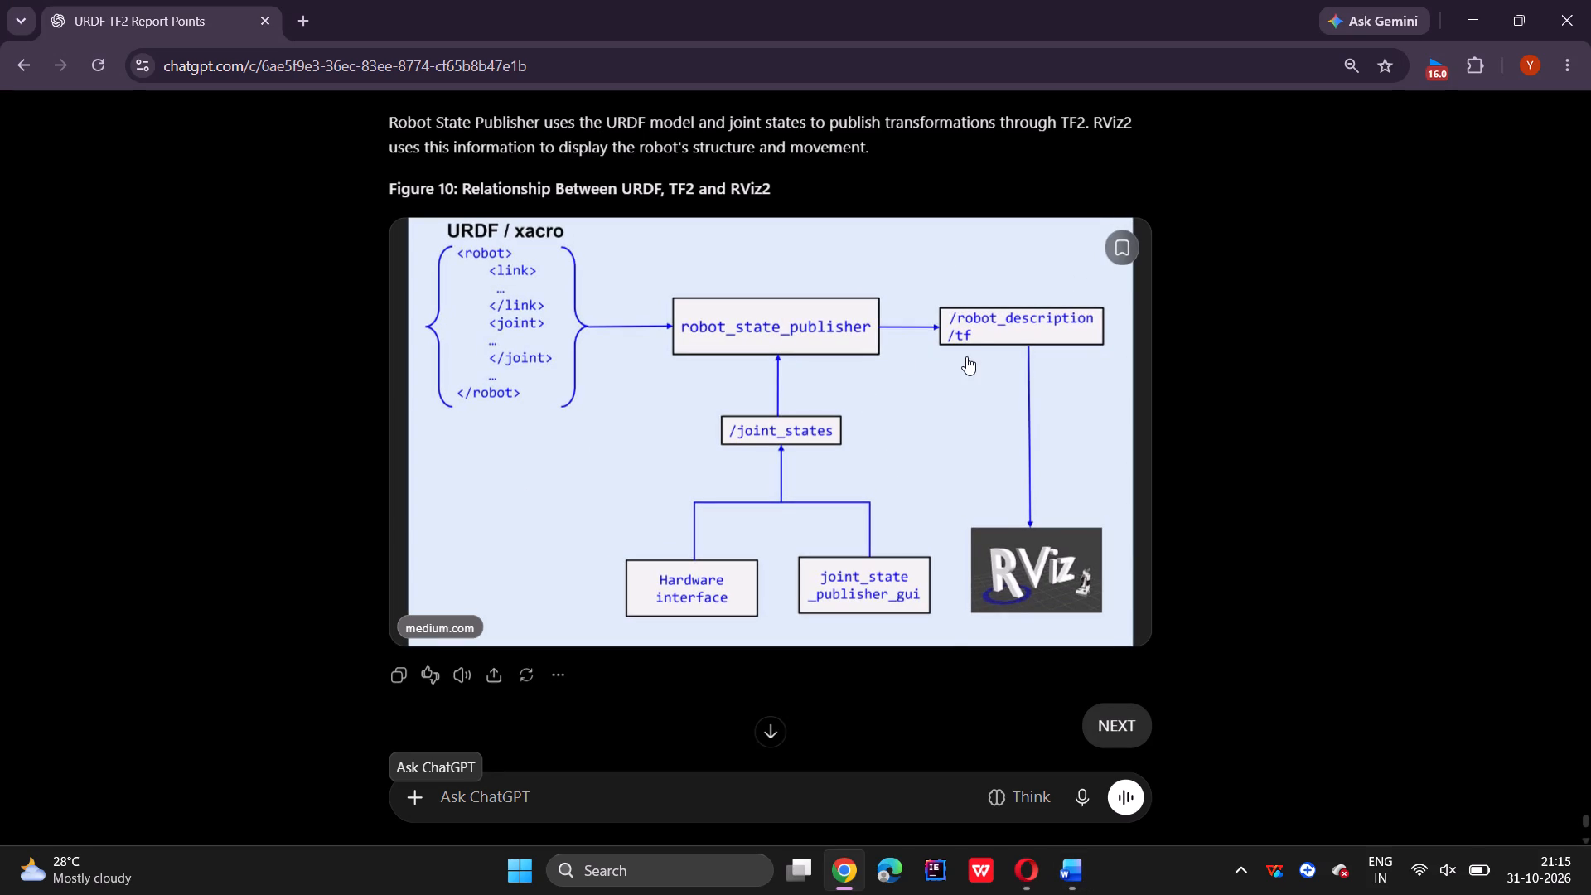
pyautogui.click(875, 513)
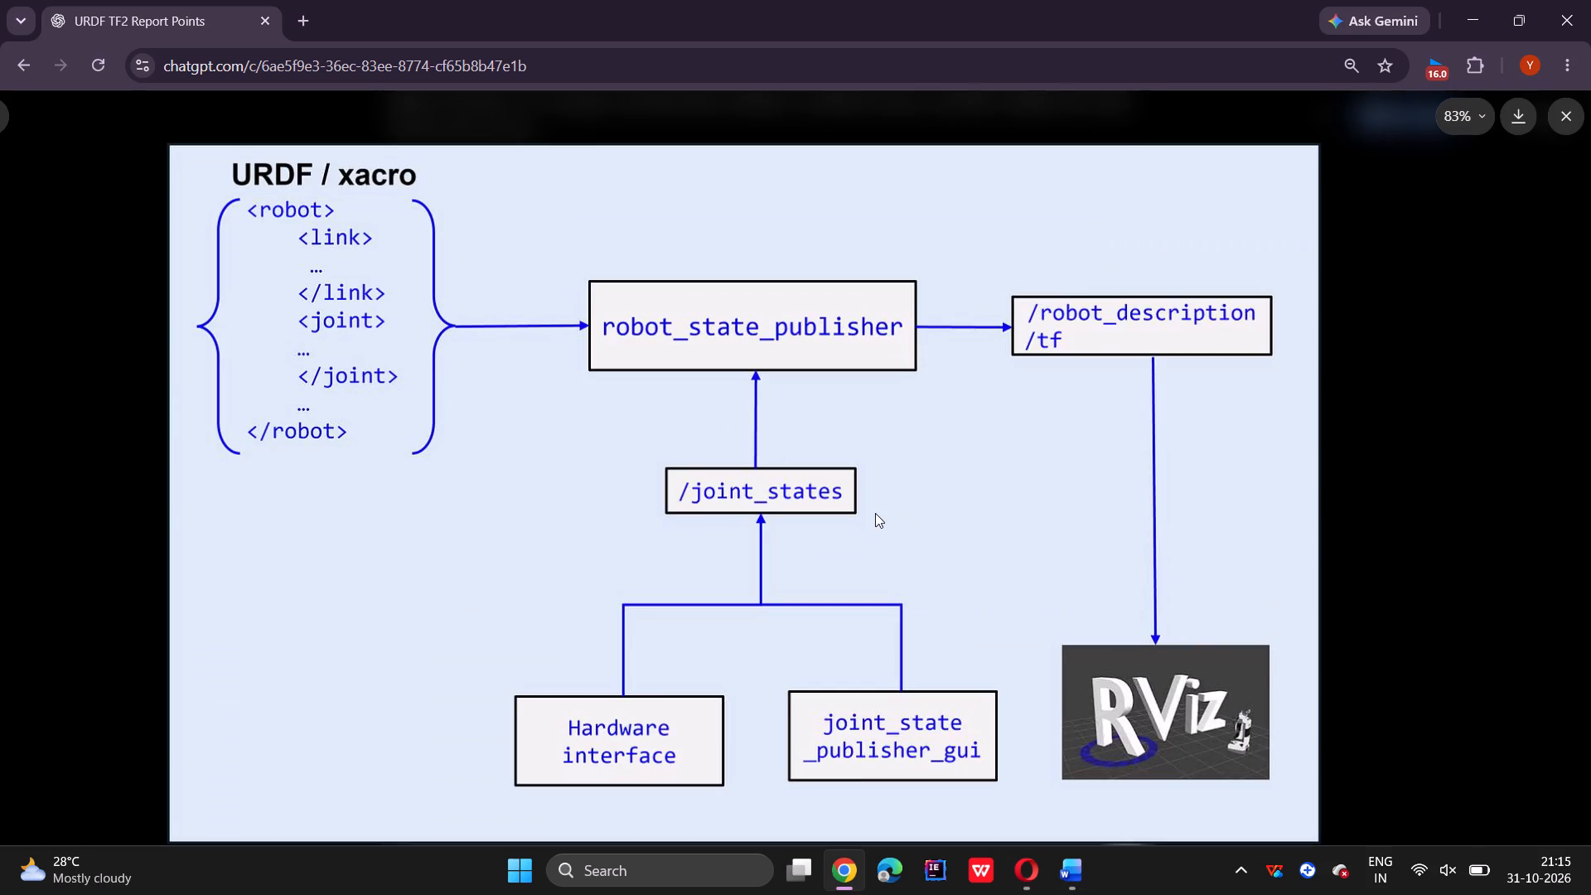
pyautogui.rightClick(875, 513)
pyautogui.click(901, 595)
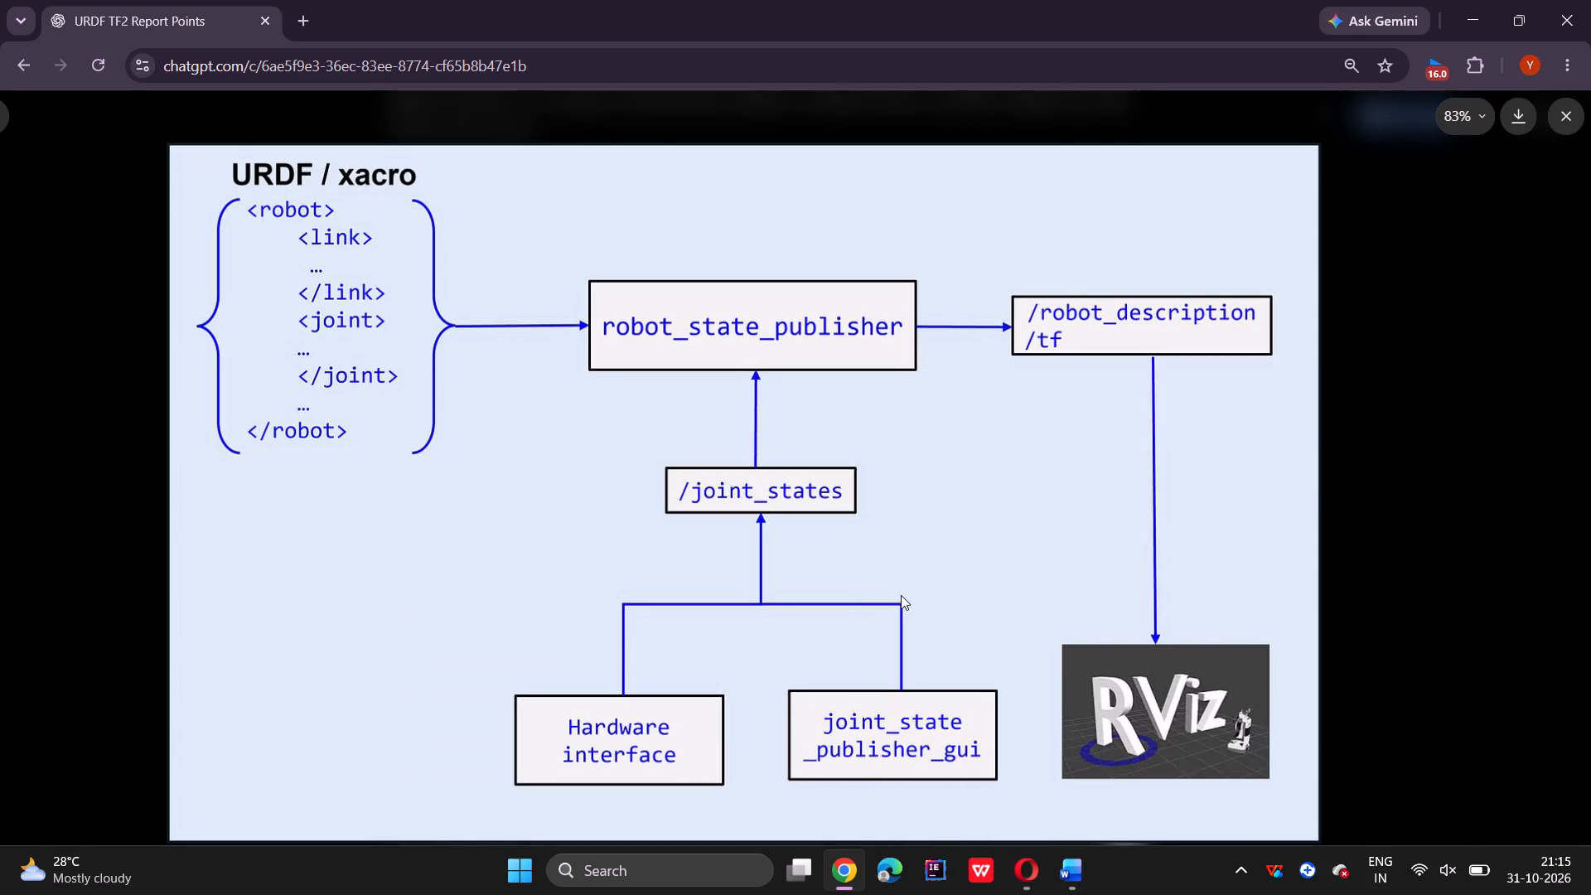
pyautogui.click(1463, 9)
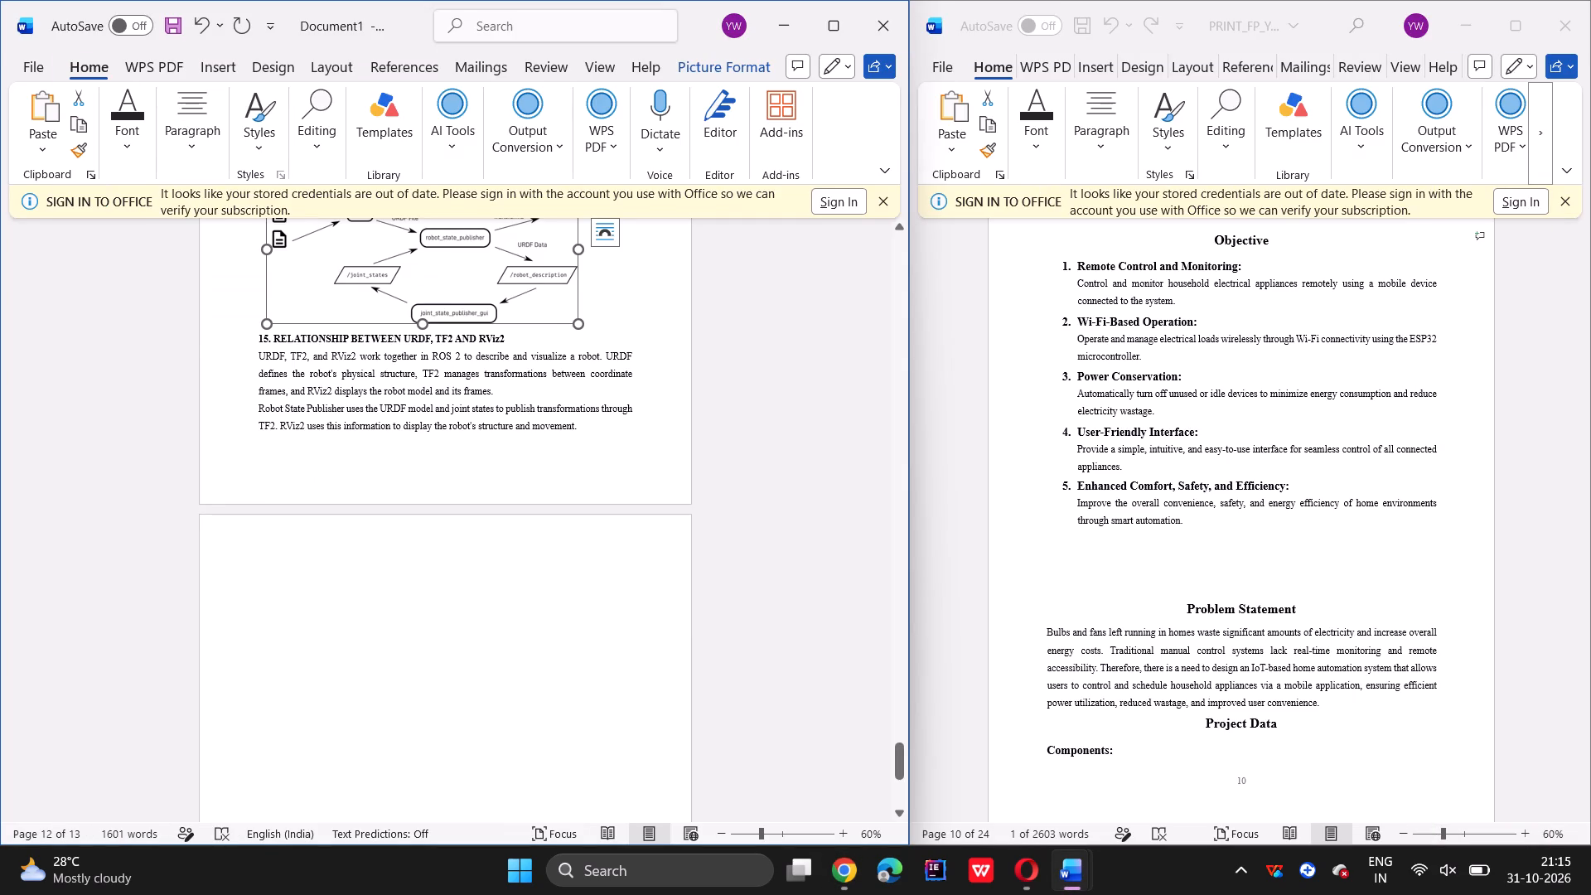
# Insert six blank lines before the section 15 heading so that the whole section starts on the next page.
pyautogui.click(588, 423)
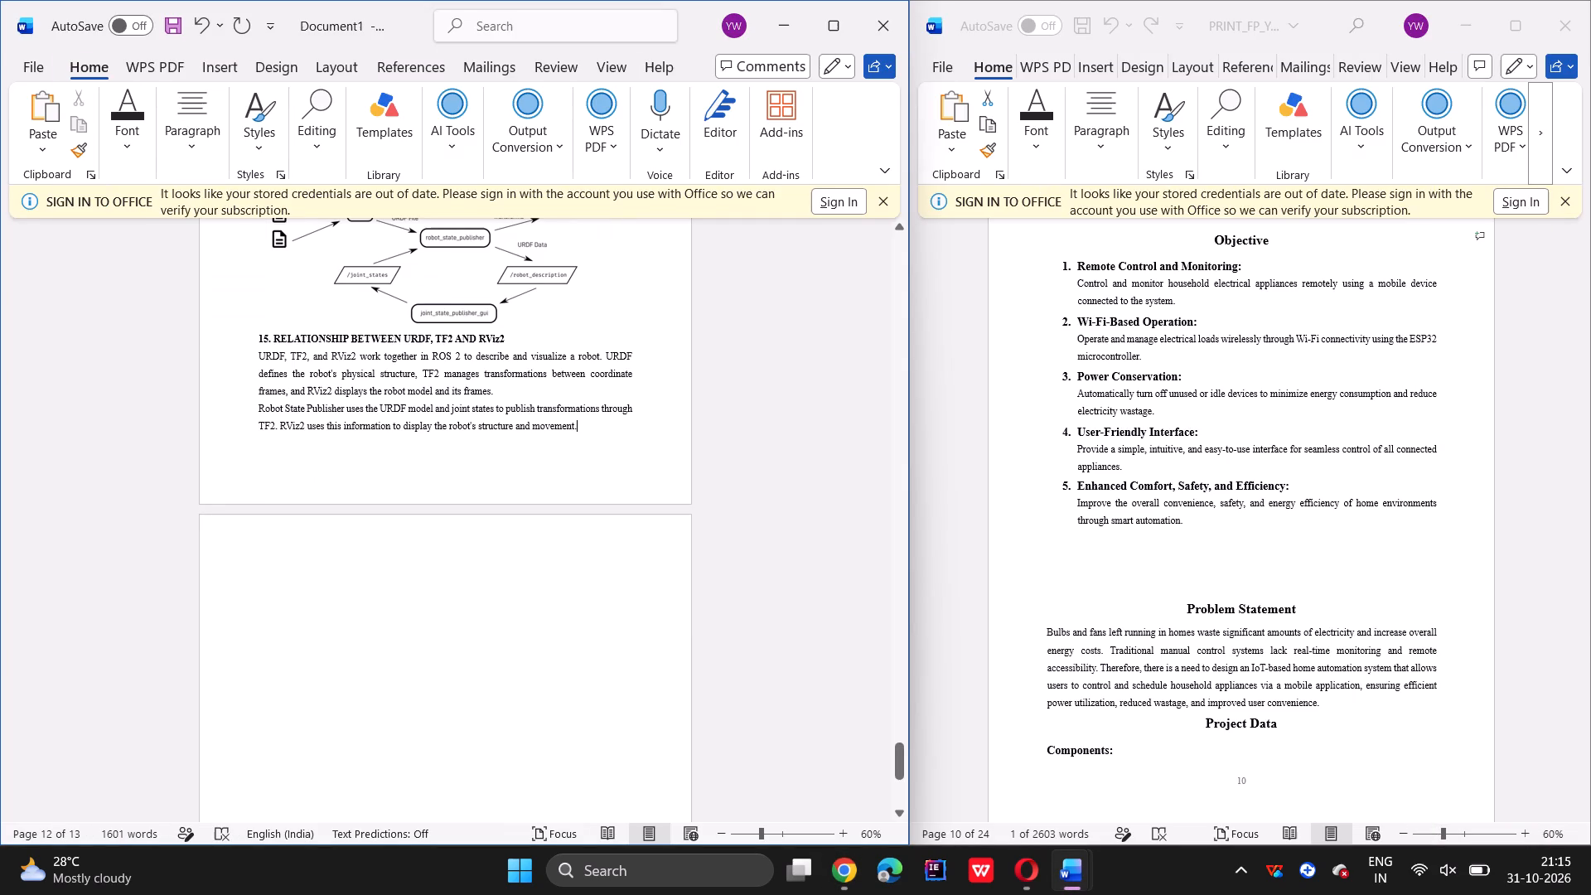
pyautogui.click(254, 346)
pyautogui.press('Return')
pyautogui.press('Return')
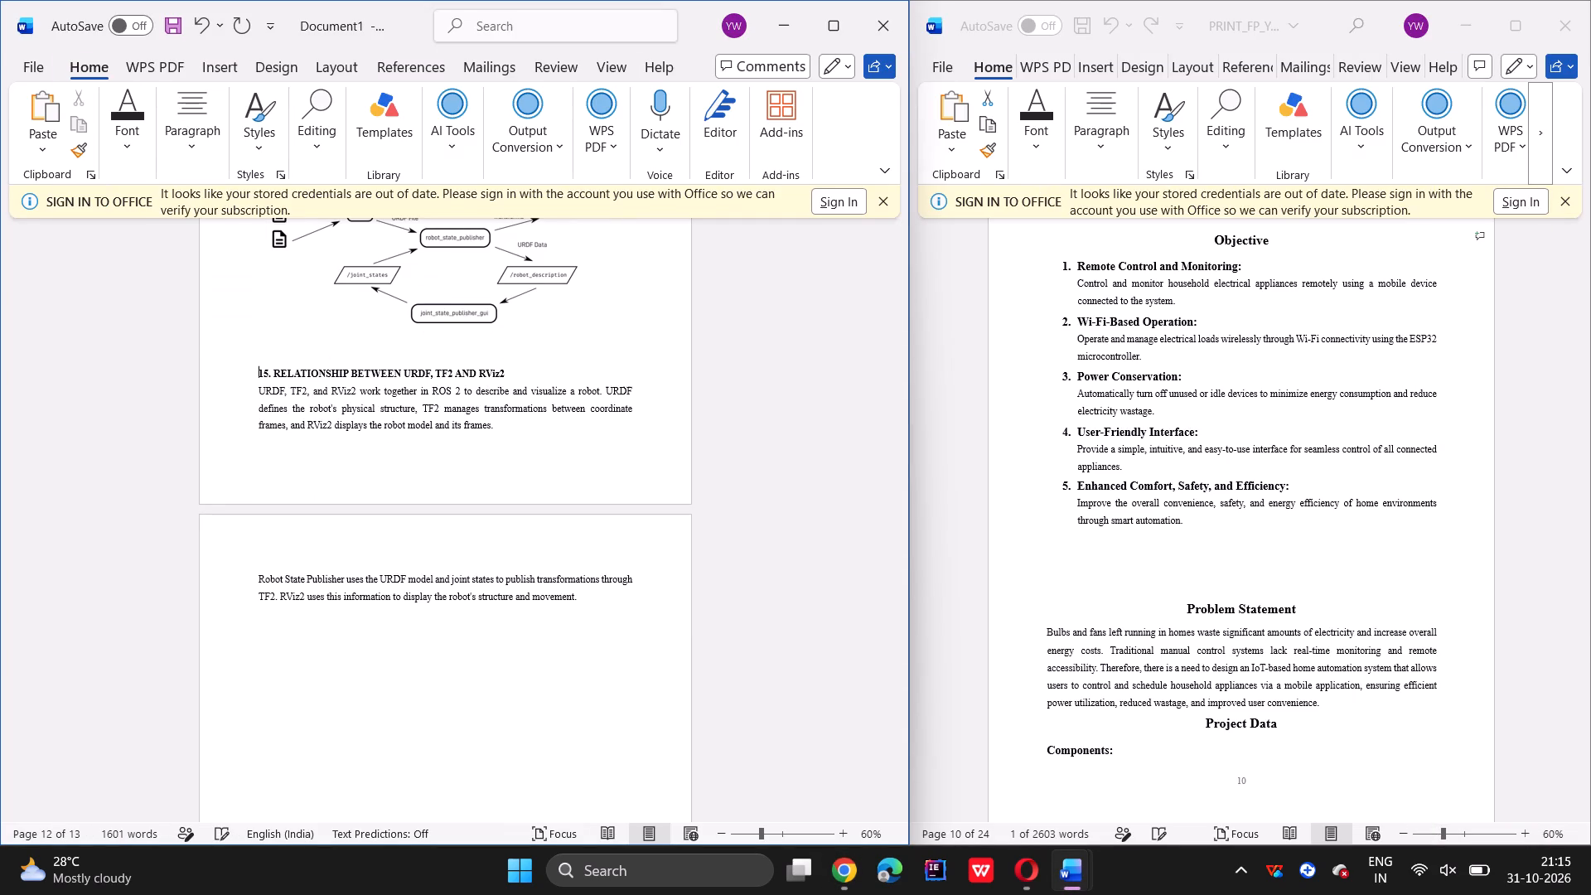
pyautogui.press('Return')
pyautogui.press('Return')
pyautogui.press('Return')
pyautogui.press('Return')
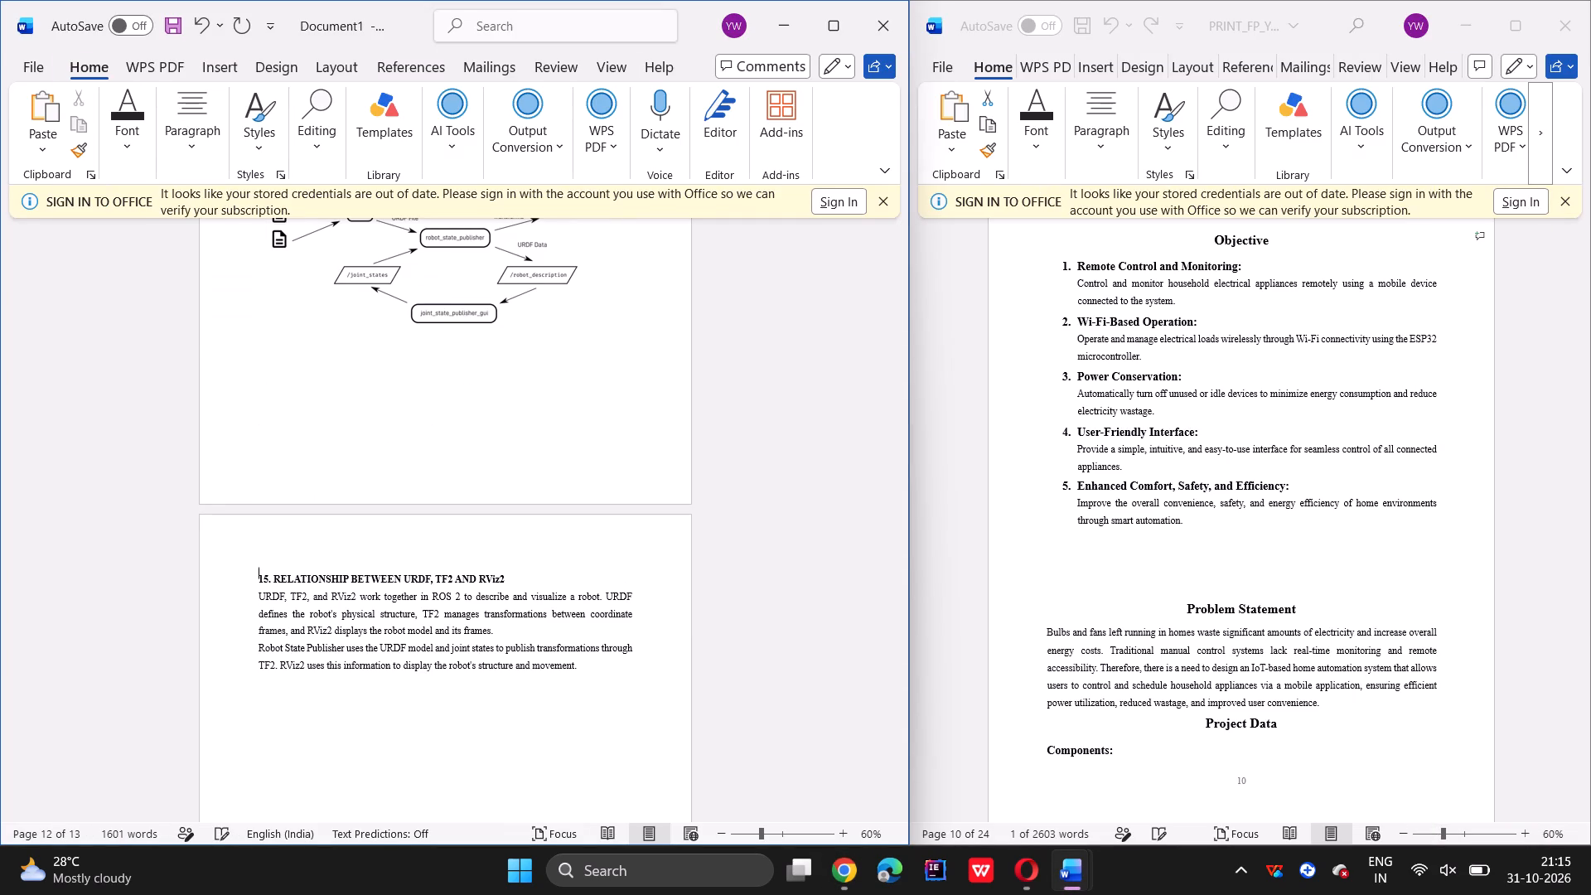
pyautogui.press('BackSpace')
pyautogui.press('Return')
# Paste the copied Figure 10 diagram below the last paragraph of section 15.
pyautogui.click(269, 712)
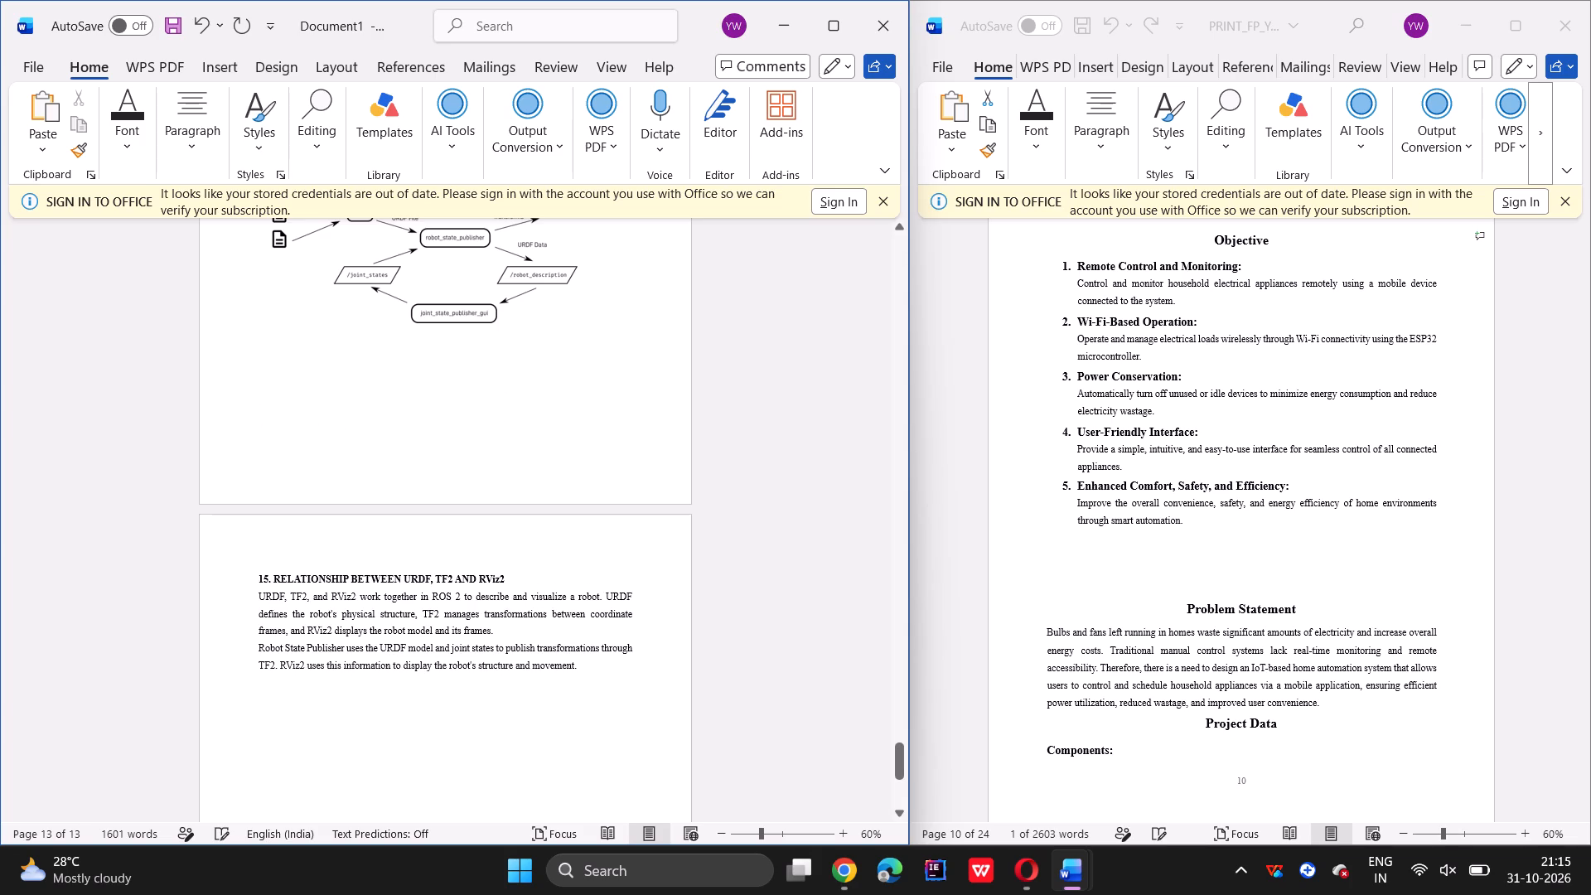
pyautogui.hotkey('ctrl', 'v')
# Shrink the pasted section 15 diagram proportionally to about 7.9 cm high and 13 cm wide.
pyautogui.doubleClick(269, 712)
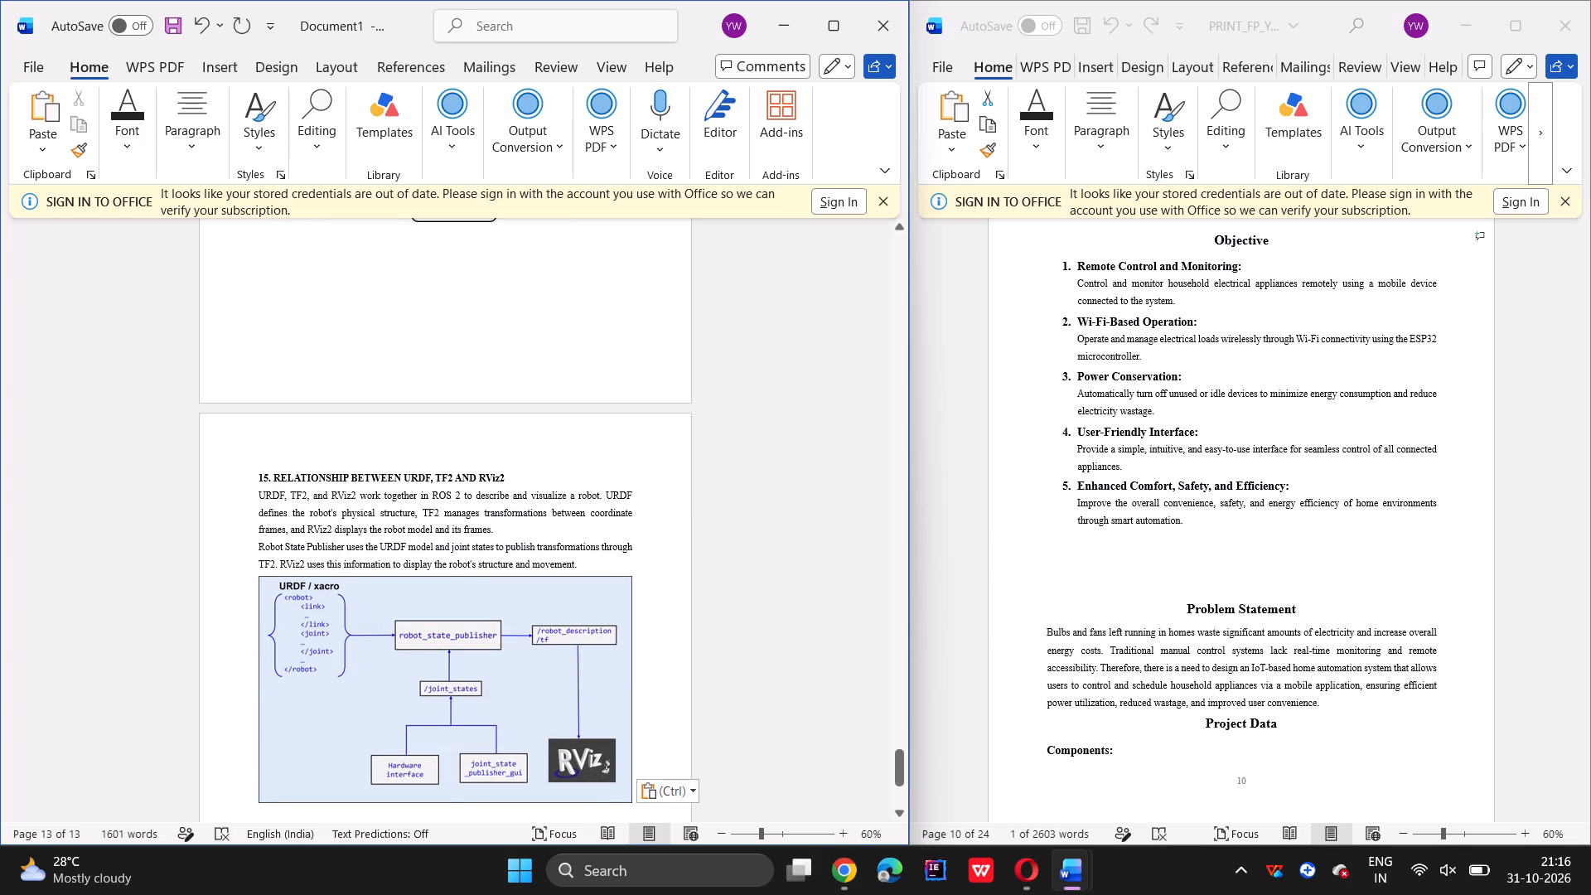
pyautogui.scroll(-2, 269, 712)
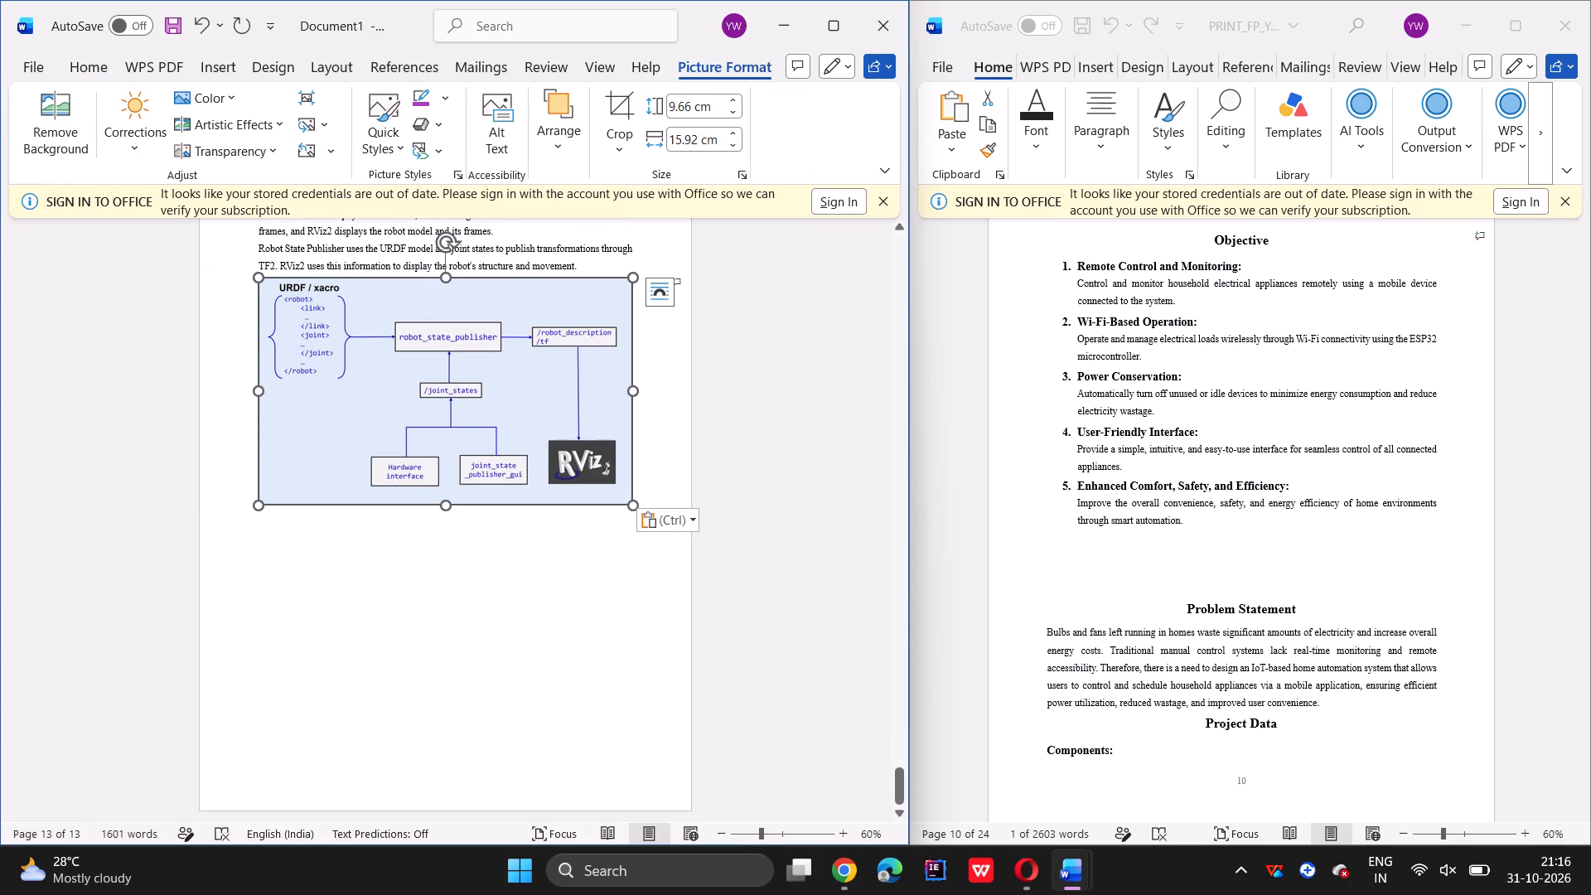
pyautogui.keyDown('ctrl'); pyautogui.scroll(-1, 269, 712); pyautogui.keyUp('ctrl')
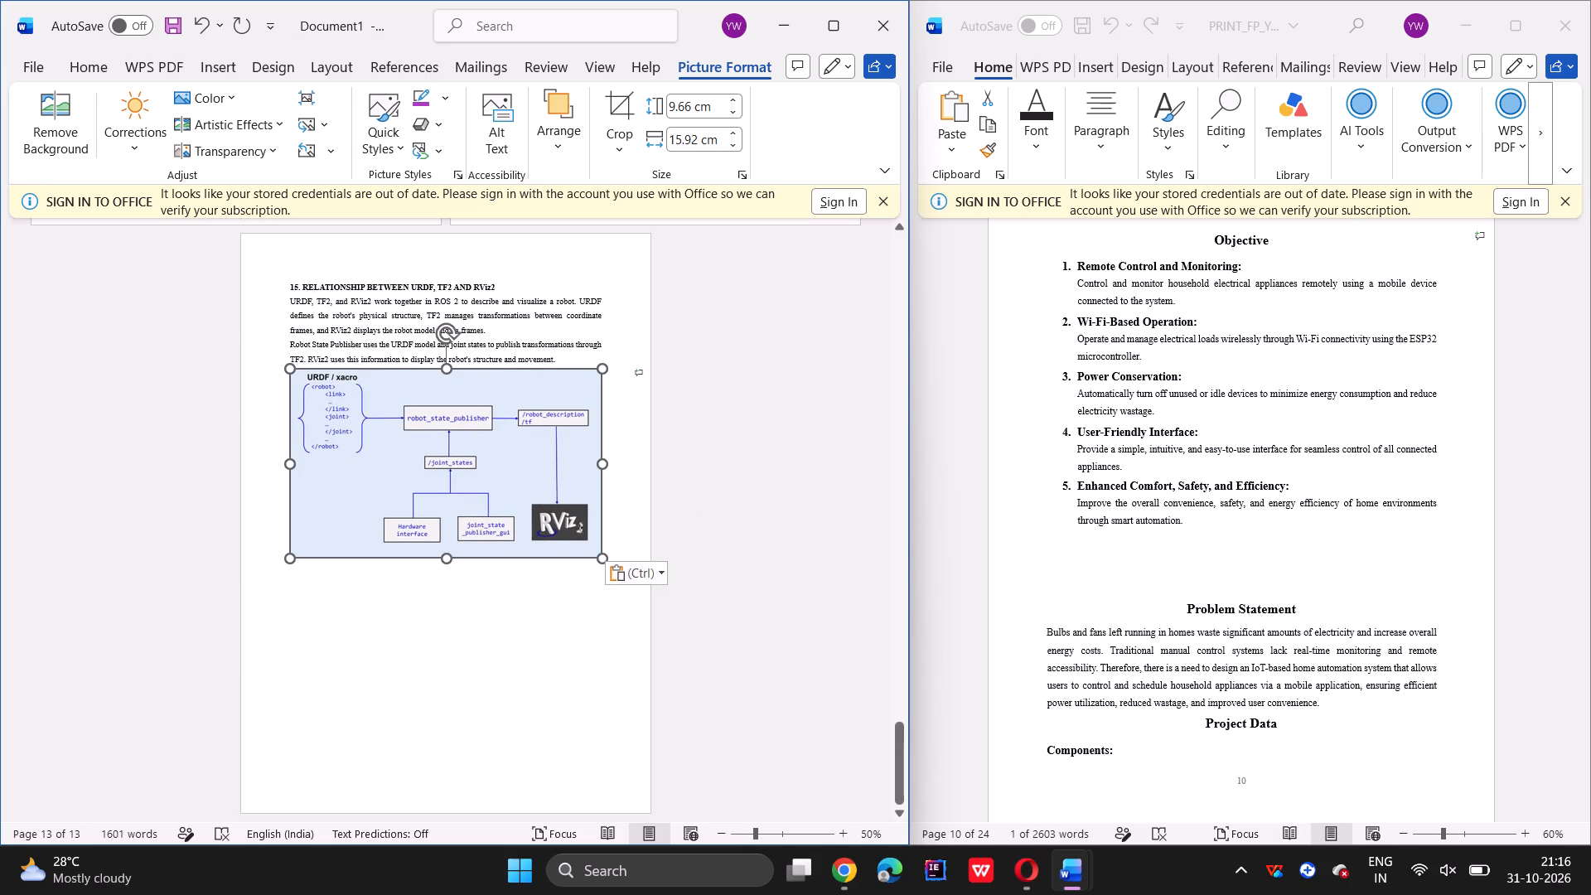
pyautogui.moveTo(602, 559); pyautogui.dragTo(600, 559)
pyautogui.moveTo(600, 559); pyautogui.dragTo(560, 517)
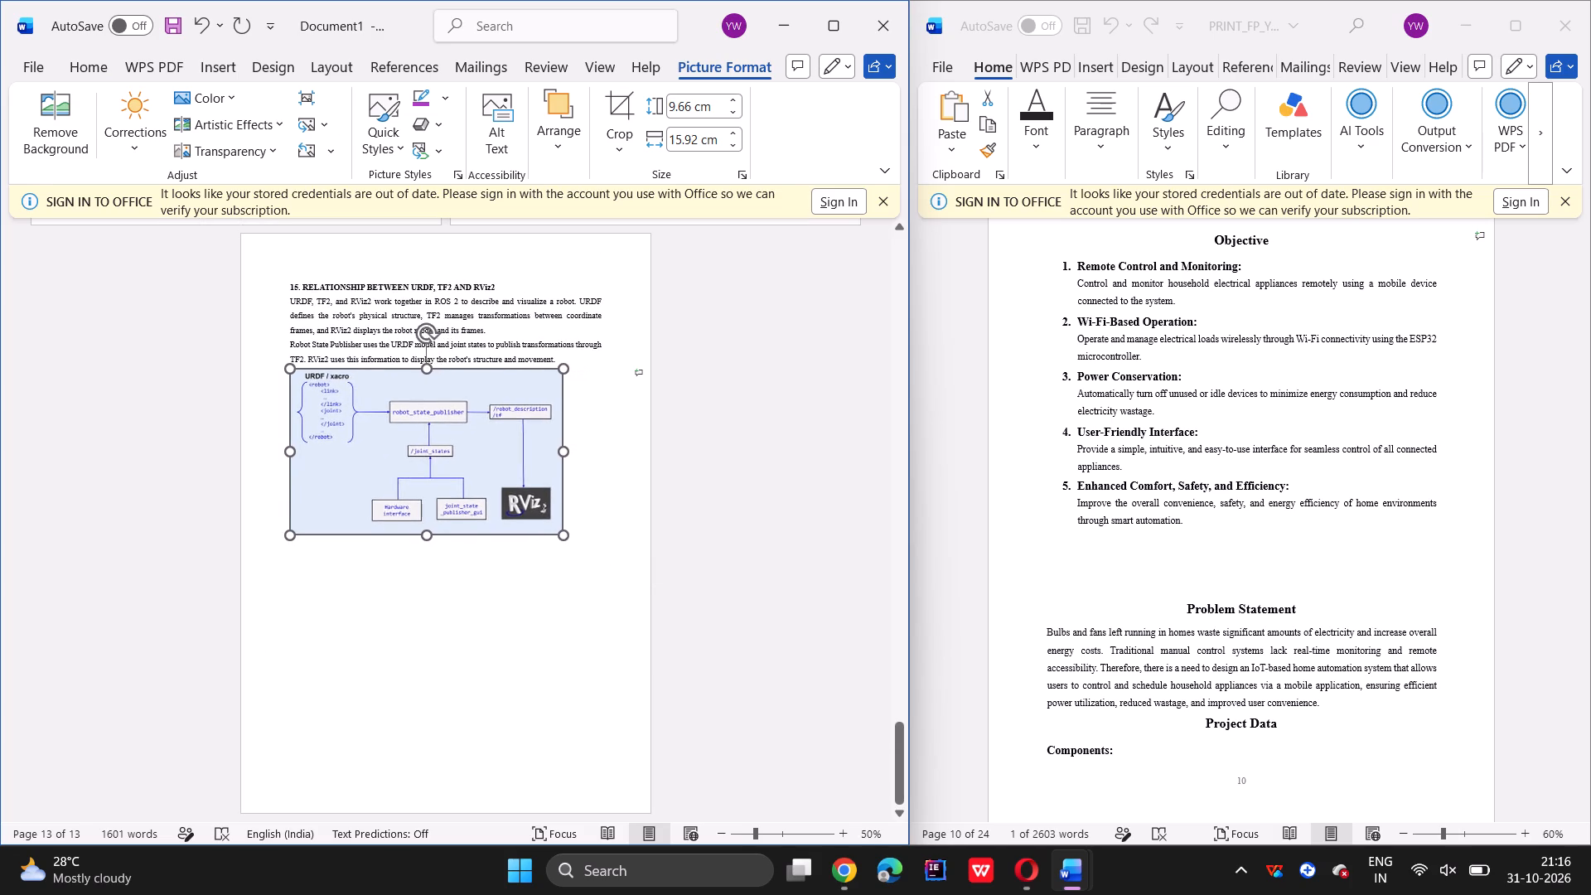
pyautogui.moveTo(560, 517); pyautogui.dragTo(543, 493)
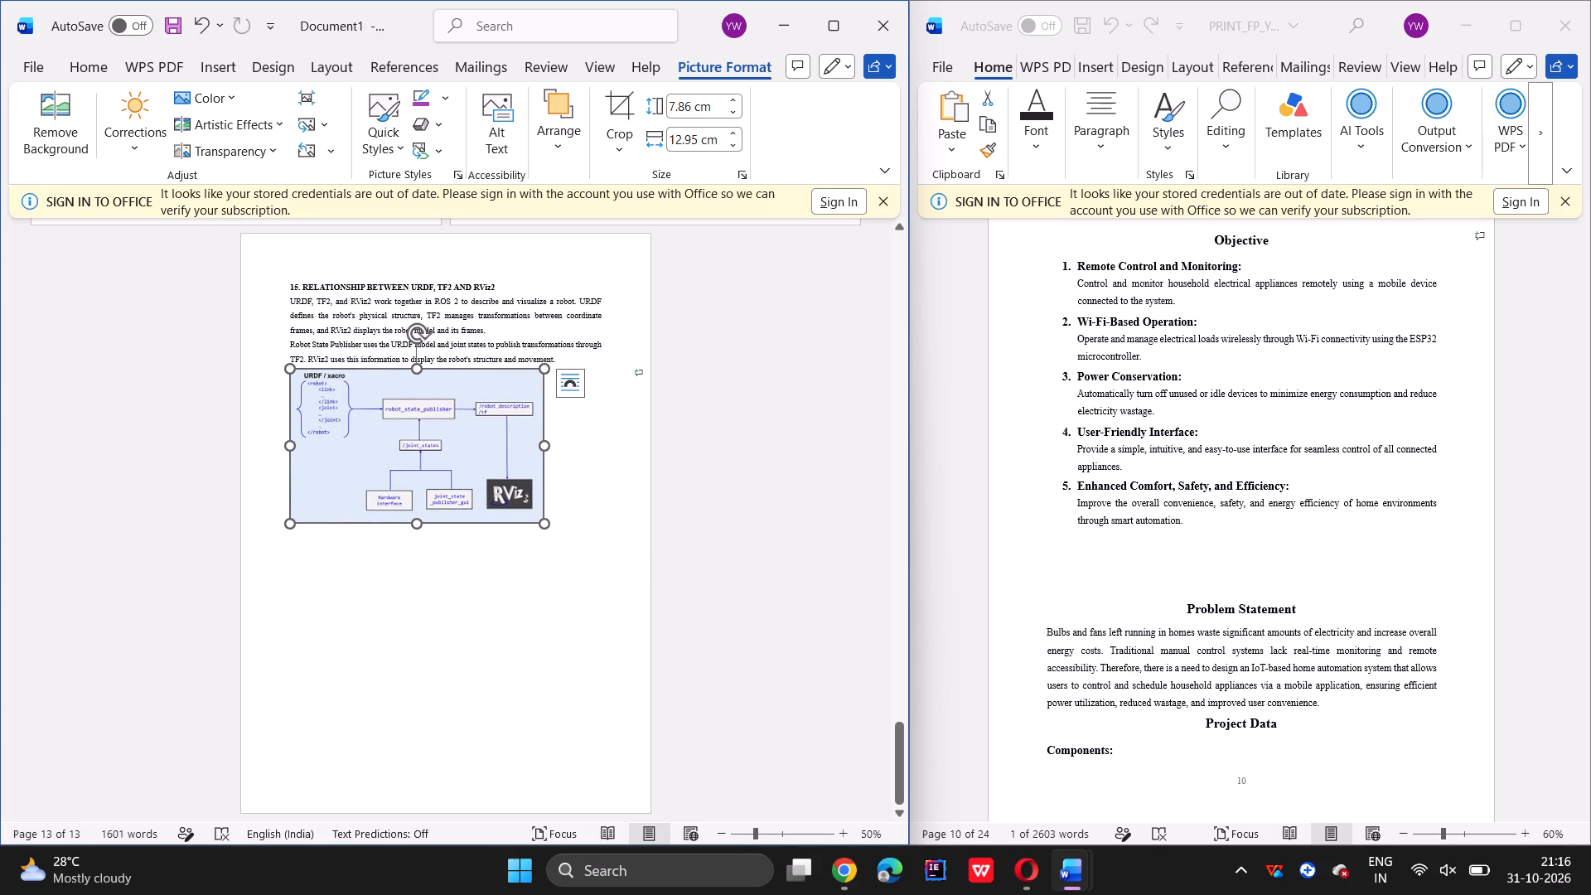
# Back in ChatGPT, close the enlarged figure, copy section 16 from "PRACTICAL IMPLEMENTATION IN ROS 2" through practical step 7, and return to Word.
pyautogui.hotkey('alt', 'Tab')
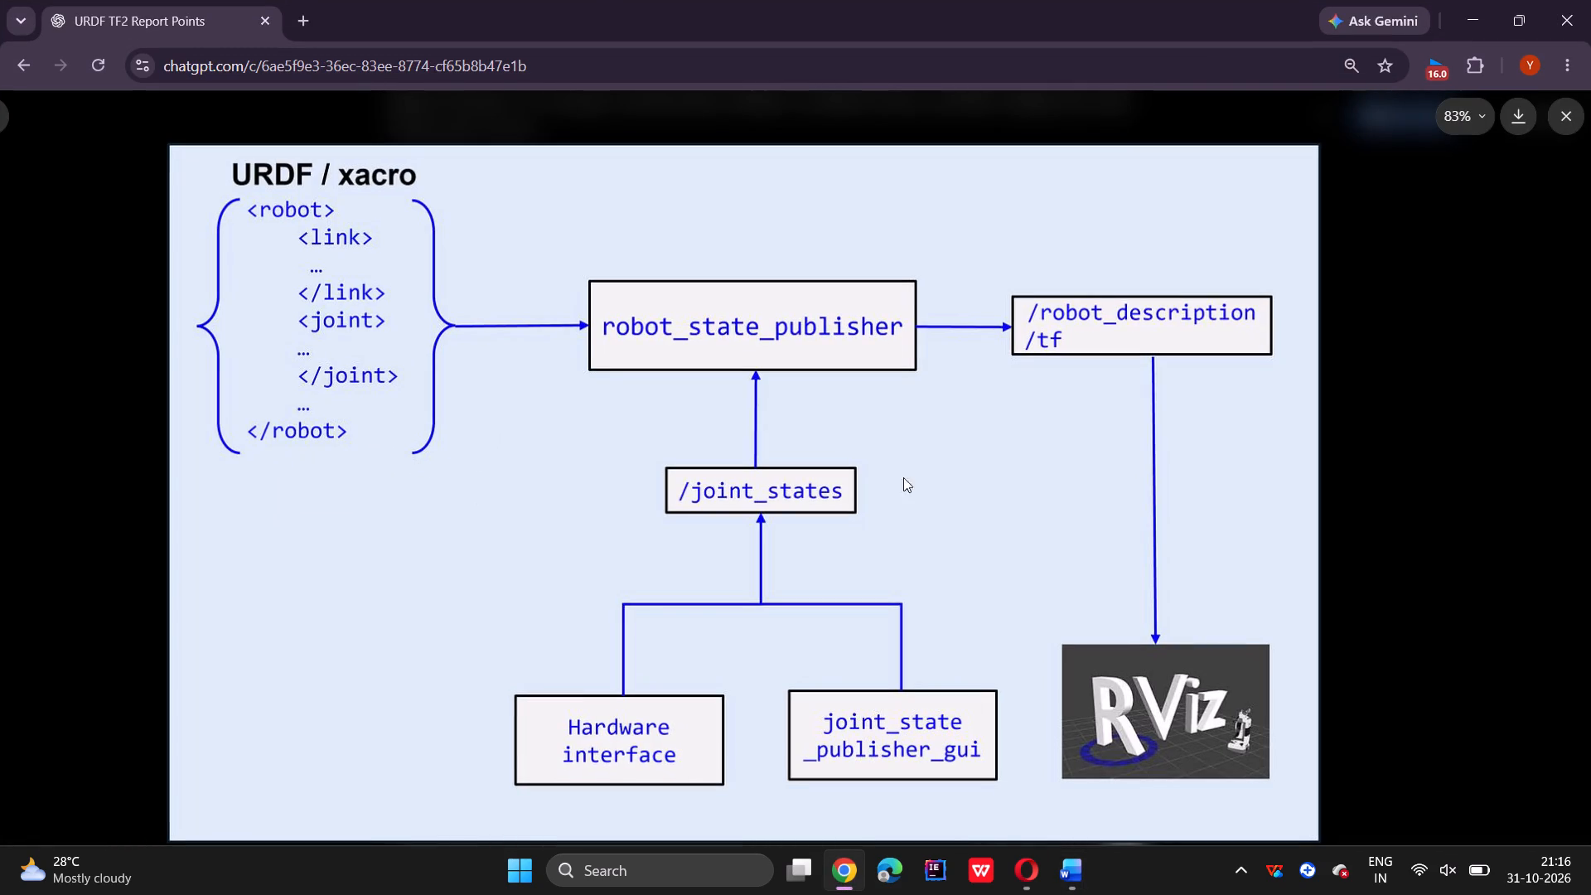
pyautogui.moveTo(1590, 465); pyautogui.dragTo(1458, 535)
pyautogui.moveTo(1458, 535); pyautogui.dragTo(1574, 117)
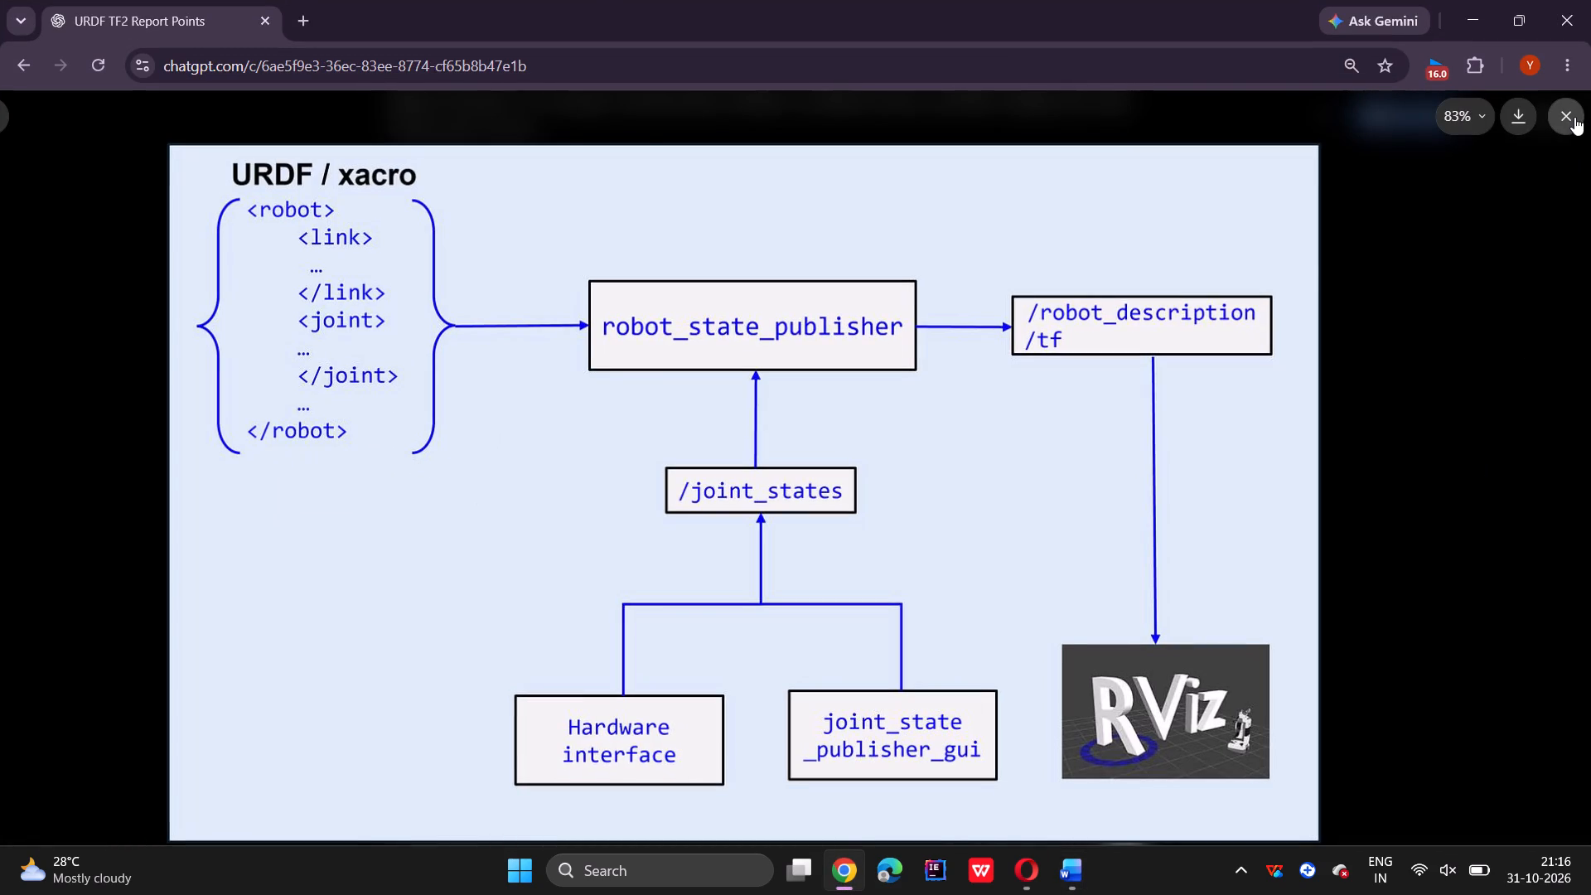
pyautogui.click(1574, 117)
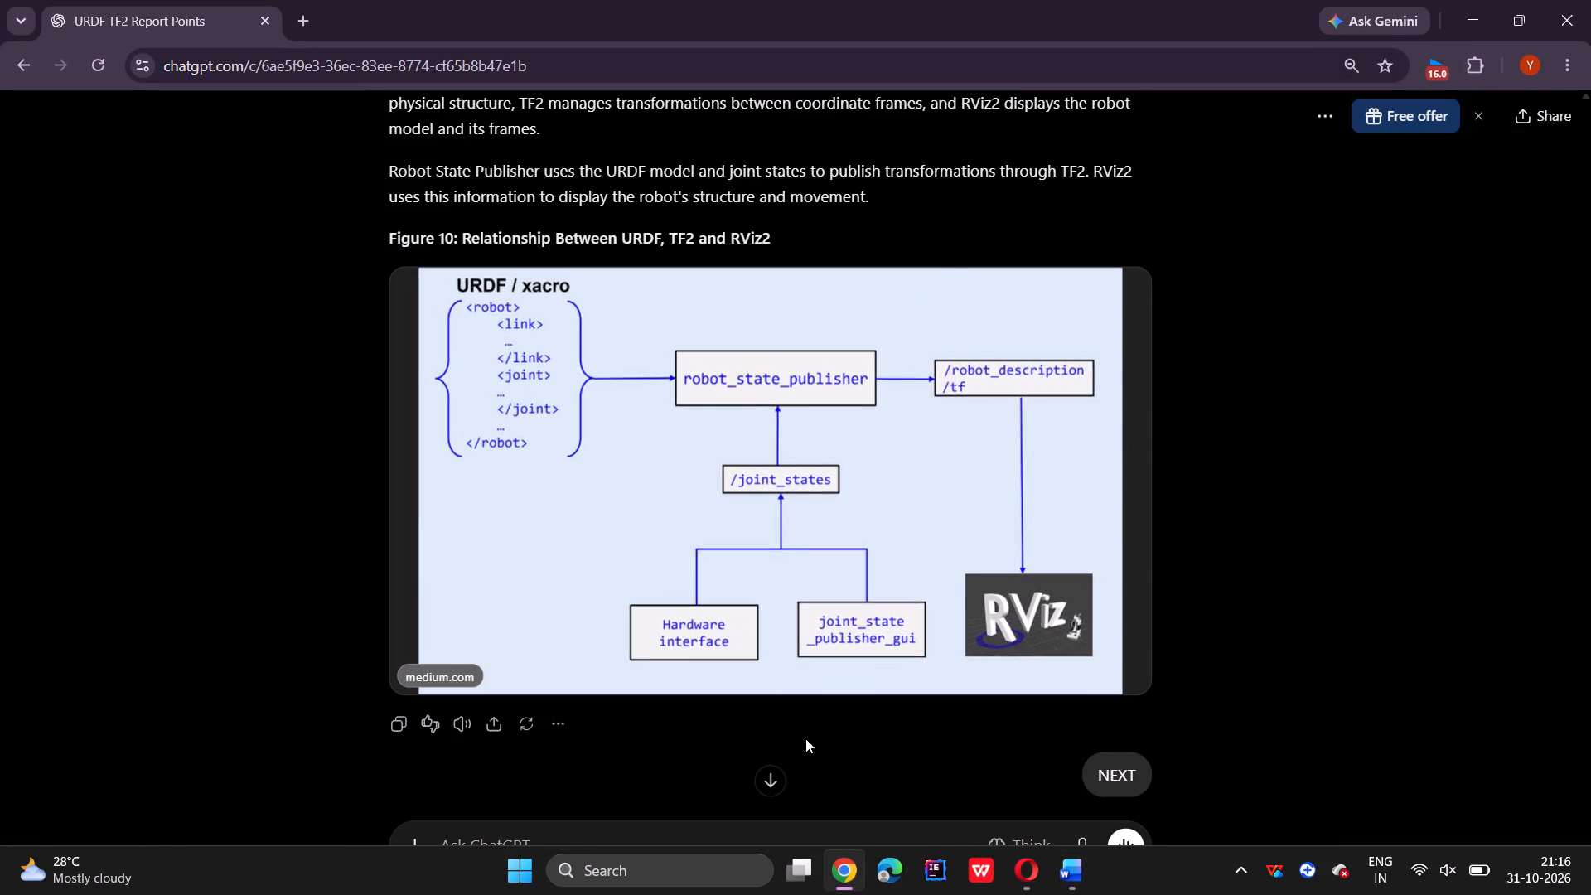
pyautogui.scroll(-4, 805, 738)
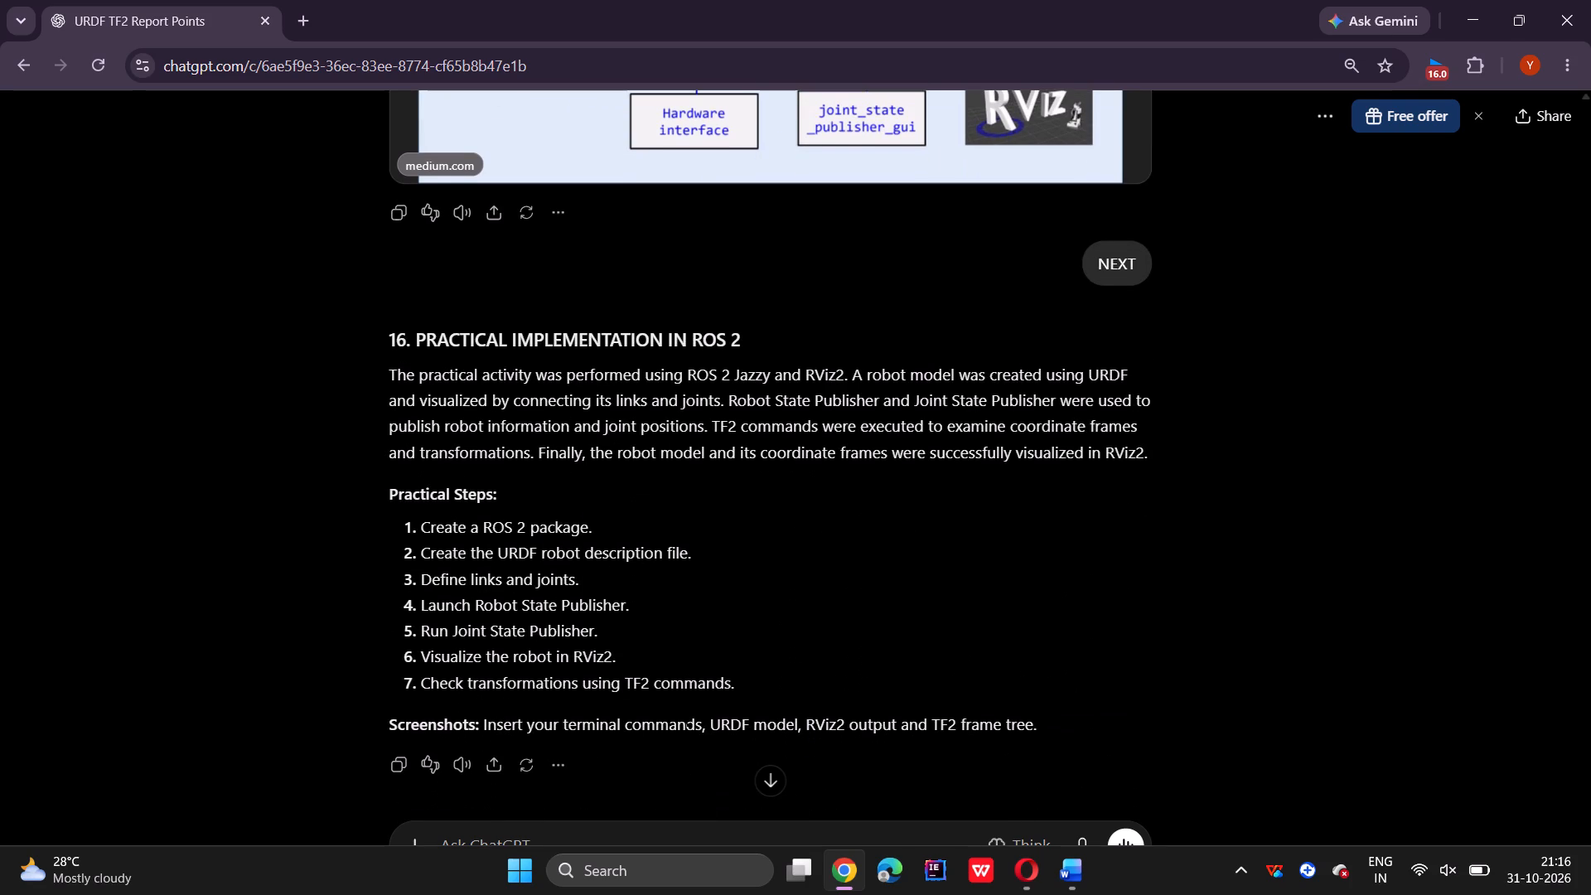
pyautogui.moveTo(418, 341); pyautogui.dragTo(861, 680)
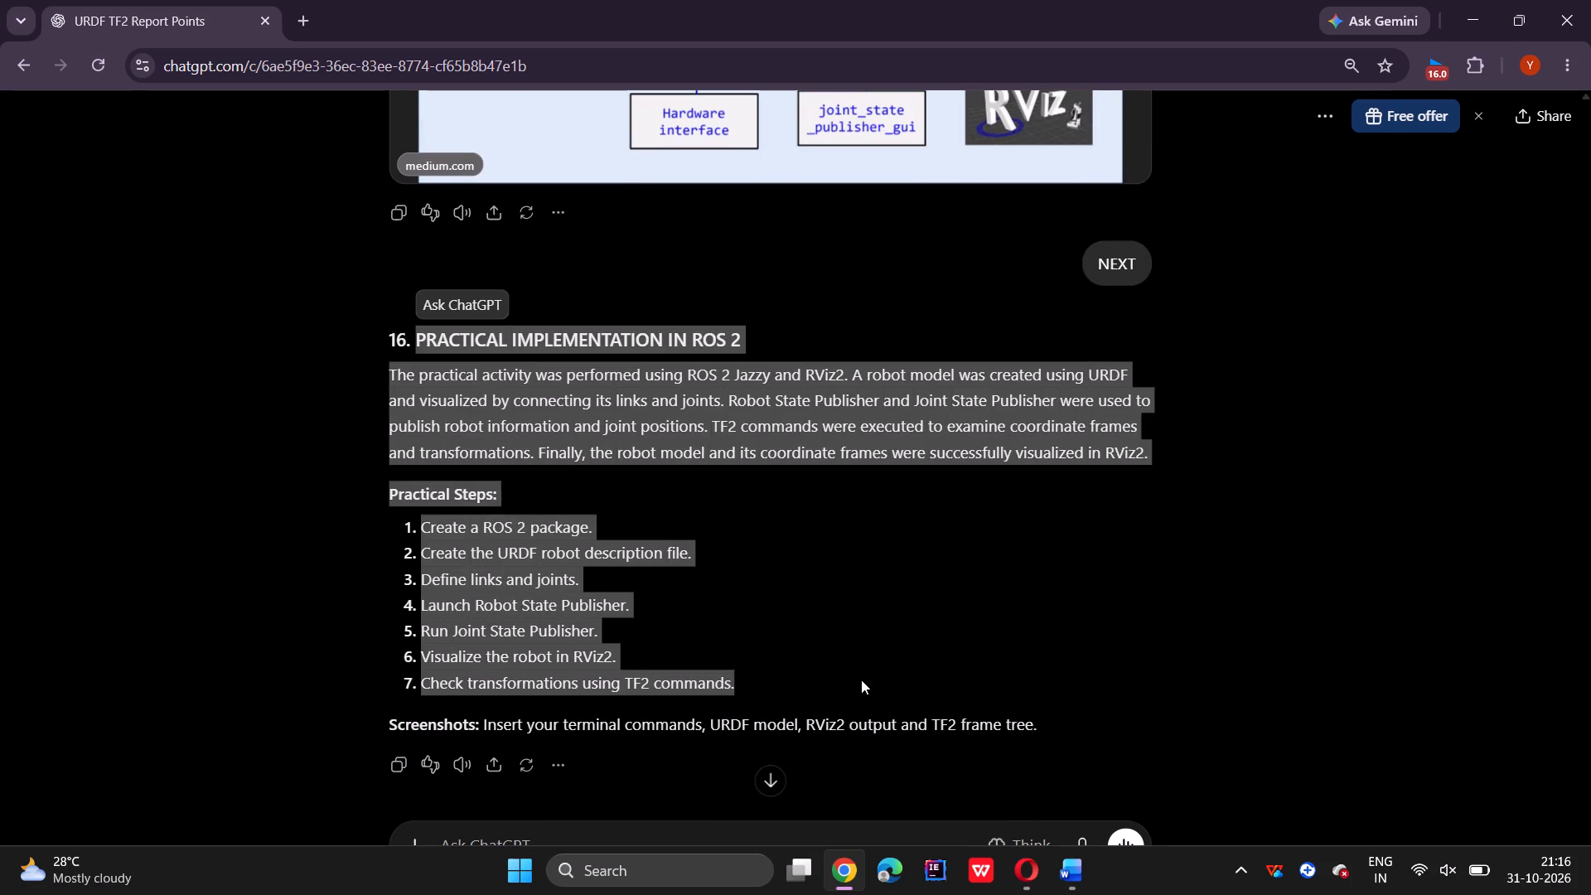
pyautogui.hotkey('ctrl', 'c')
pyautogui.hotkey('alt', 'Tab')
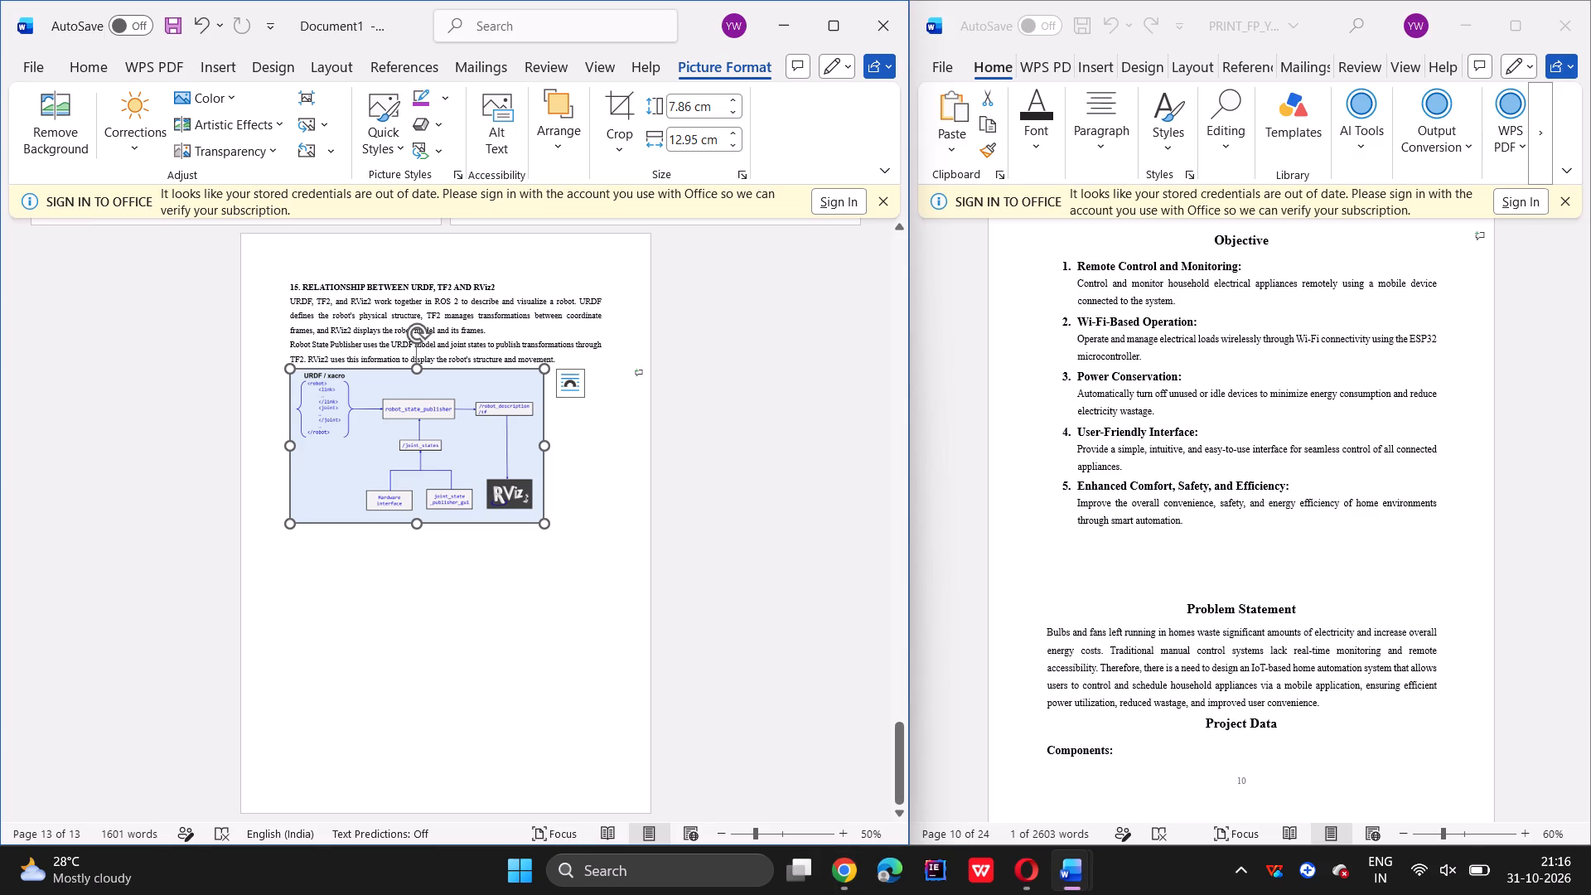
# Paste the copied practical implementation section below the section 15 diagram, separated from it by blank space.
pyautogui.click(563, 538)
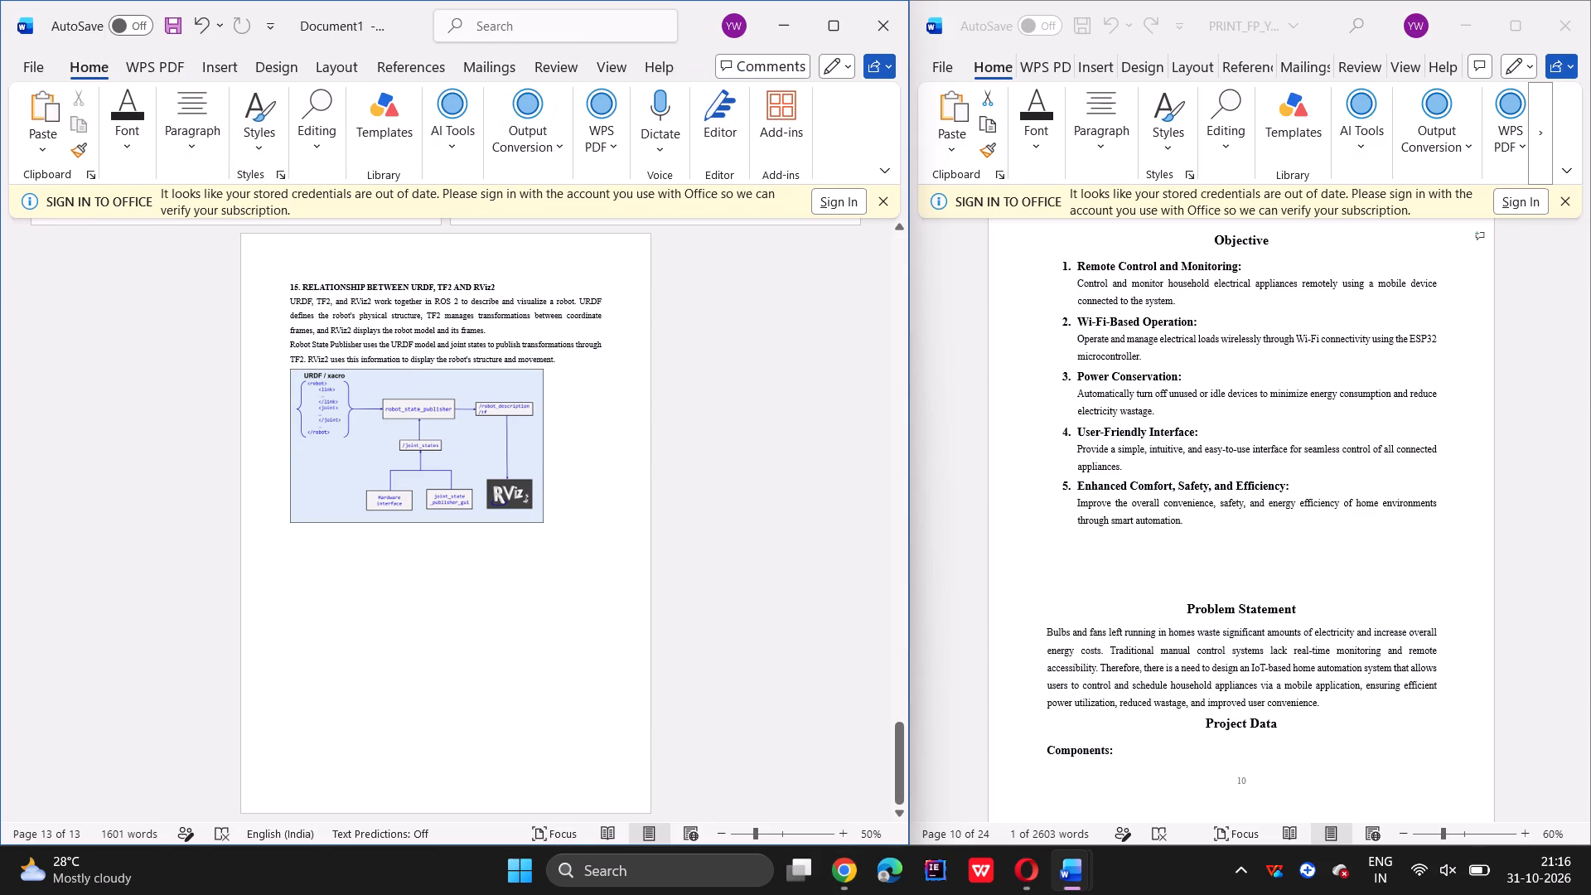
pyautogui.press('Return')
pyautogui.press('Return')
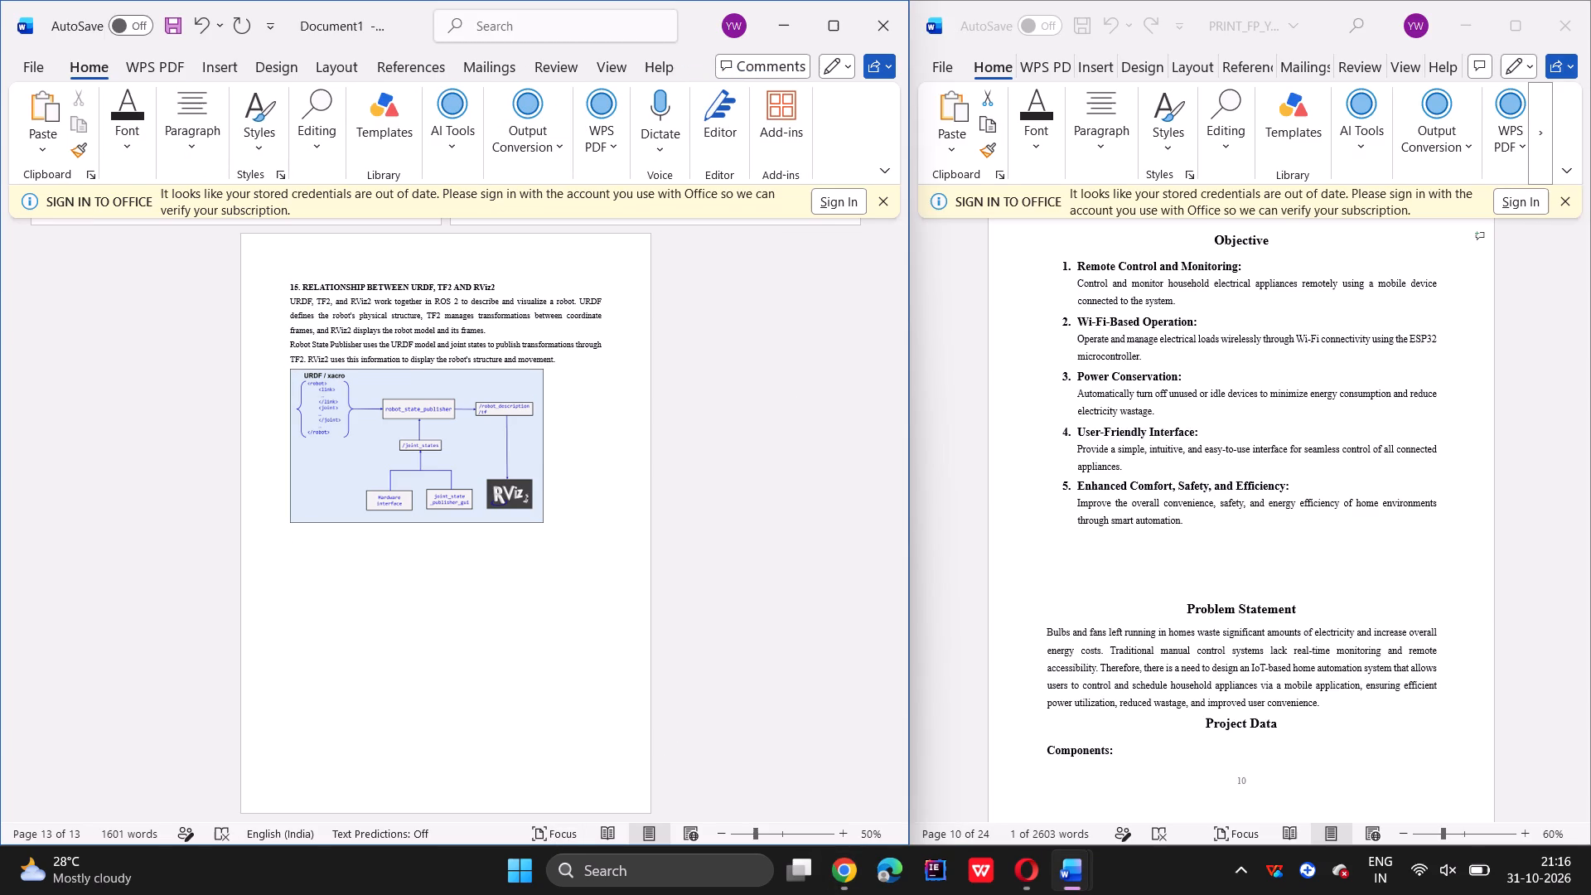
pyautogui.hotkey('ctrl', 'v')
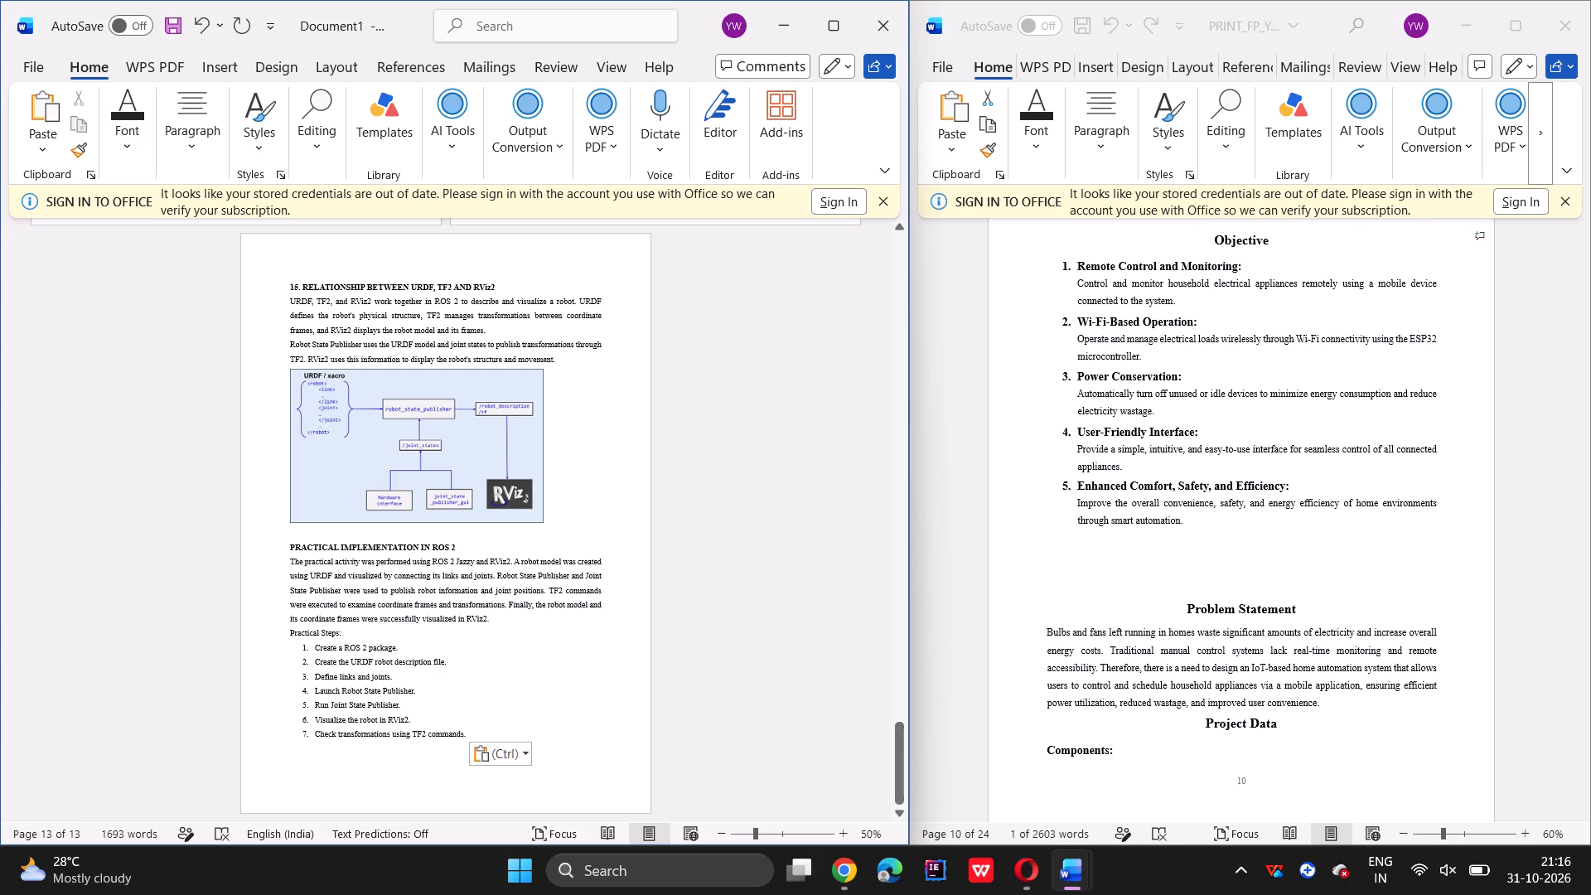
# Number the pasted "PRACTICAL IMPLEMENTATION IN ROS 2" heading by putting "16:" in front of it.
pyautogui.click(283, 547)
pyautogui.write('17')
pyautogui.press('BackSpace')
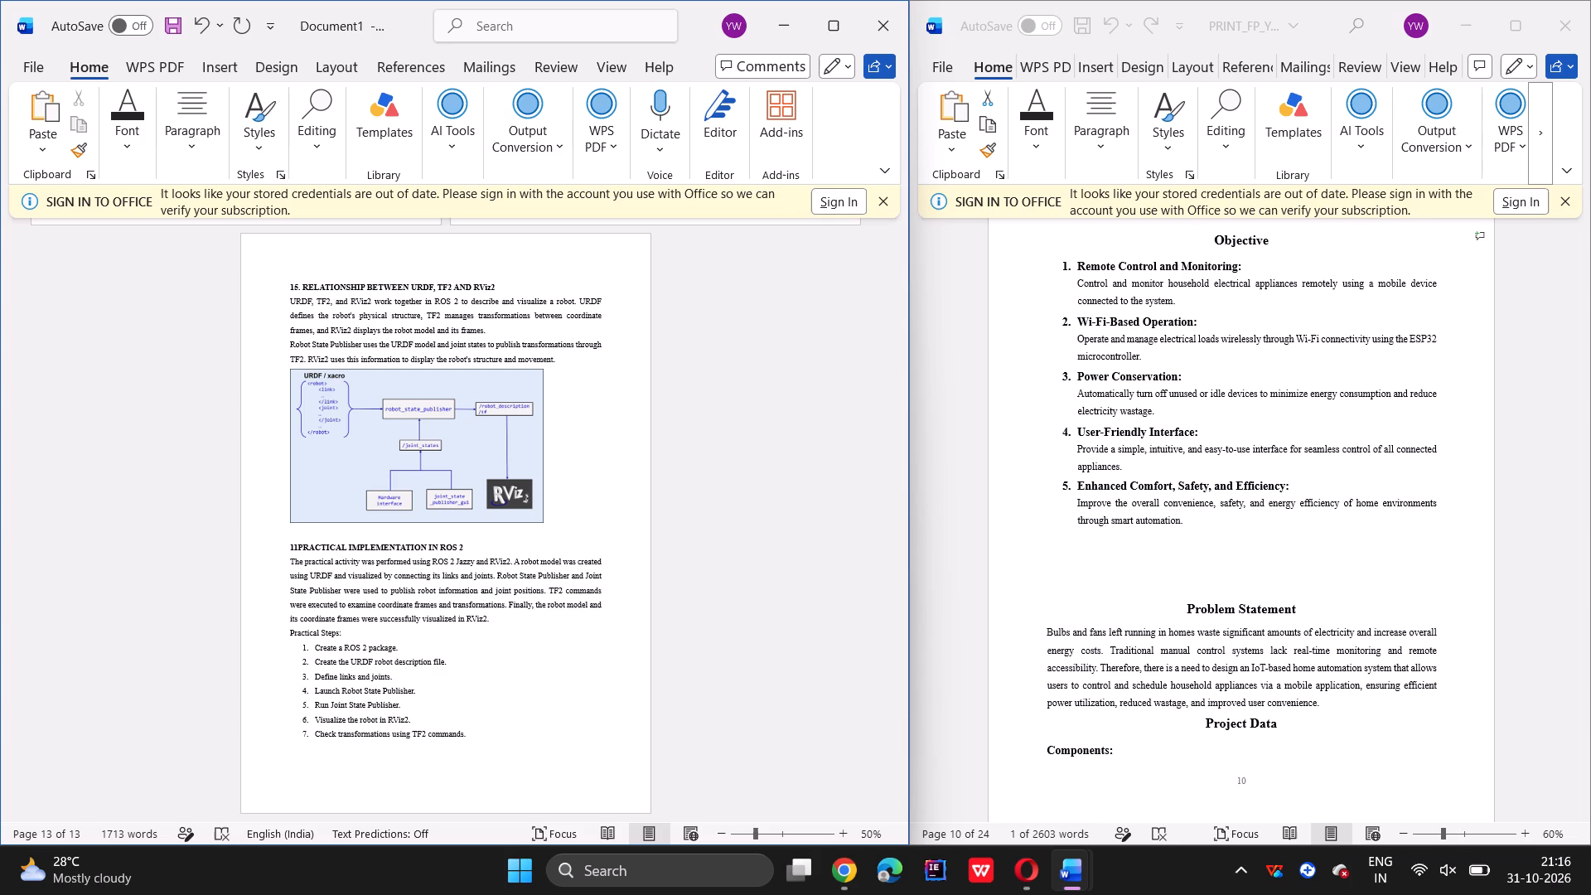
pyautogui.press('BackSpace')
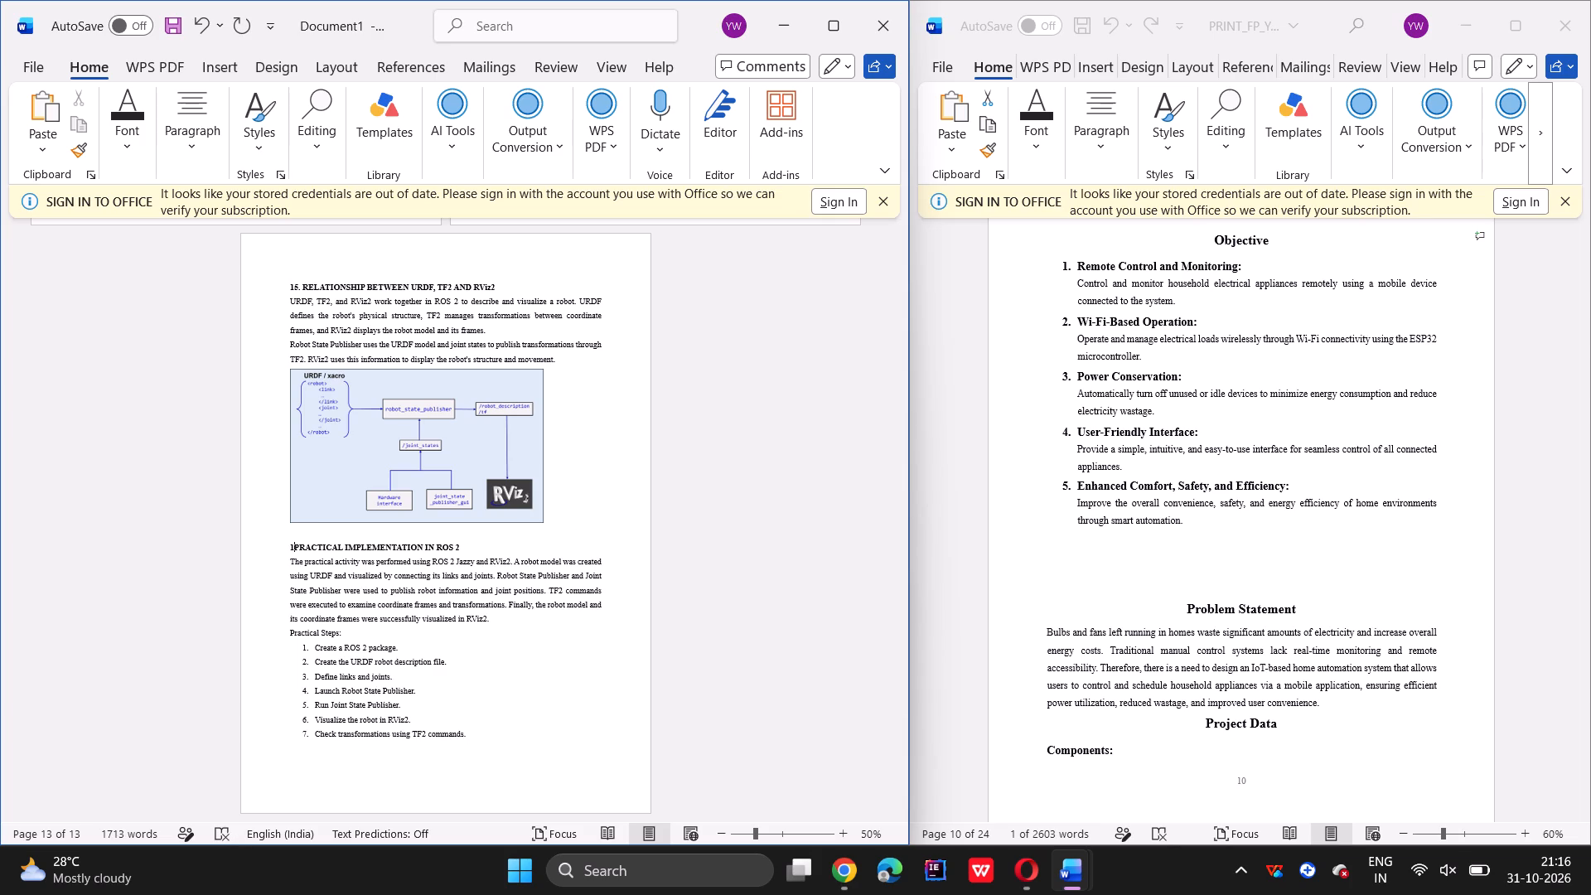
pyautogui.press('6')
pyautogui.press(';')
pyautogui.press('BackSpace')
pyautogui.hotkey('shift', ':')
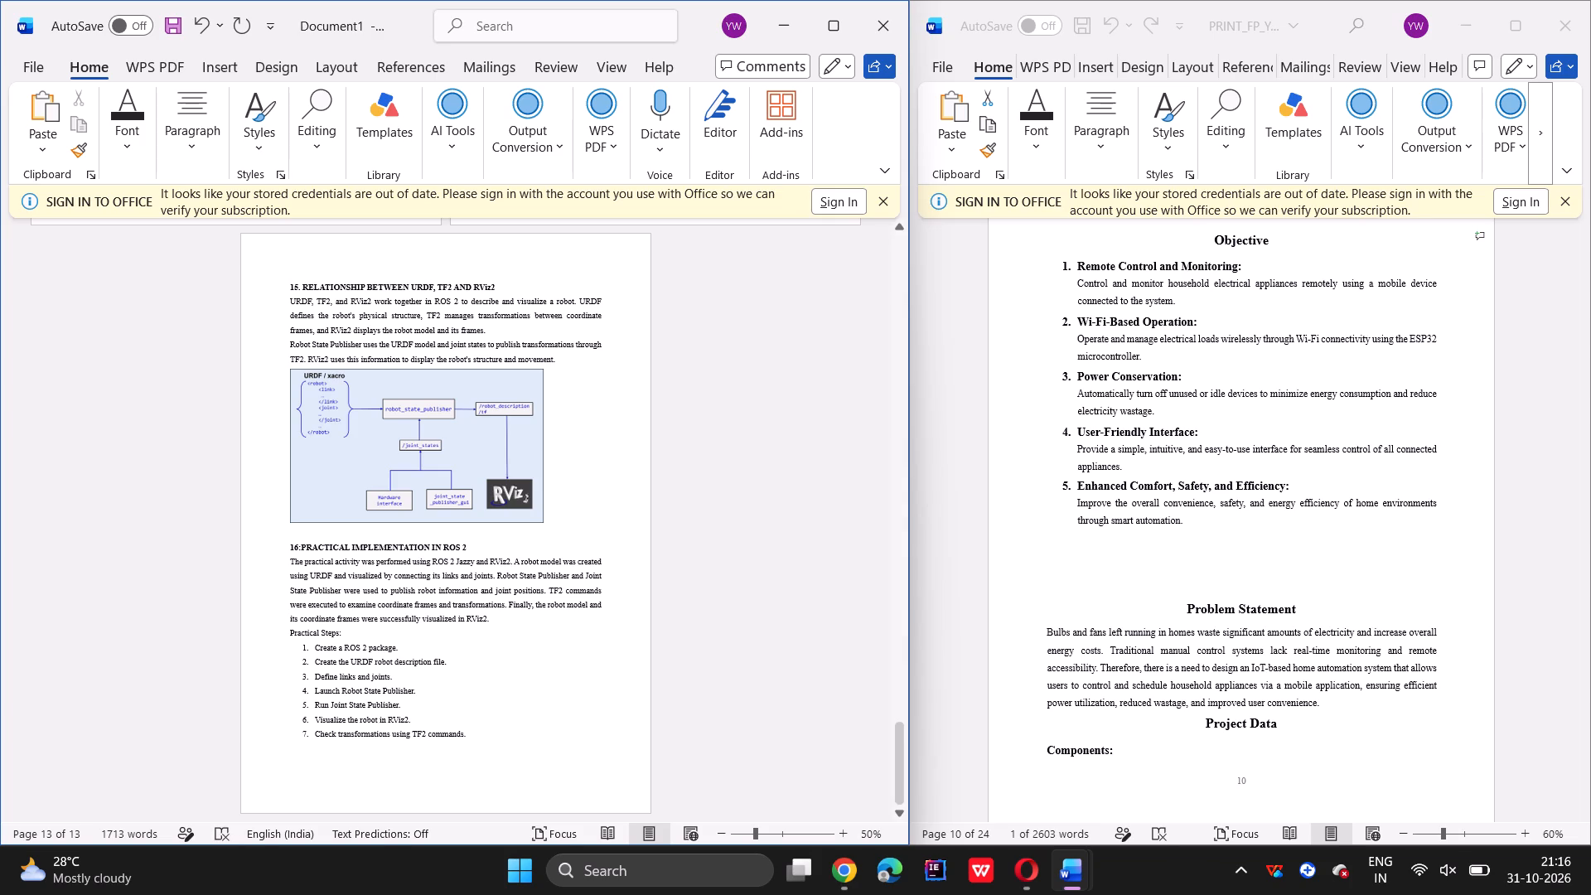
# End the numbered list after practical step 7 and open blank, unnumbered space below it.
pyautogui.click(484, 742)
pyautogui.press('Return')
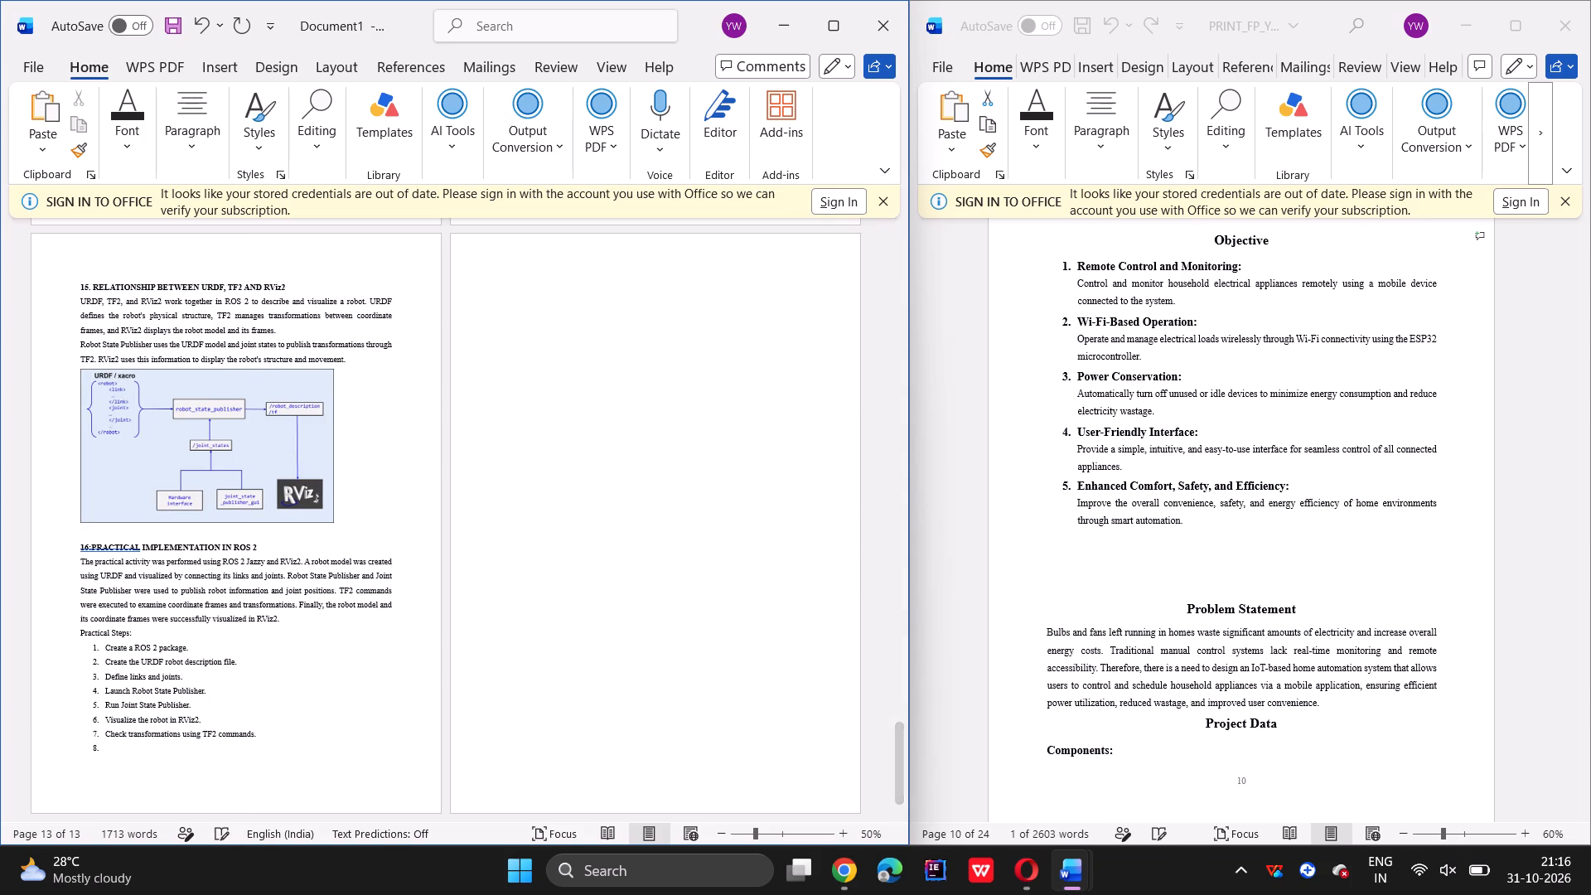
pyautogui.press('BackSpace')
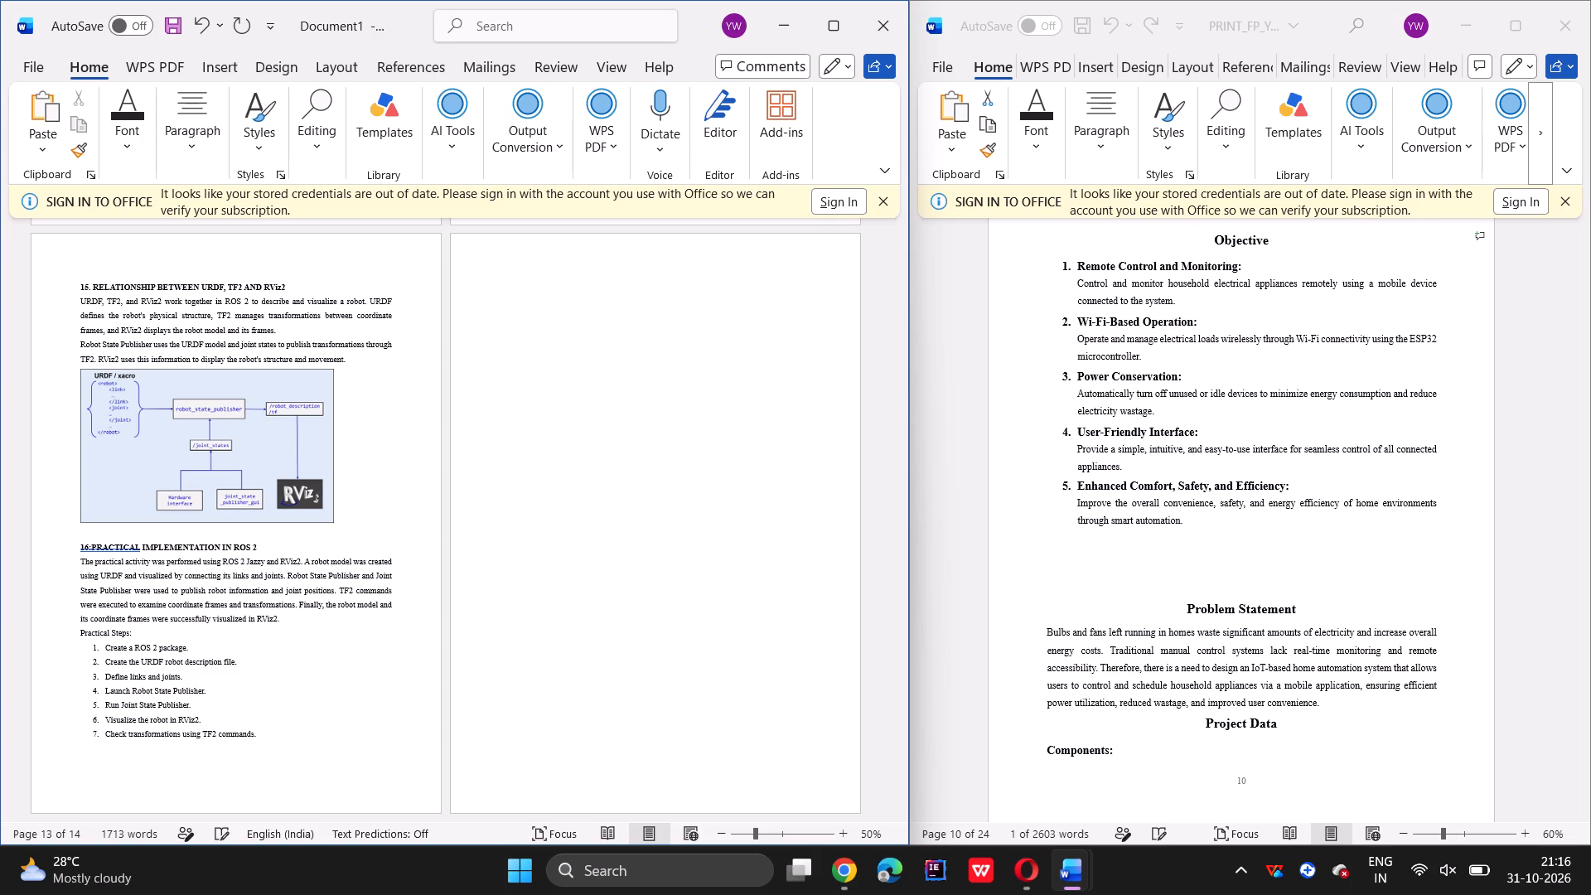
pyautogui.press('Return')
pyautogui.press('Return')
pyautogui.press('BackSpace')
pyautogui.hotkey('alt', 'Tab')
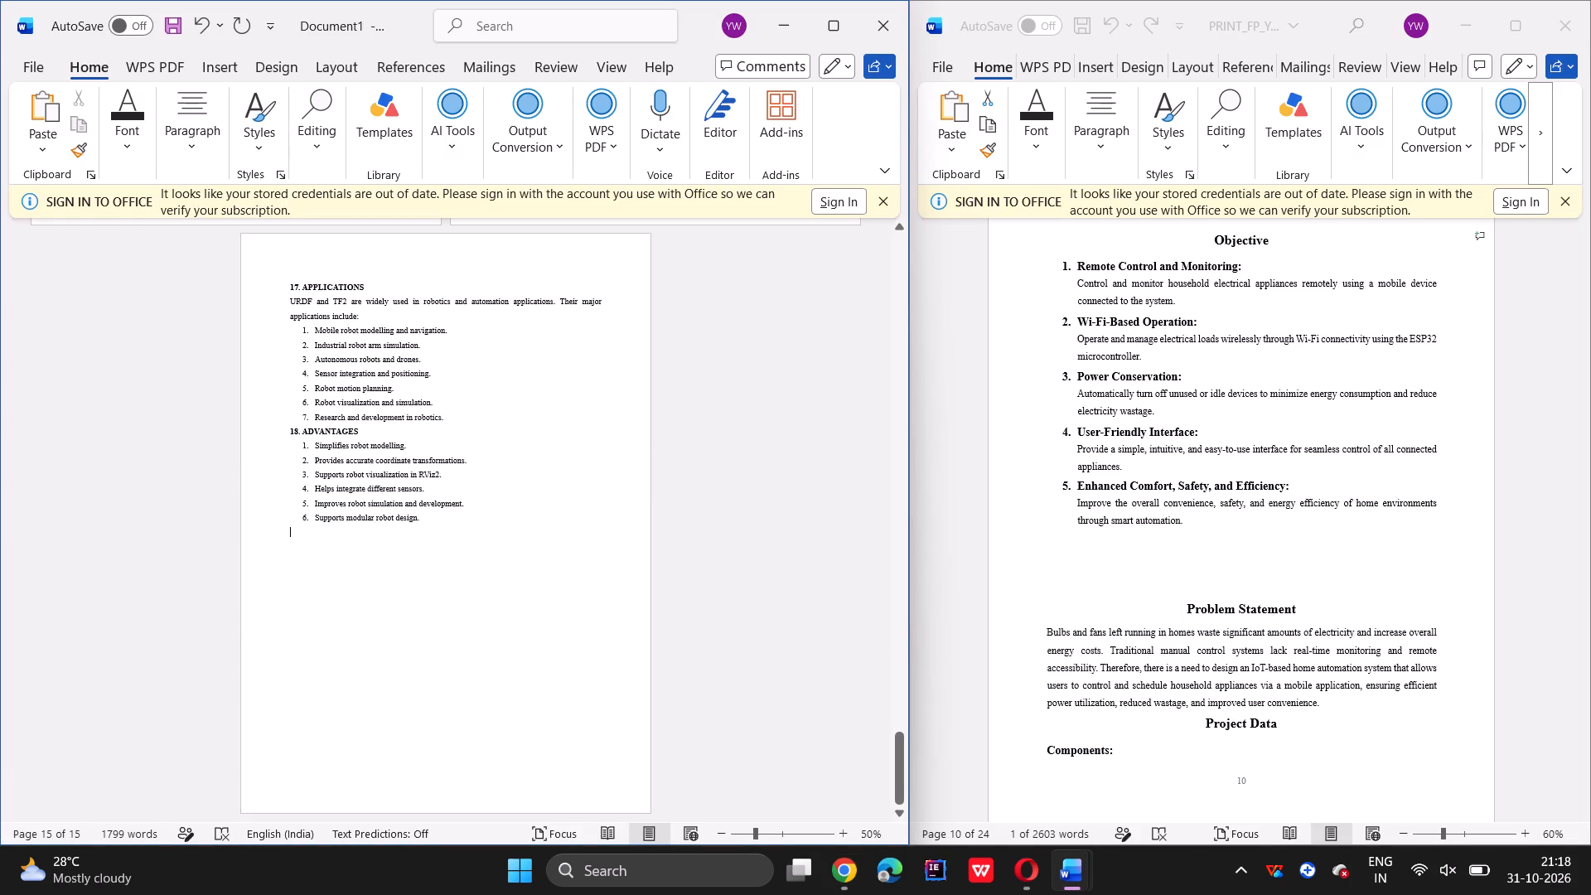
pyautogui.press('Return')
pyautogui.press('Return')
pyautogui.press('Return')
pyautogui.press('Return')
pyautogui.press('Return')
pyautogui.press('Return')
pyautogui.press('Return')
pyautogui.press('Return')
pyautogui.press('Return')
pyautogui.press('Return')
pyautogui.press('Return')
pyautogui.press('Return')
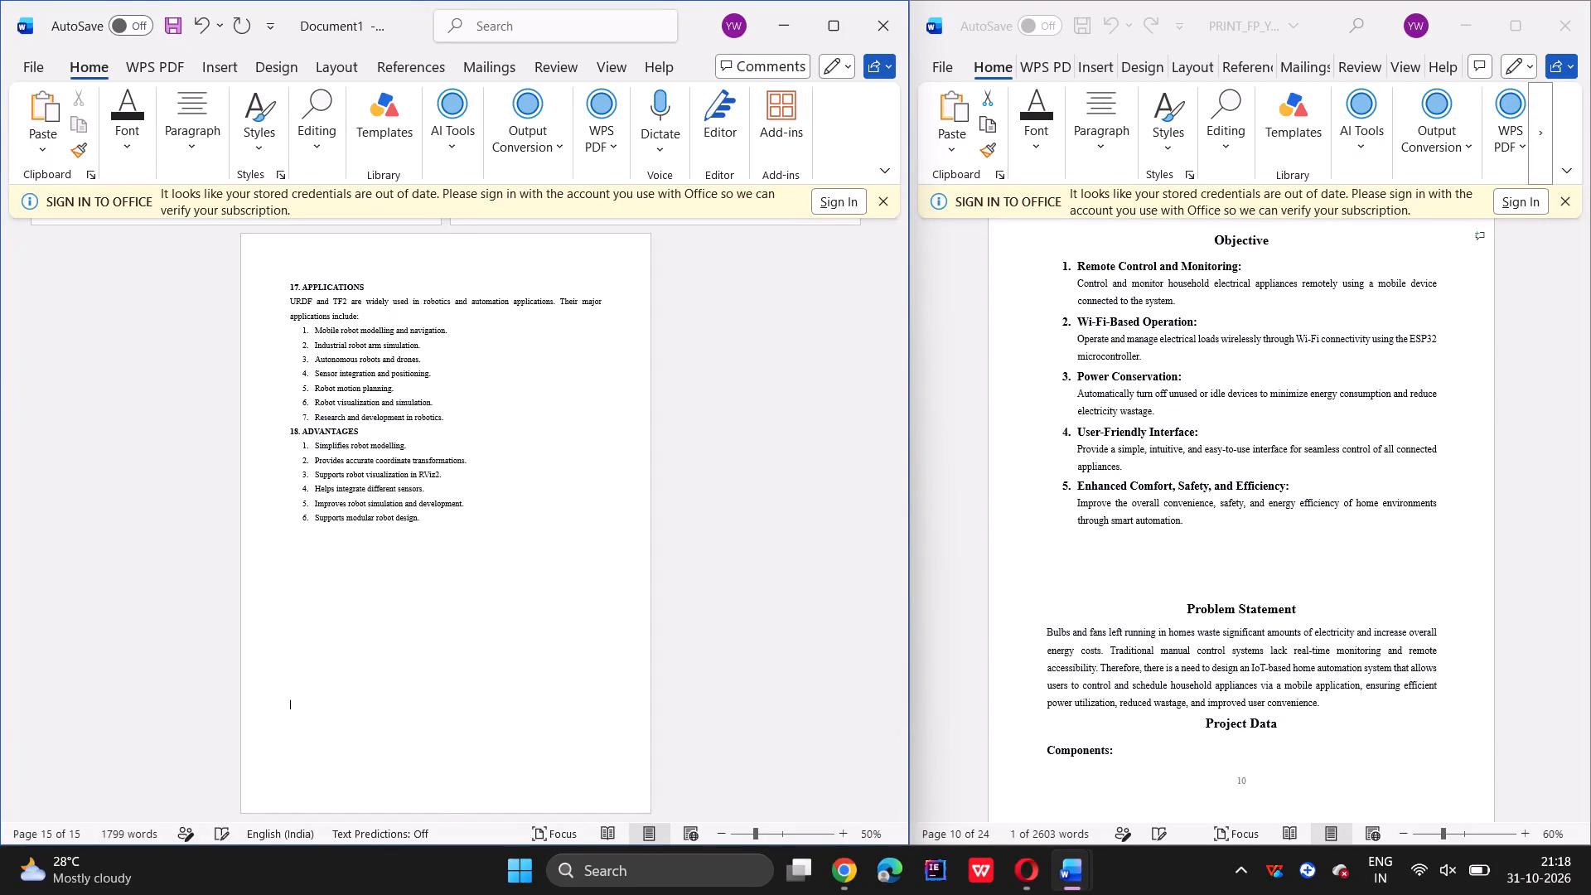
pyautogui.press('Return')
pyautogui.press('Return')
pyautogui.press('Return')
pyautogui.press('Return')
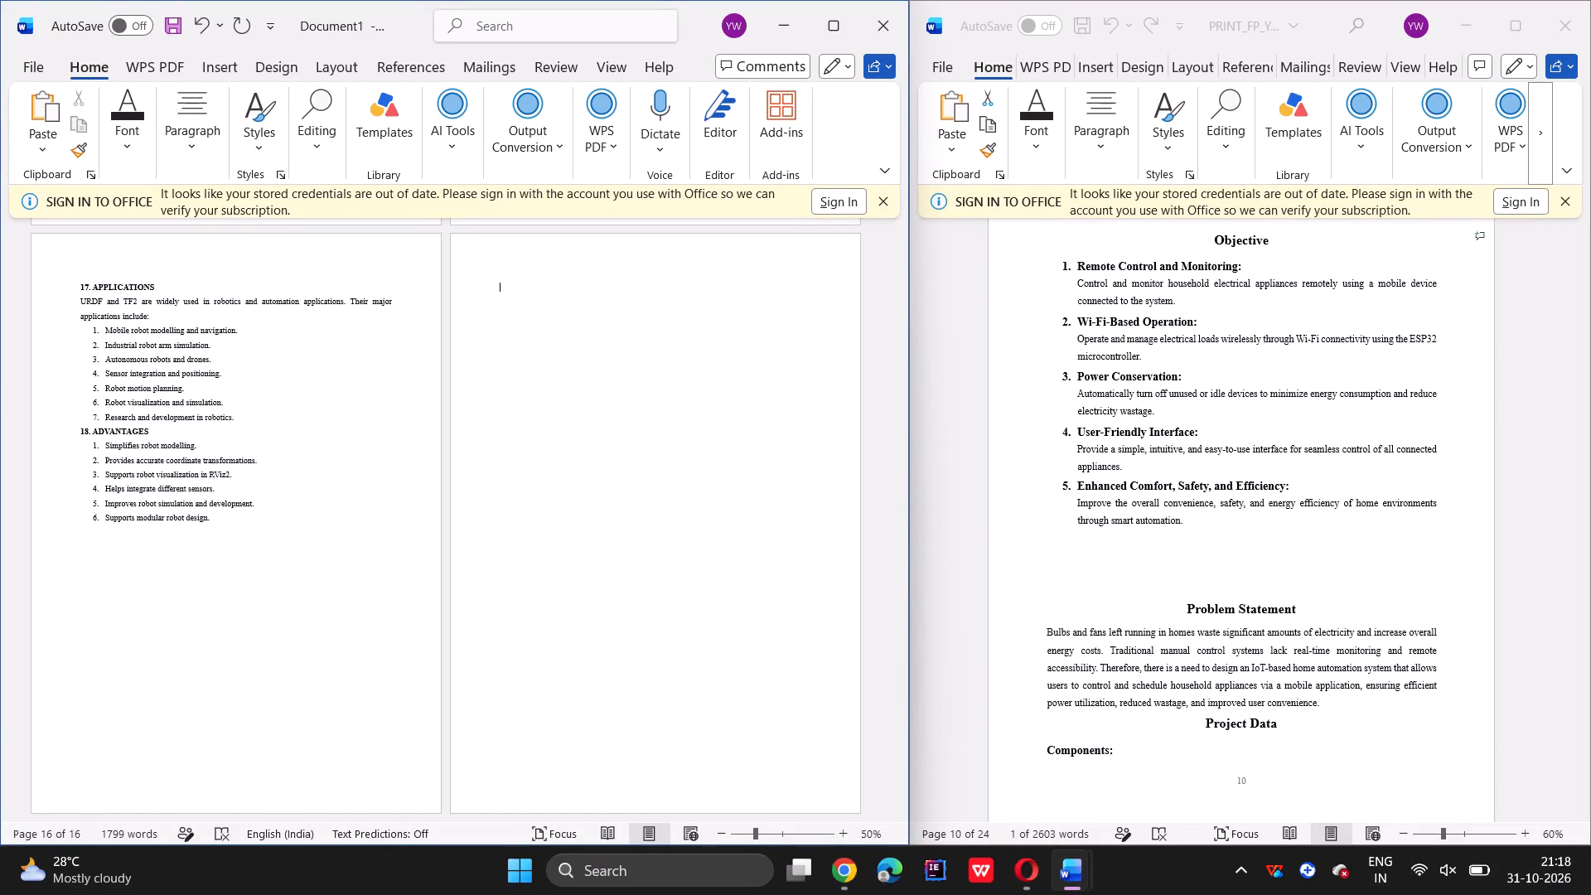
pyautogui.press('BackSpace')
pyautogui.press('Return')
pyautogui.hotkey('ctrl', 'v')
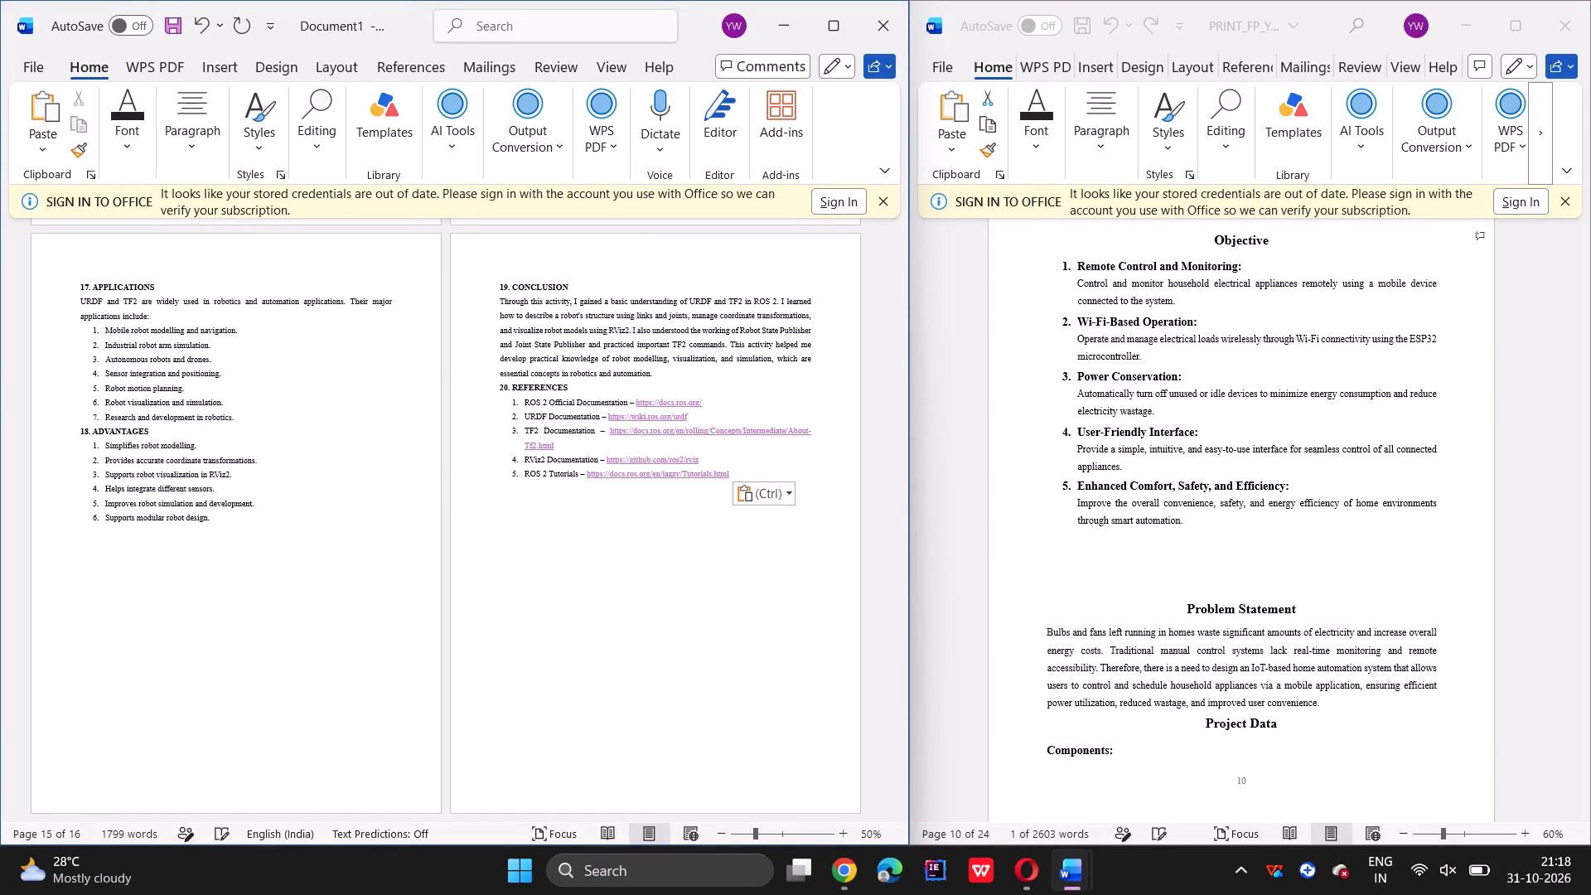
# Insert a blank line above the "20. REFERENCES" heading.
pyautogui.click(499, 389)
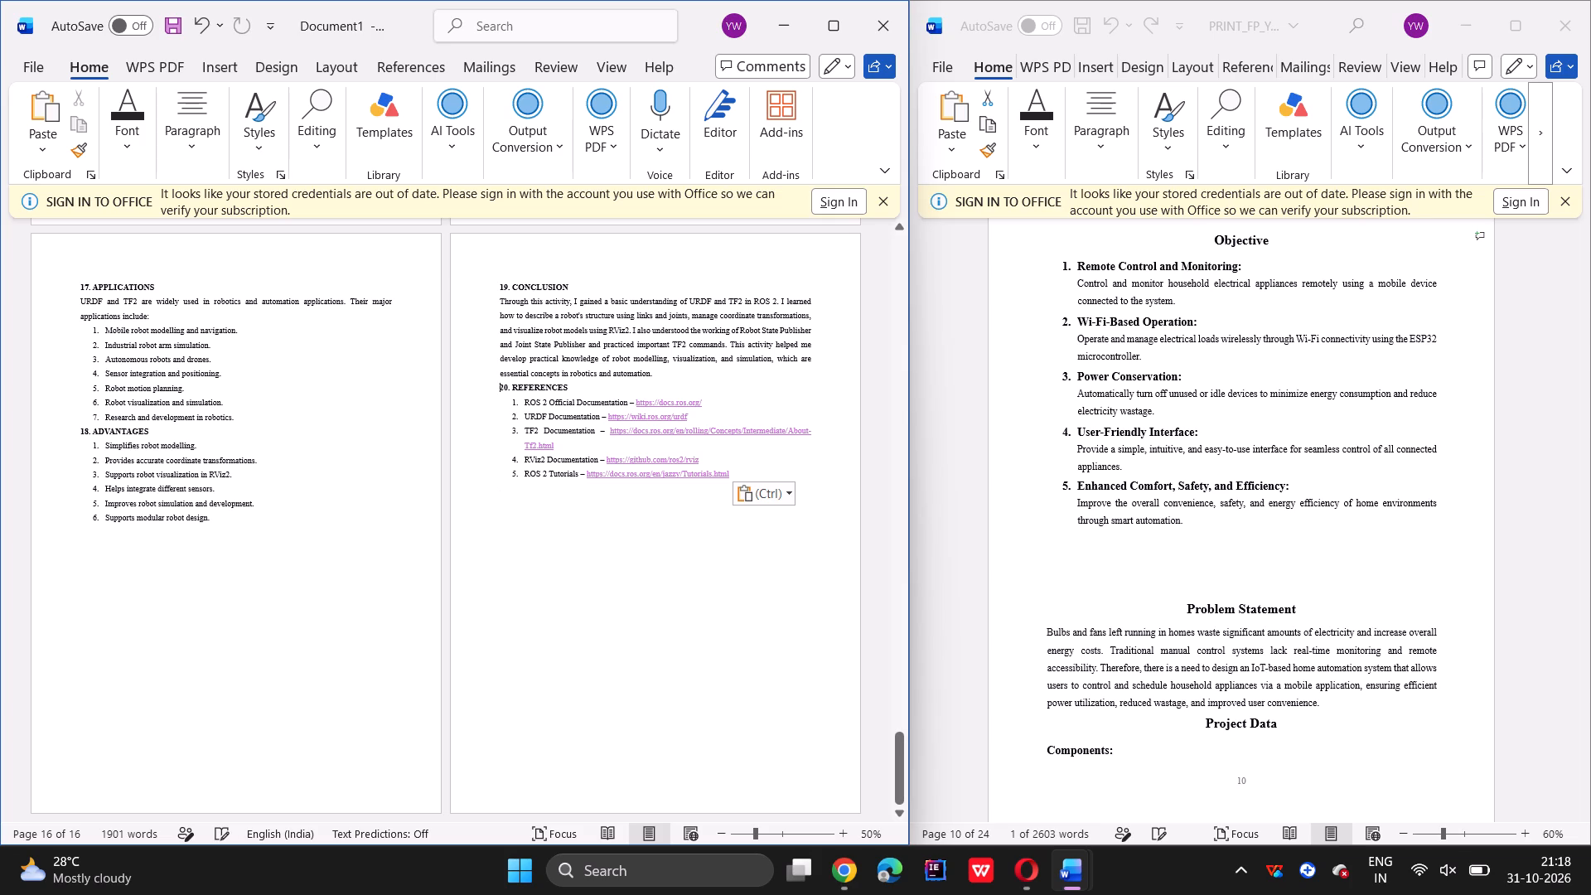
pyautogui.press('Return')
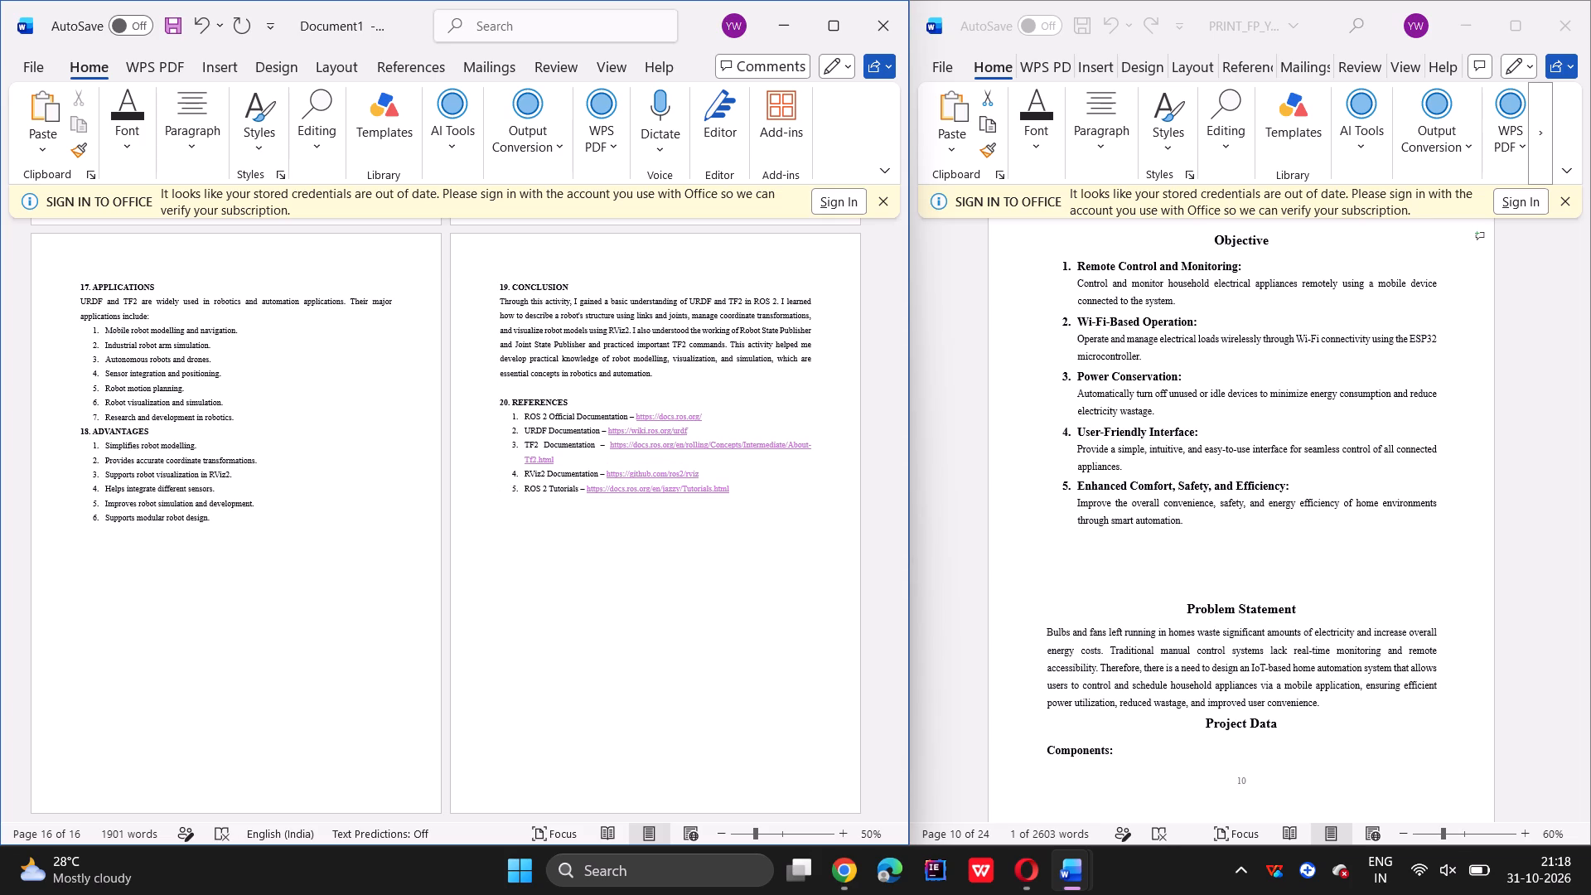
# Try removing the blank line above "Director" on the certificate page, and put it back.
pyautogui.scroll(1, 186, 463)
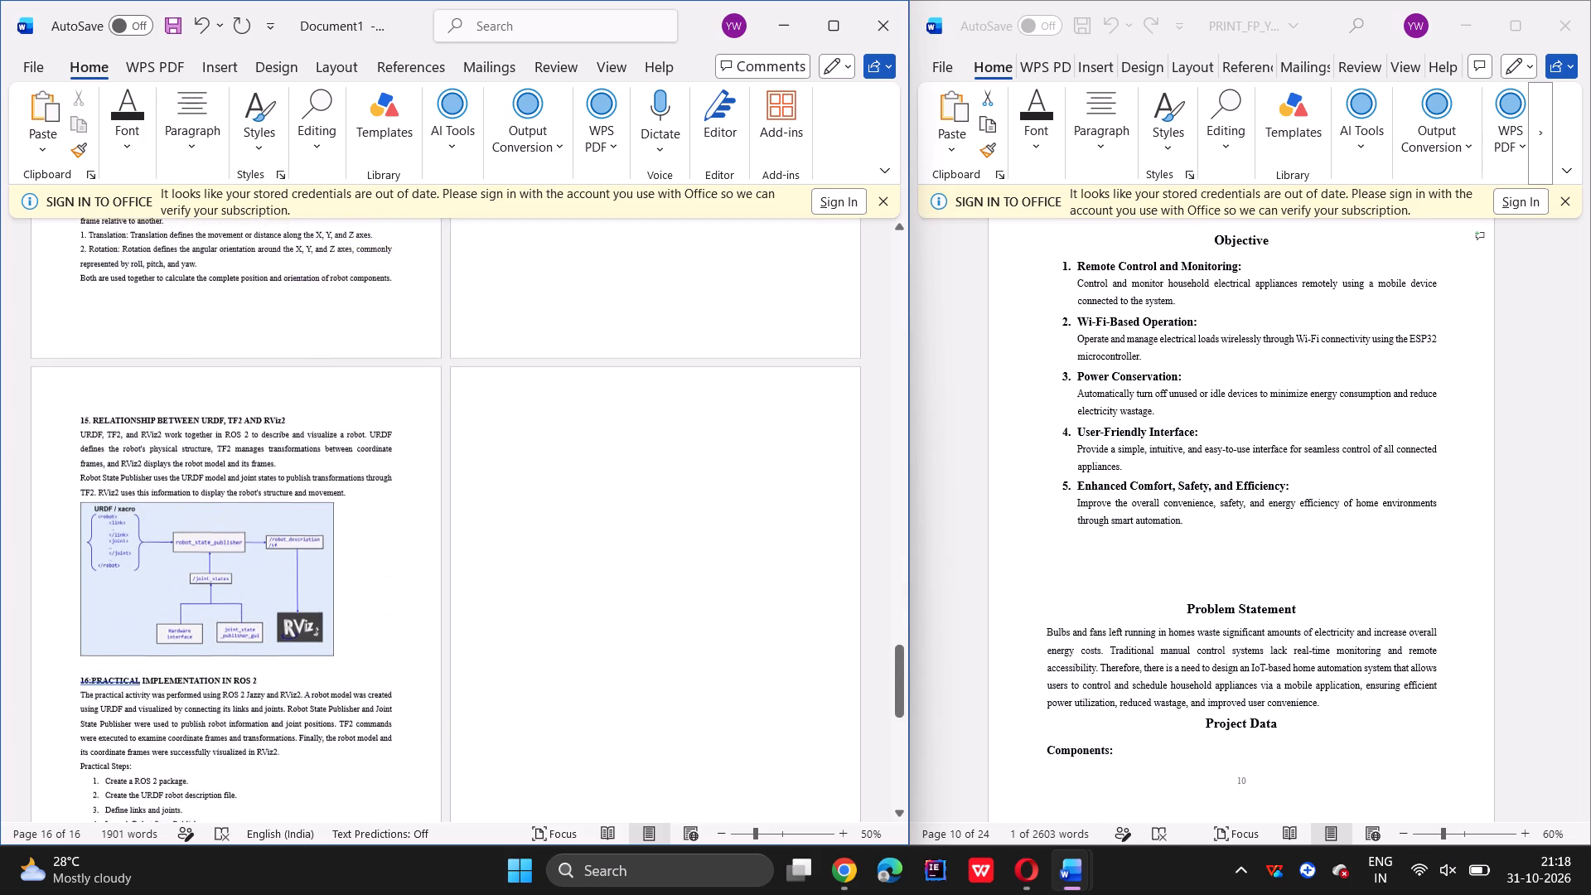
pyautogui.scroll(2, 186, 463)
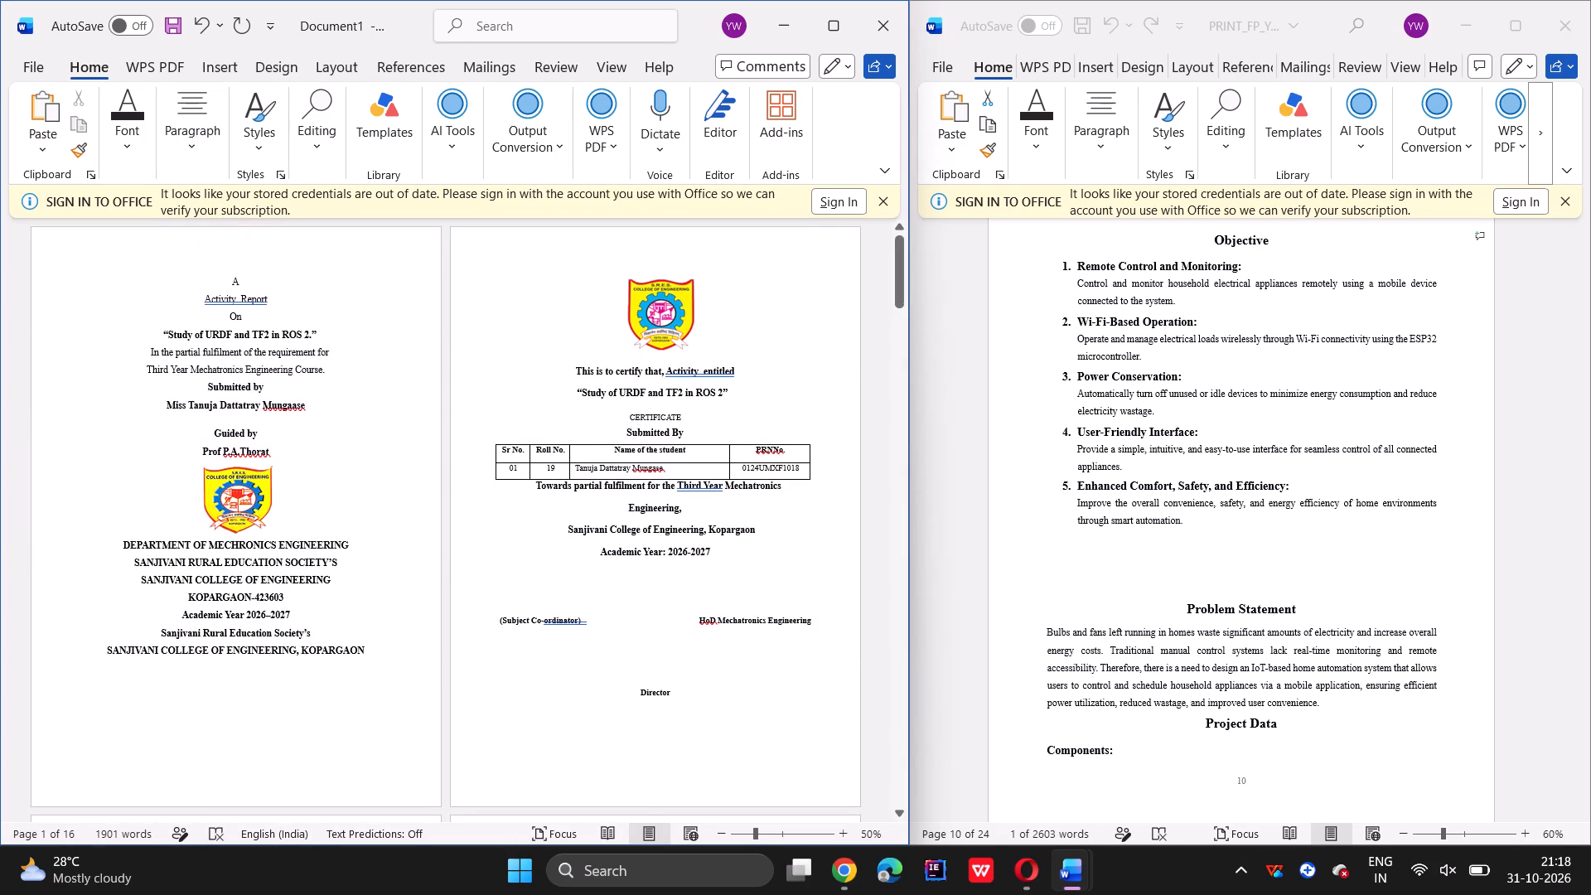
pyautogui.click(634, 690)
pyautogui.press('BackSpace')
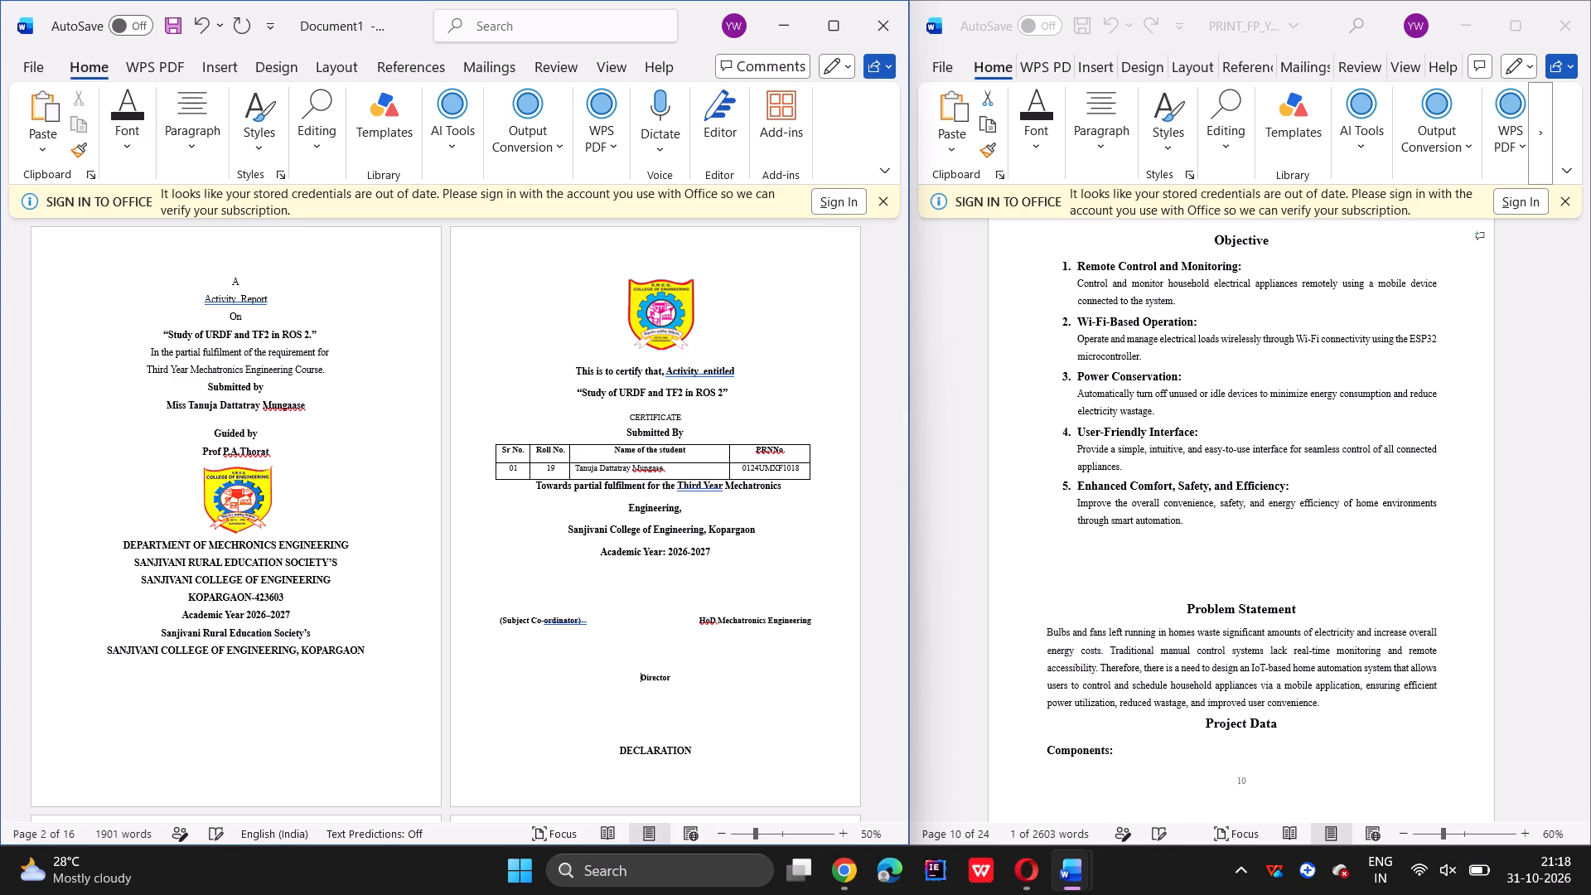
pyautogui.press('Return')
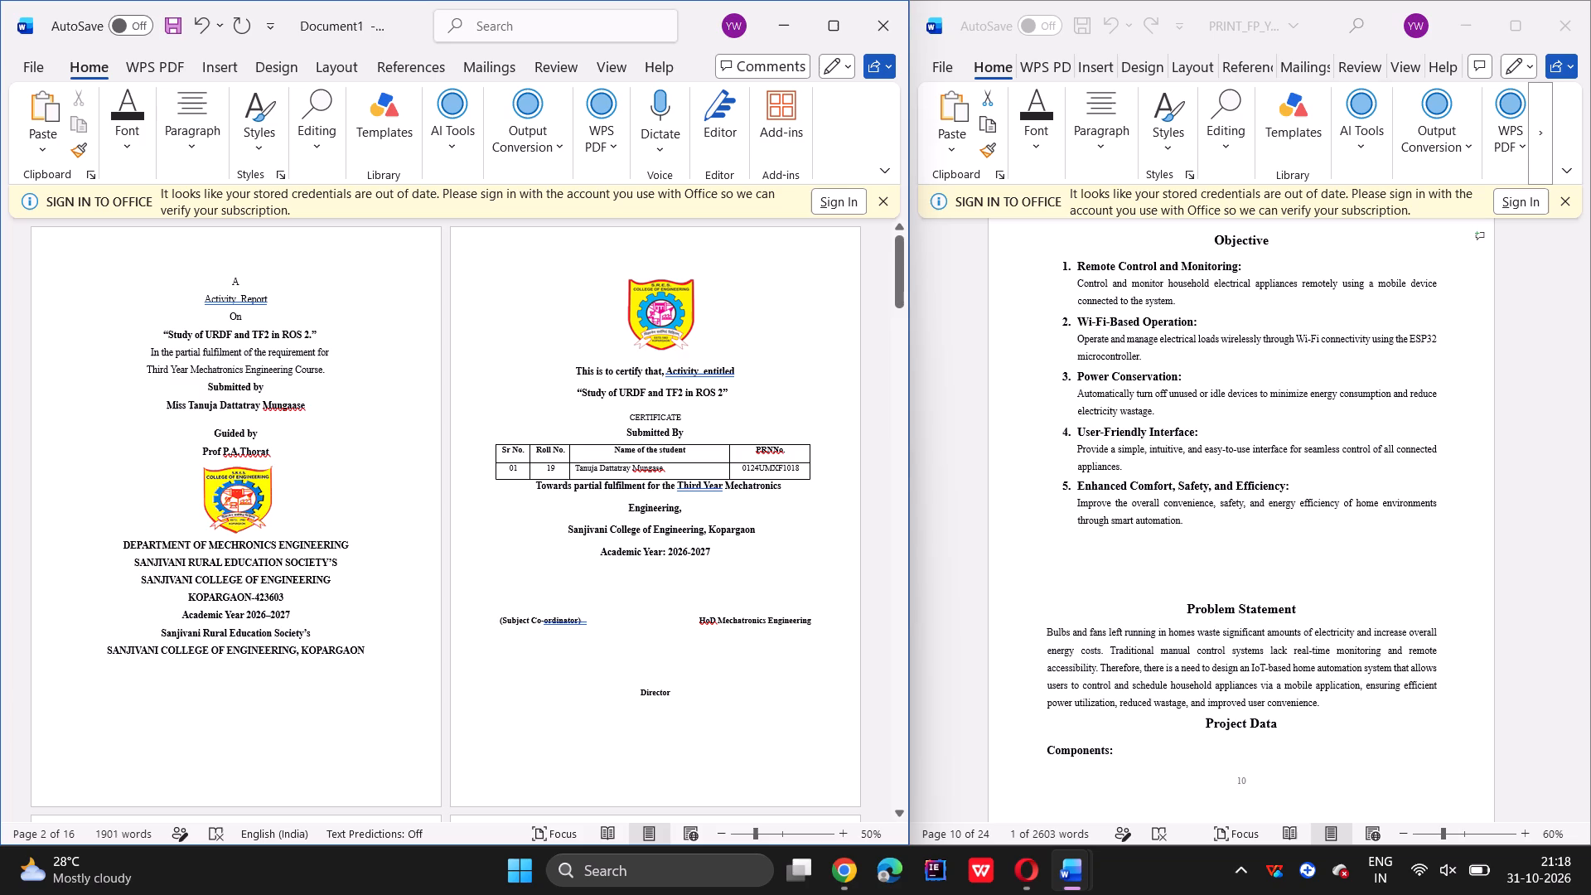
# Maximize the report's document window.
pyautogui.keyDown('ctrl'); pyautogui.scroll(-5, 908, 549); pyautogui.keyUp('ctrl')
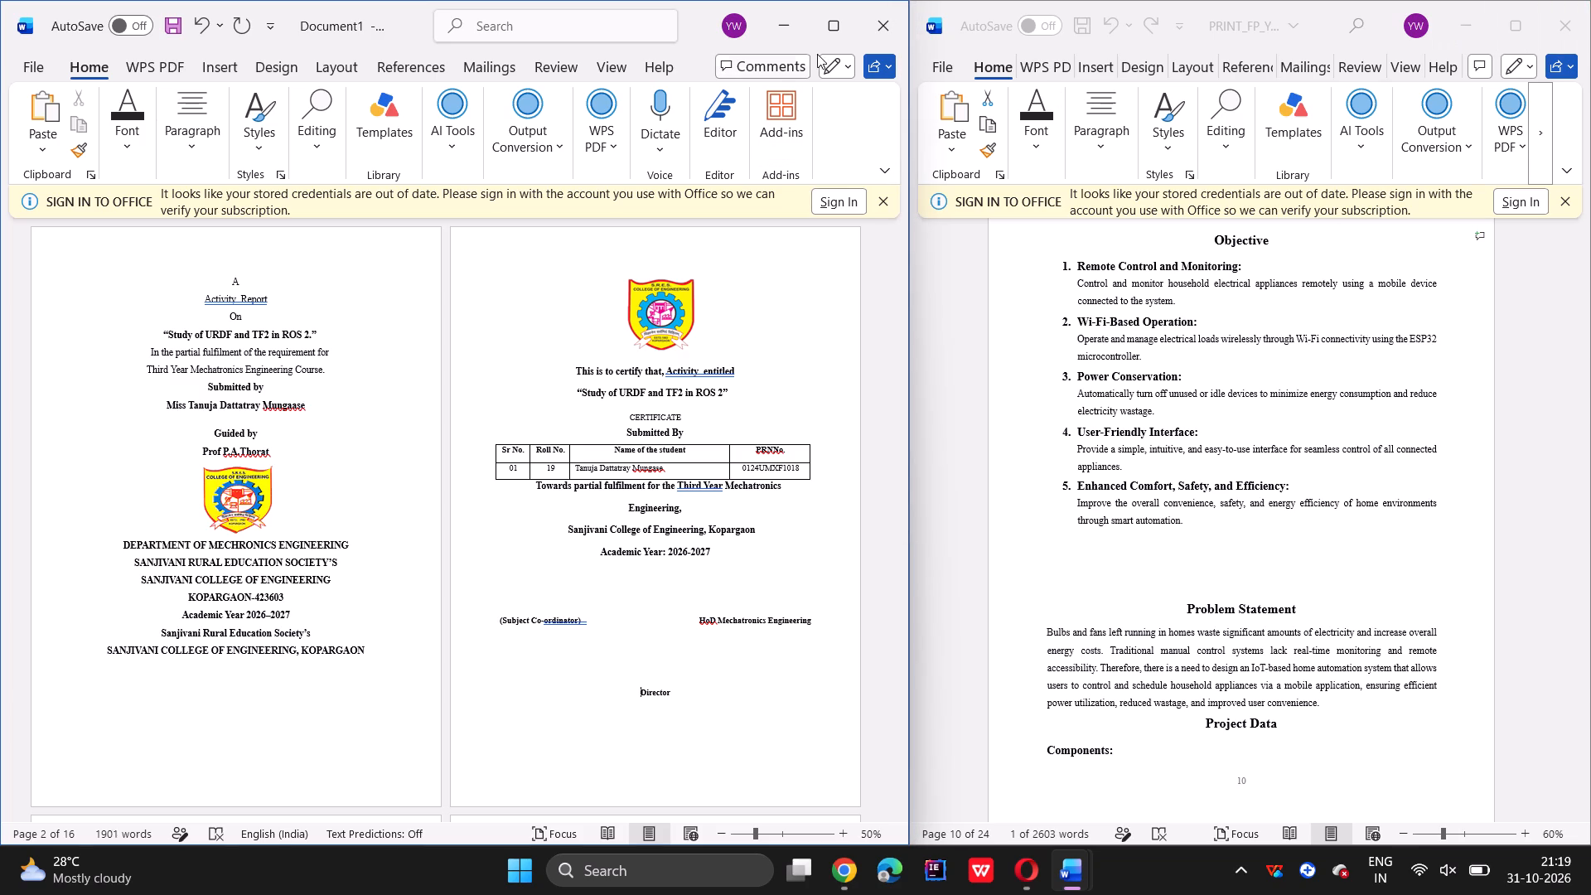
pyautogui.click(831, 23)
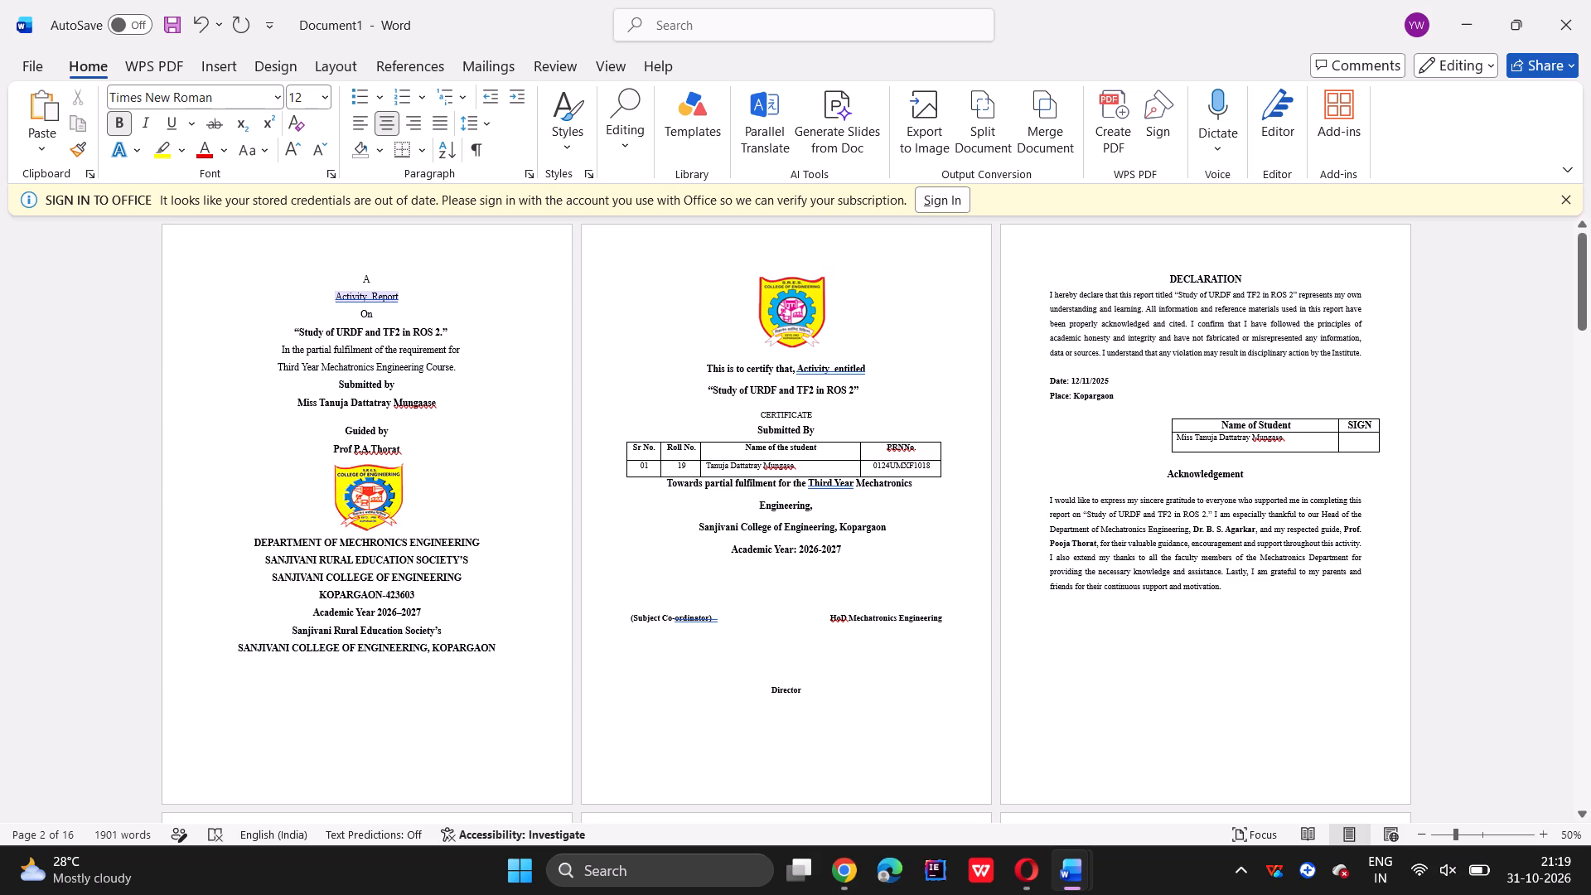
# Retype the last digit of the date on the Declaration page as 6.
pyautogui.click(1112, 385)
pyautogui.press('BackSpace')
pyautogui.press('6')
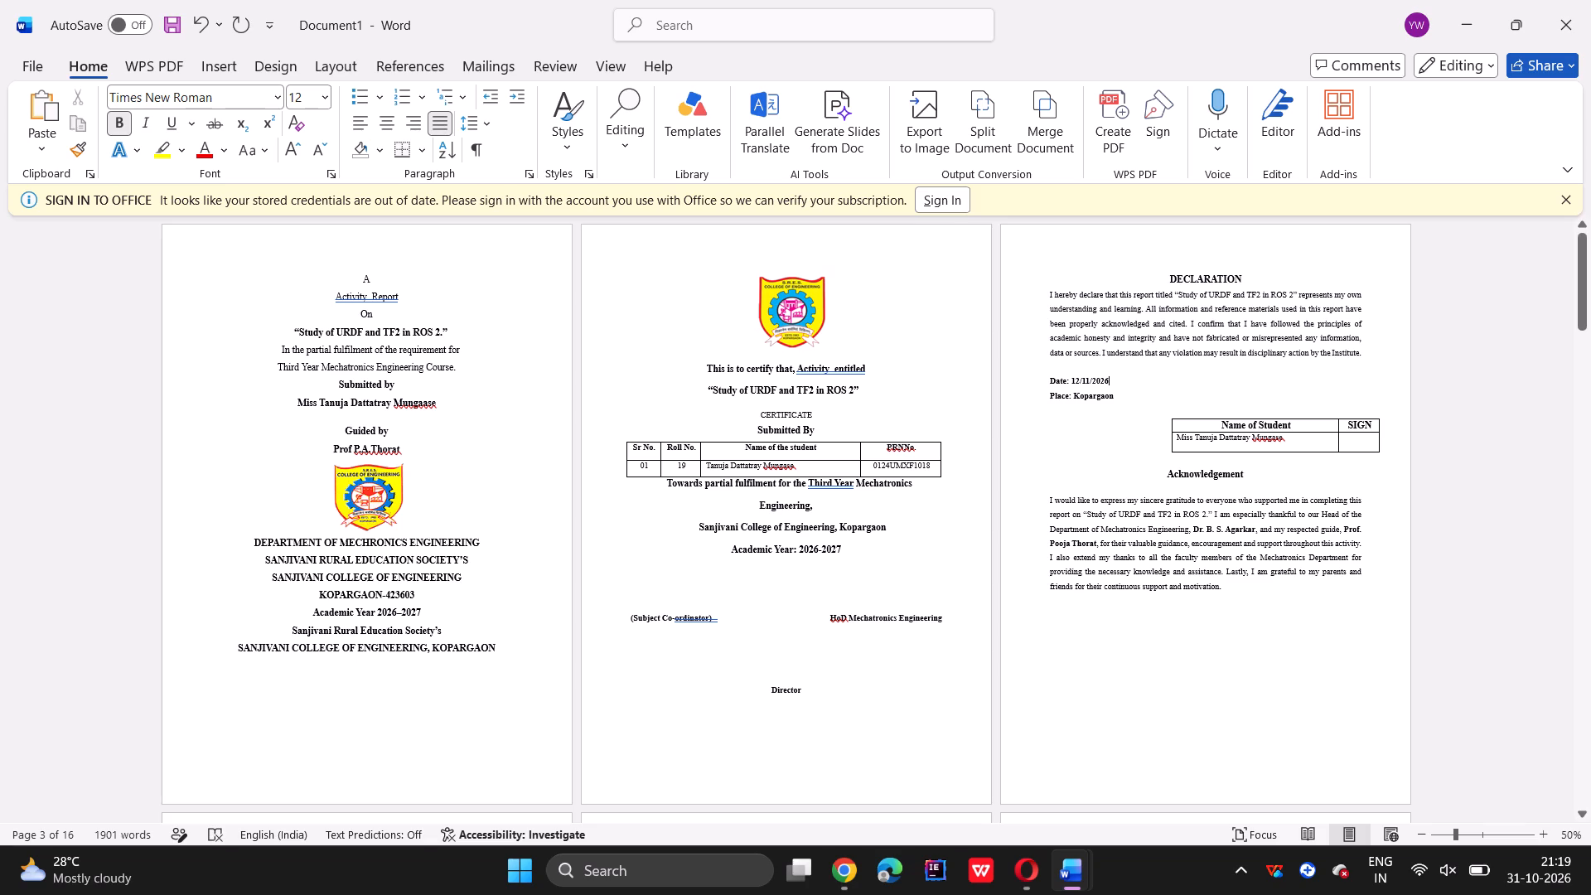
# Delete the date on the Declaration page and leave the line as "Date:-".
pyautogui.click(1074, 382)
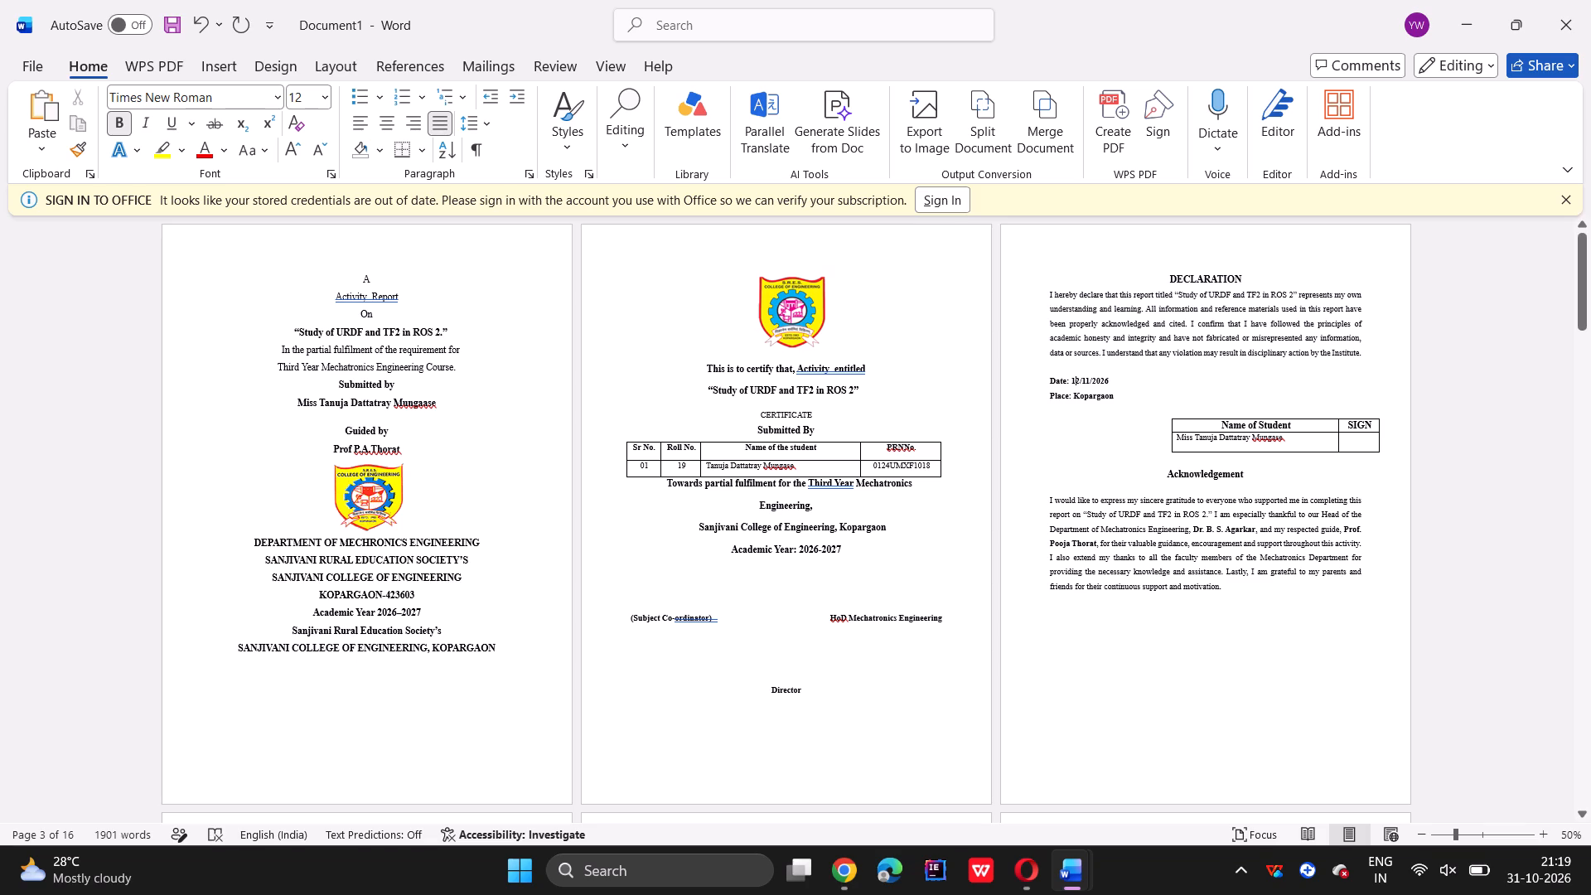
pyautogui.click(1076, 382)
pyautogui.moveTo(1067, 378); pyautogui.dragTo(1092, 377)
pyautogui.moveTo(1092, 377); pyautogui.dragTo(1111, 377)
pyautogui.press('BackSpace')
pyautogui.hotkey('shift', ':')
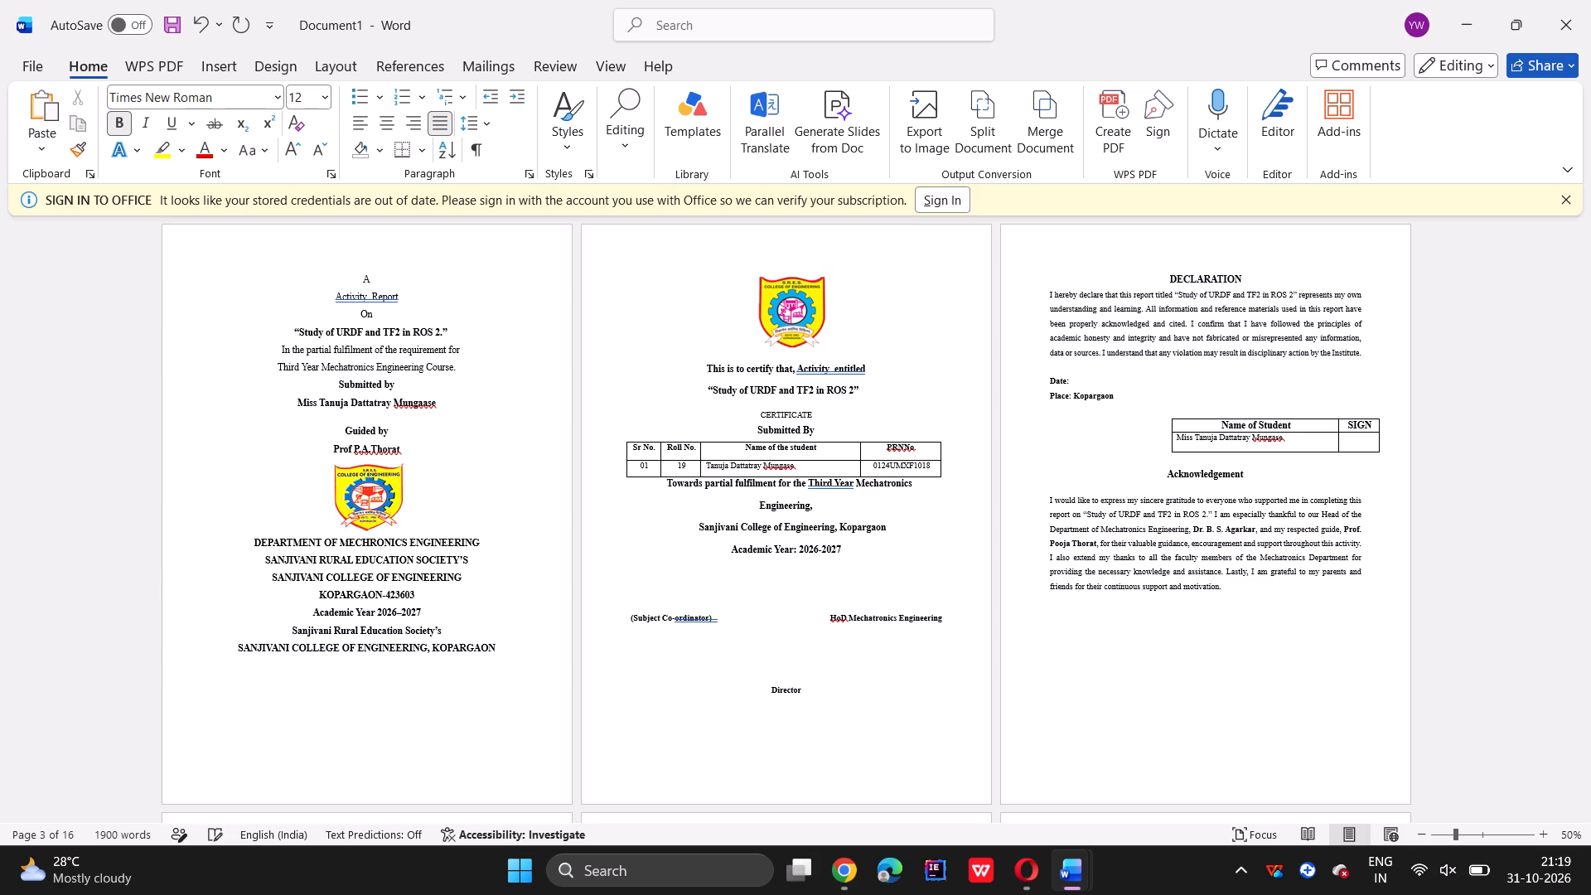
pyautogui.press('-')
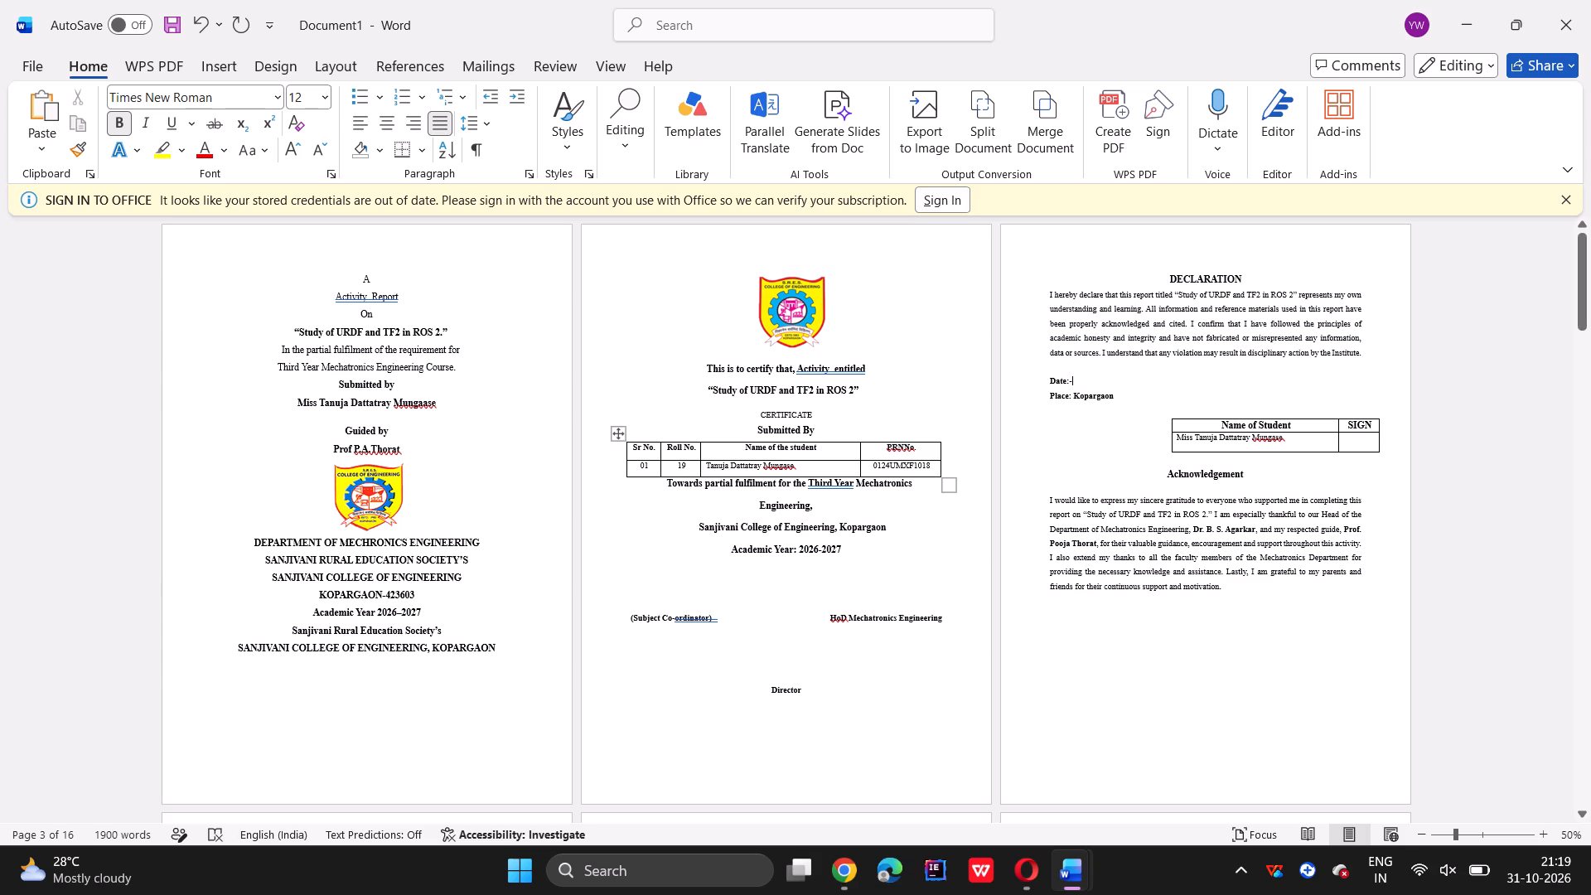
# Change the last digit of the student's roll number in the certificate table to 8.
pyautogui.click(689, 473)
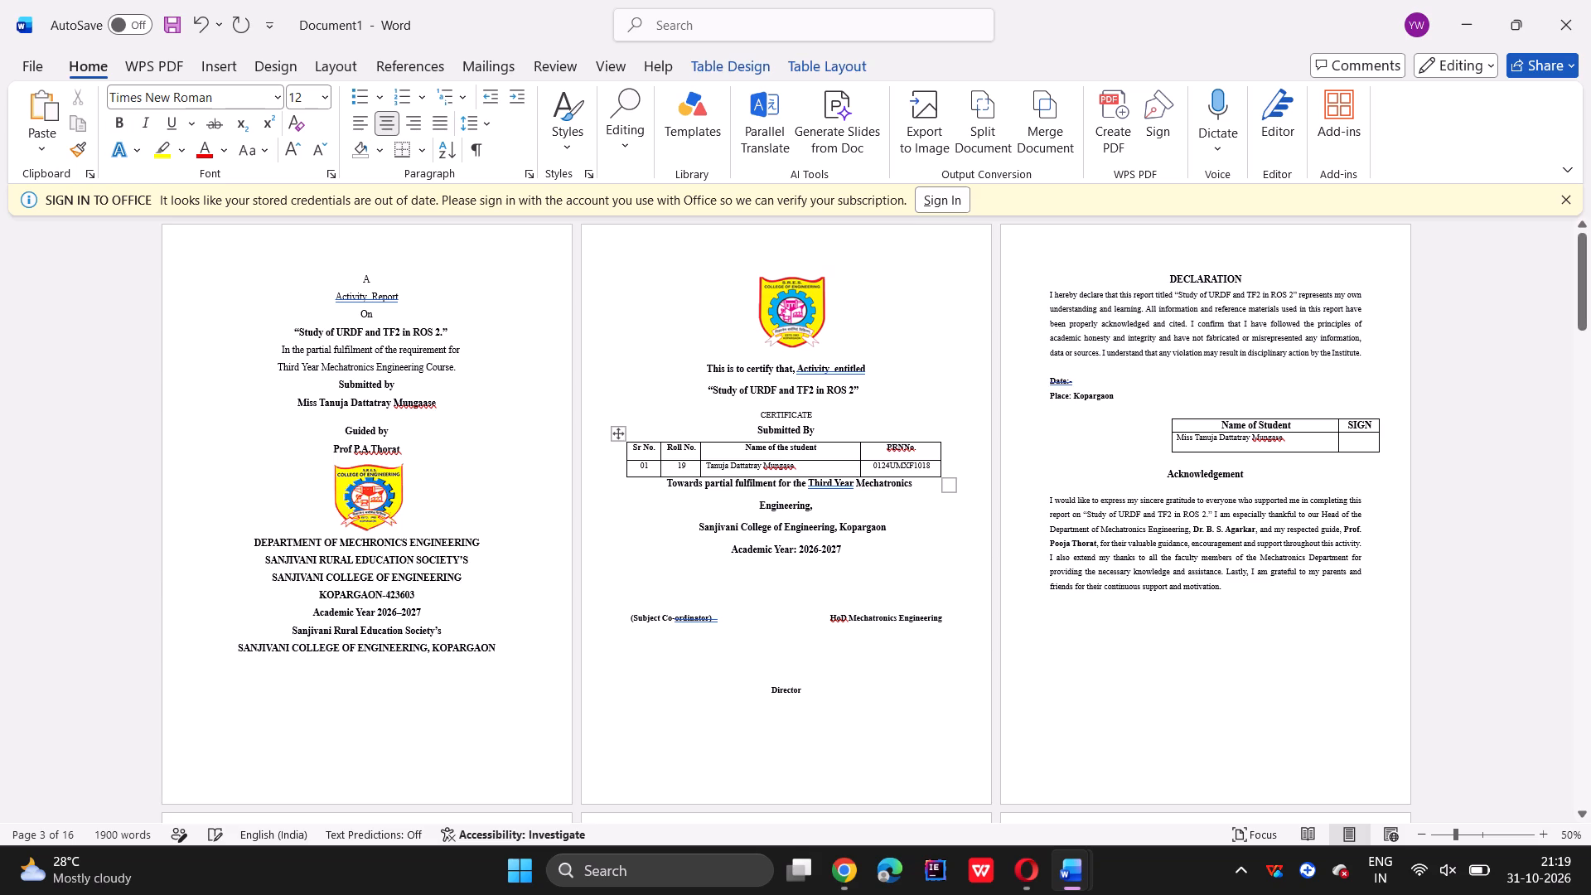
pyautogui.press('BackSpace')
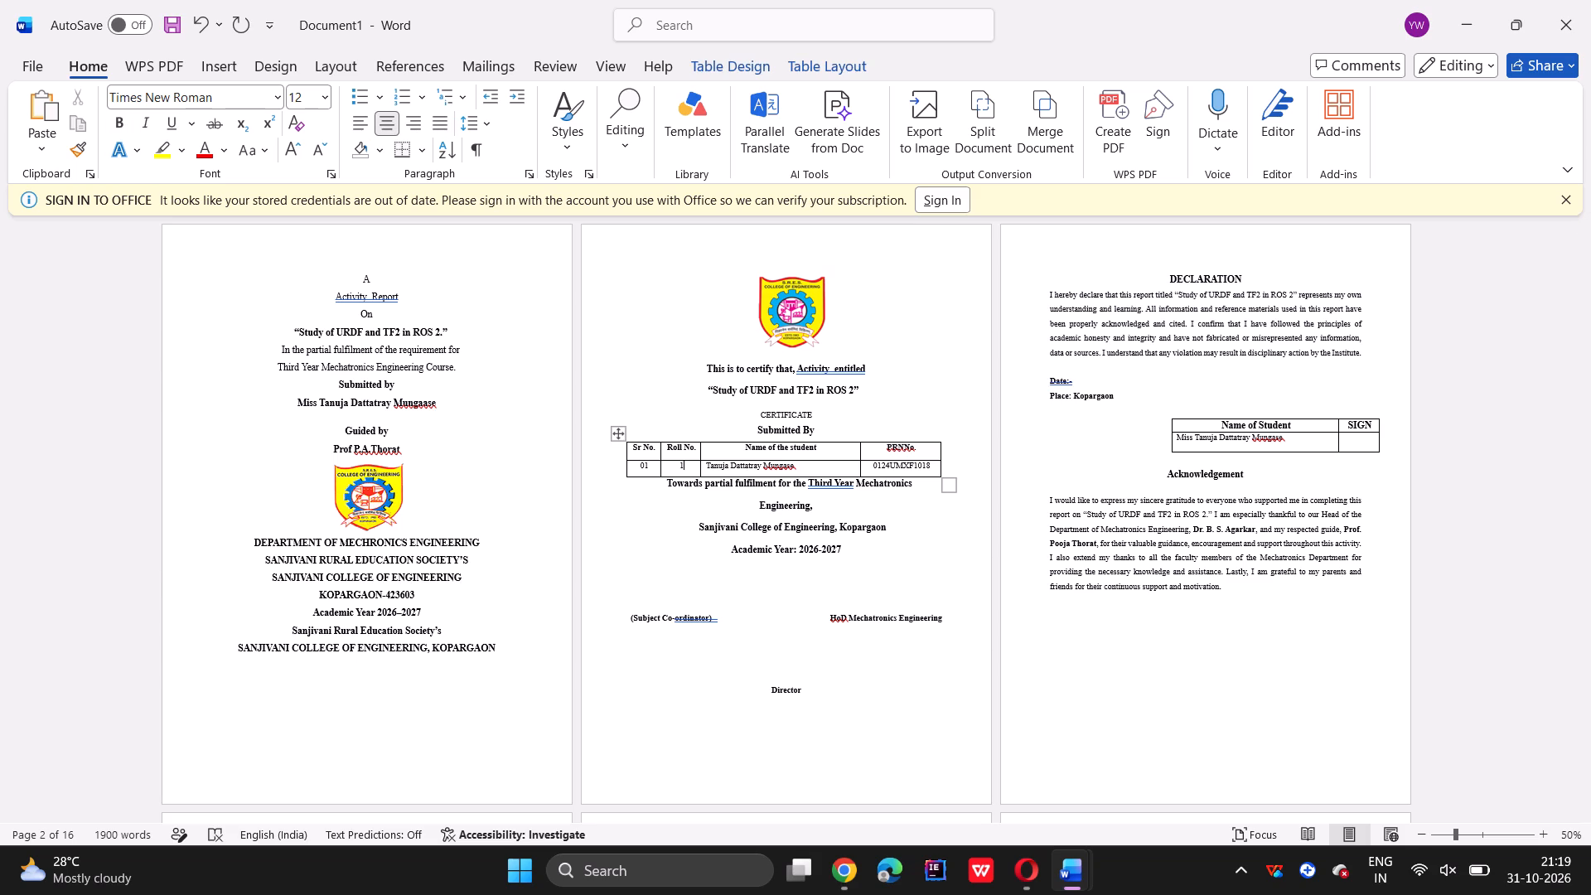
pyautogui.press('8')
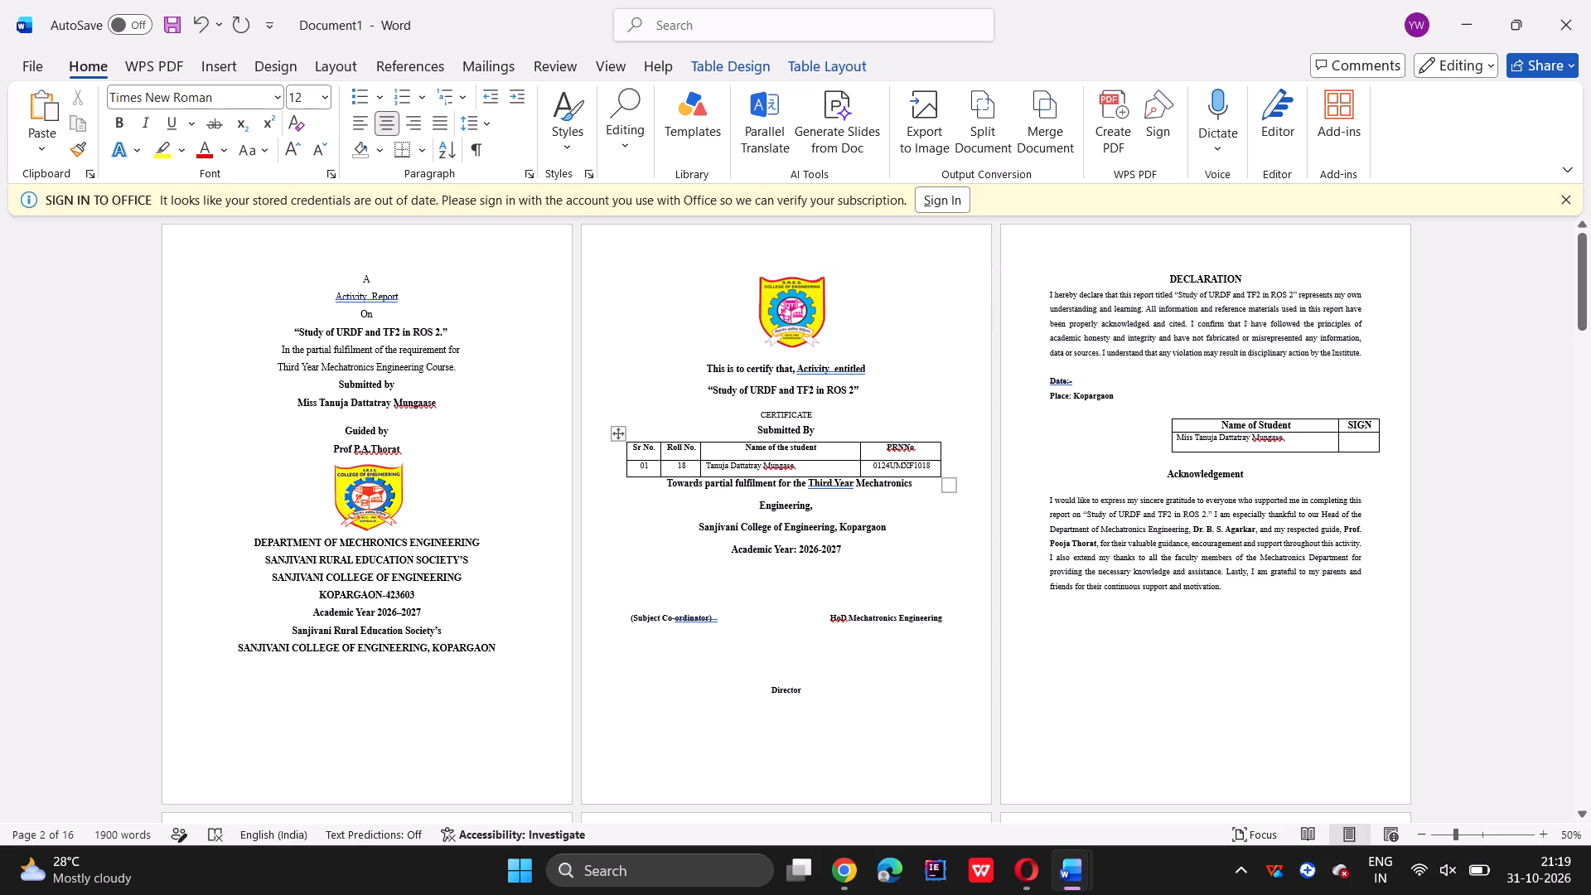
pyautogui.keyDown('ctrl'); pyautogui.scroll(5, 296, 428); pyautogui.keyUp('ctrl')
pyautogui.scroll(5, 527, 462)
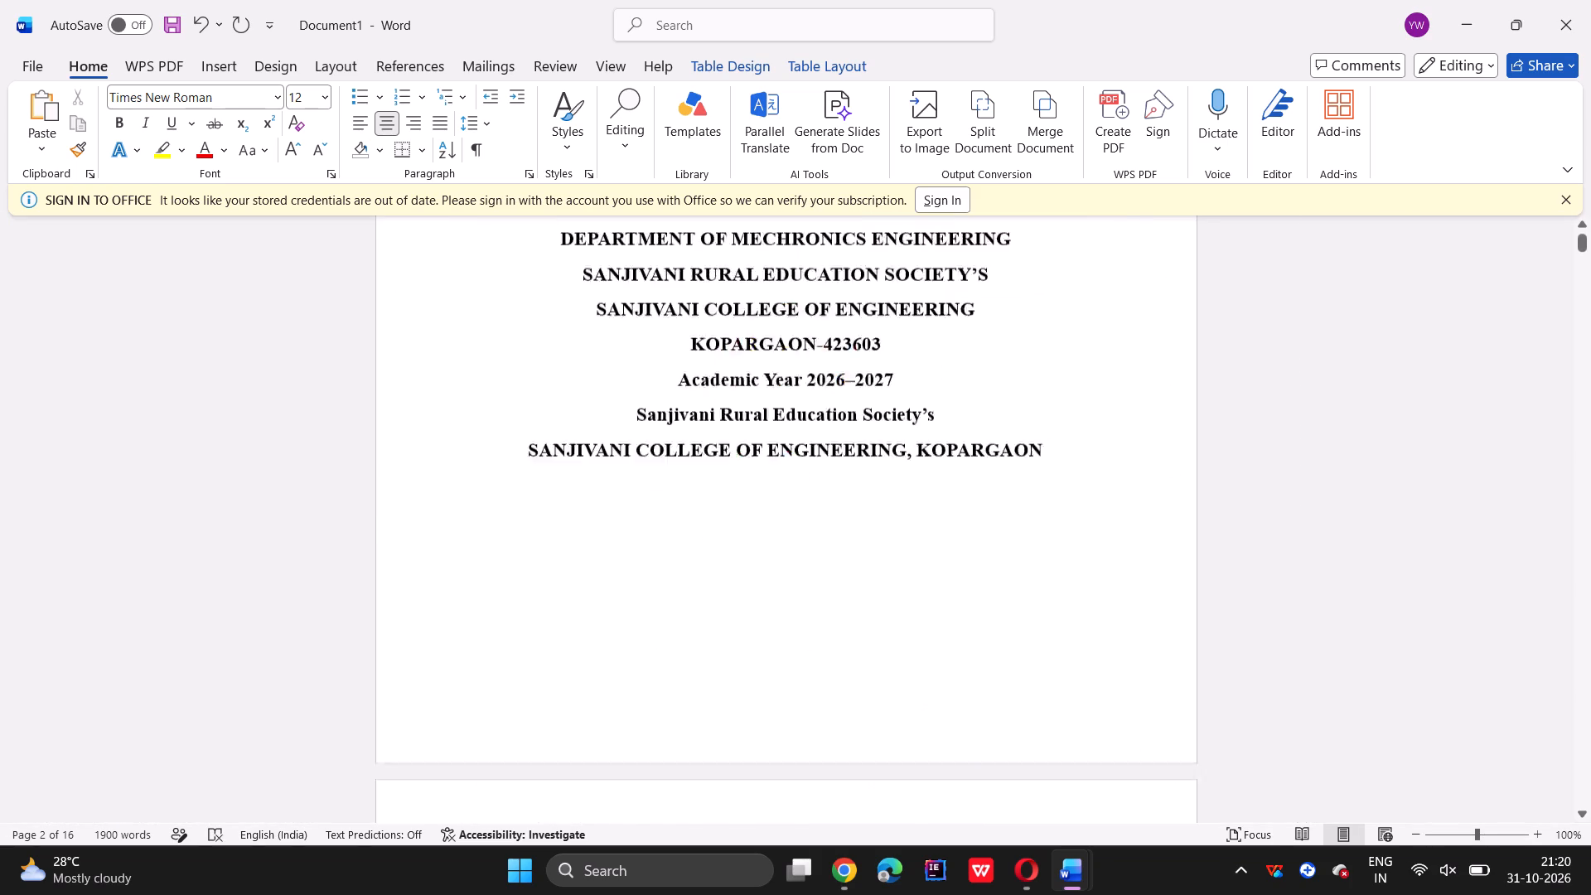
pyautogui.scroll(1, 527, 462)
pyautogui.hscroll(-1, 527, 462)
pyautogui.scroll(-1, 527, 462)
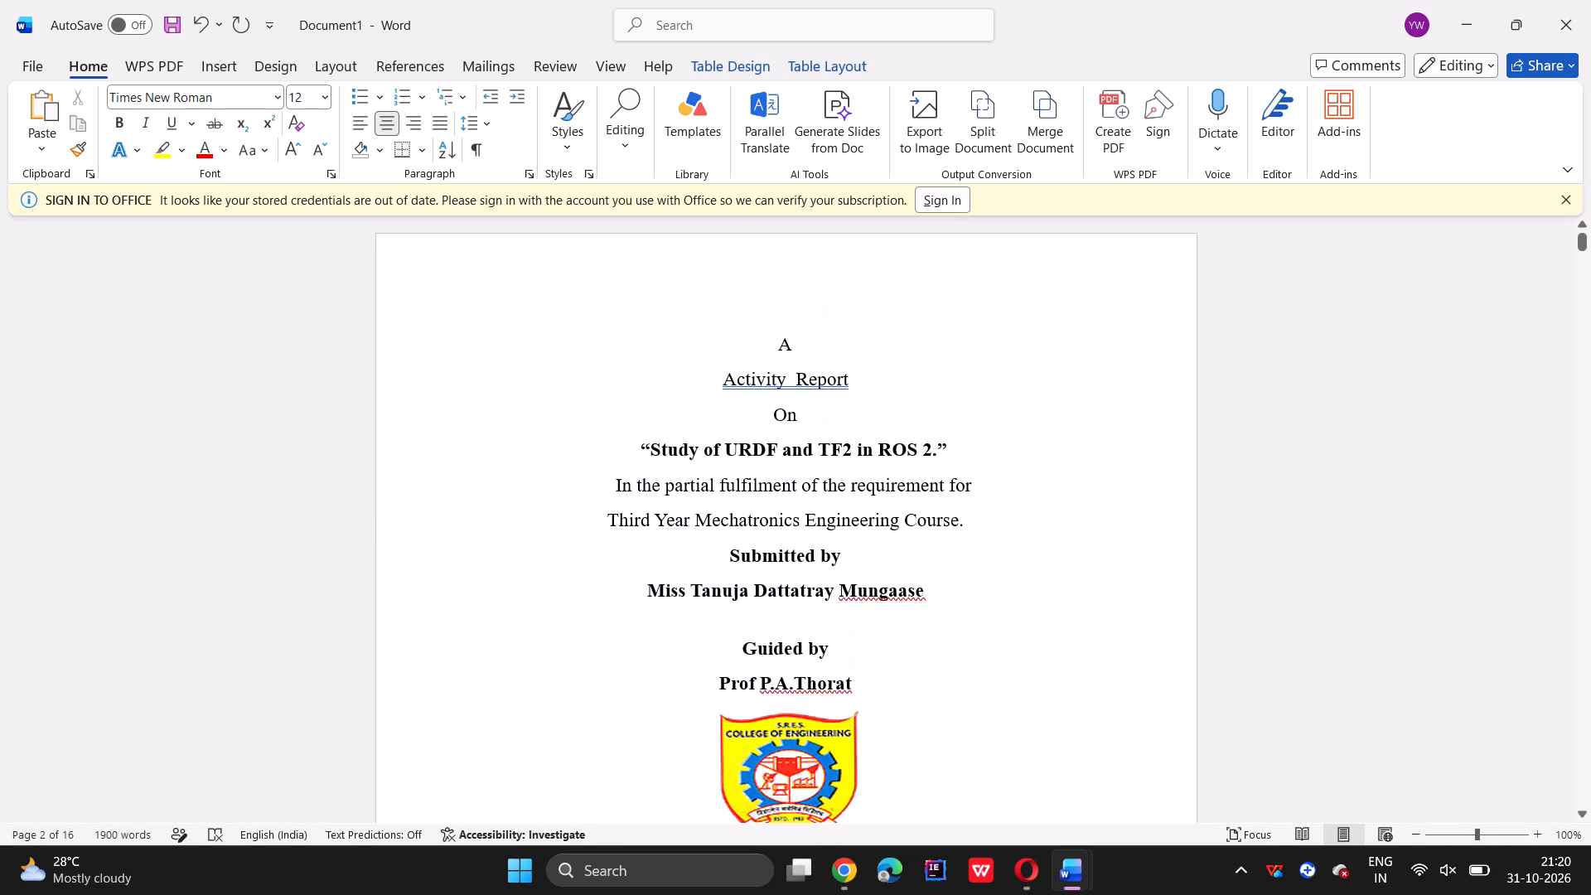
pyautogui.scroll(-2, 527, 462)
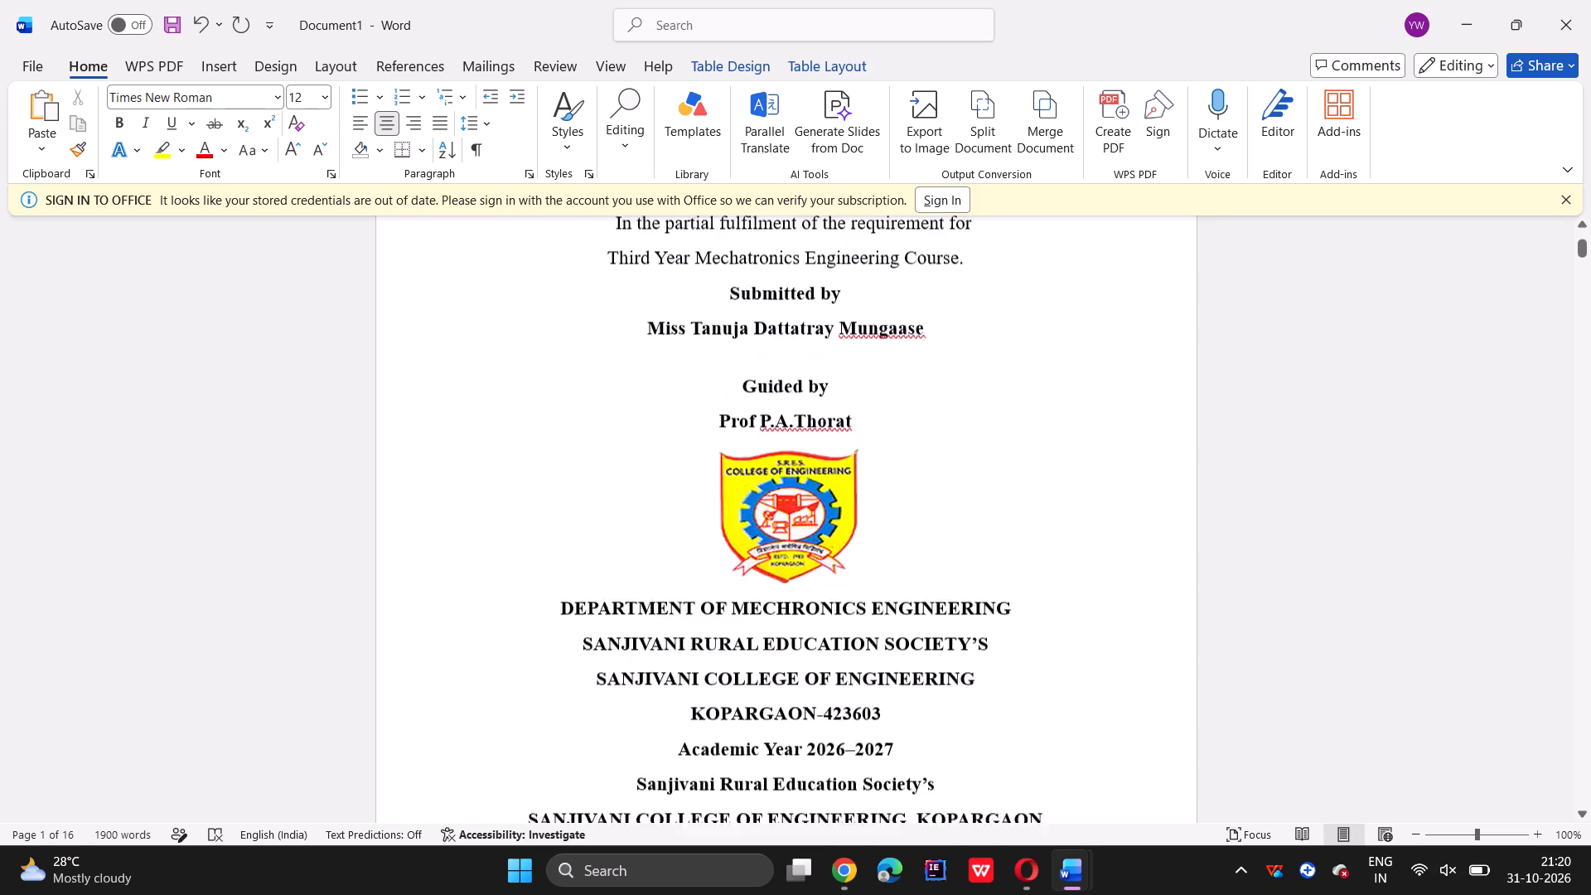
pyautogui.scroll(-2, 527, 462)
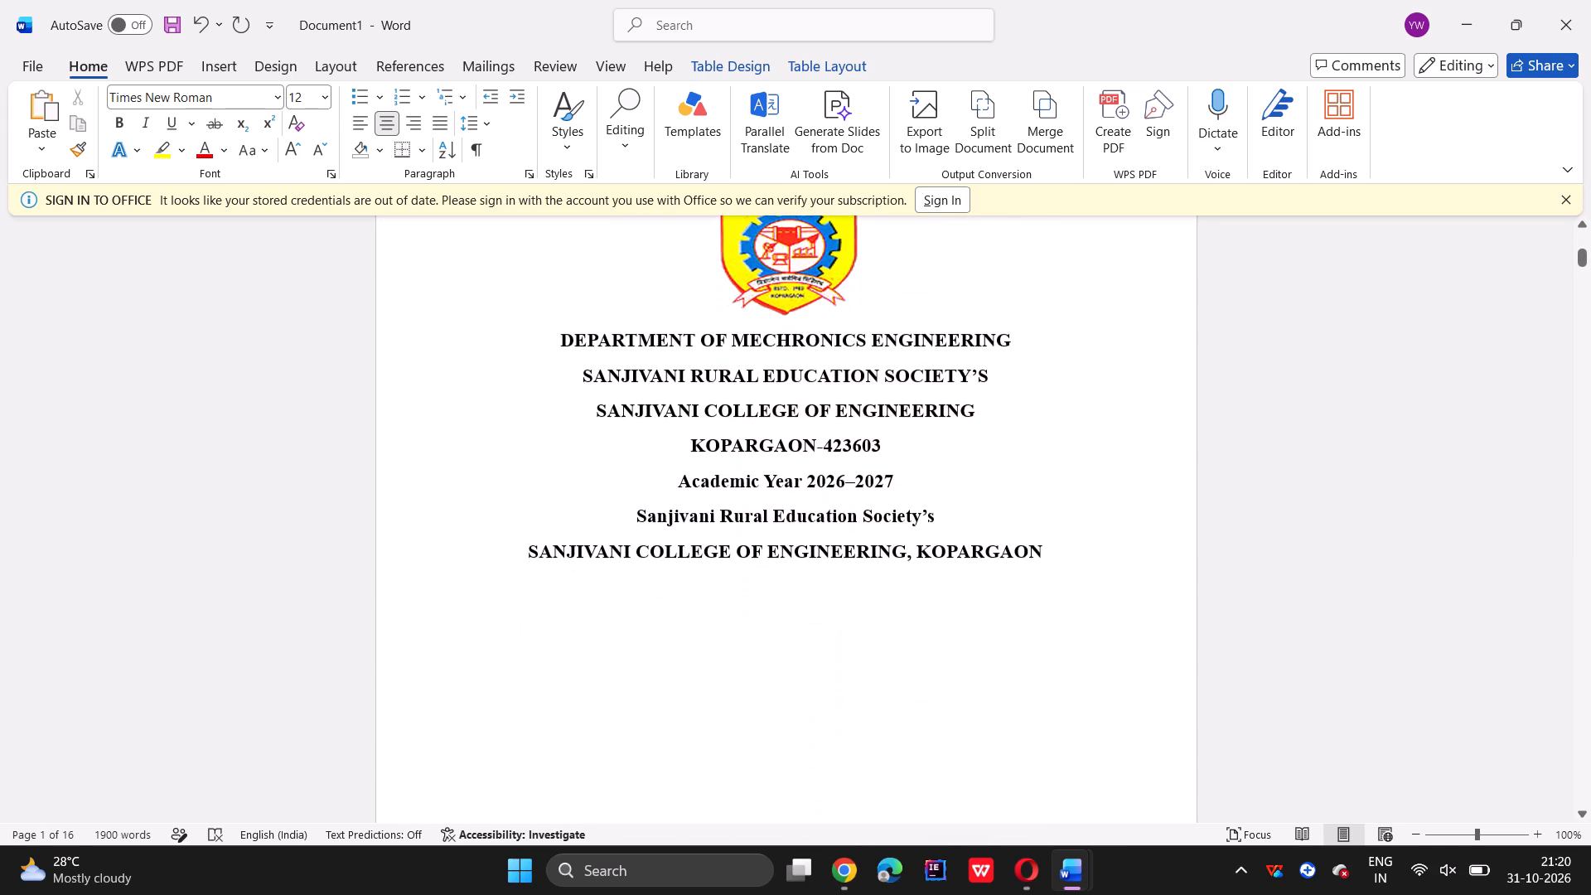
pyautogui.scroll(-3, 527, 462)
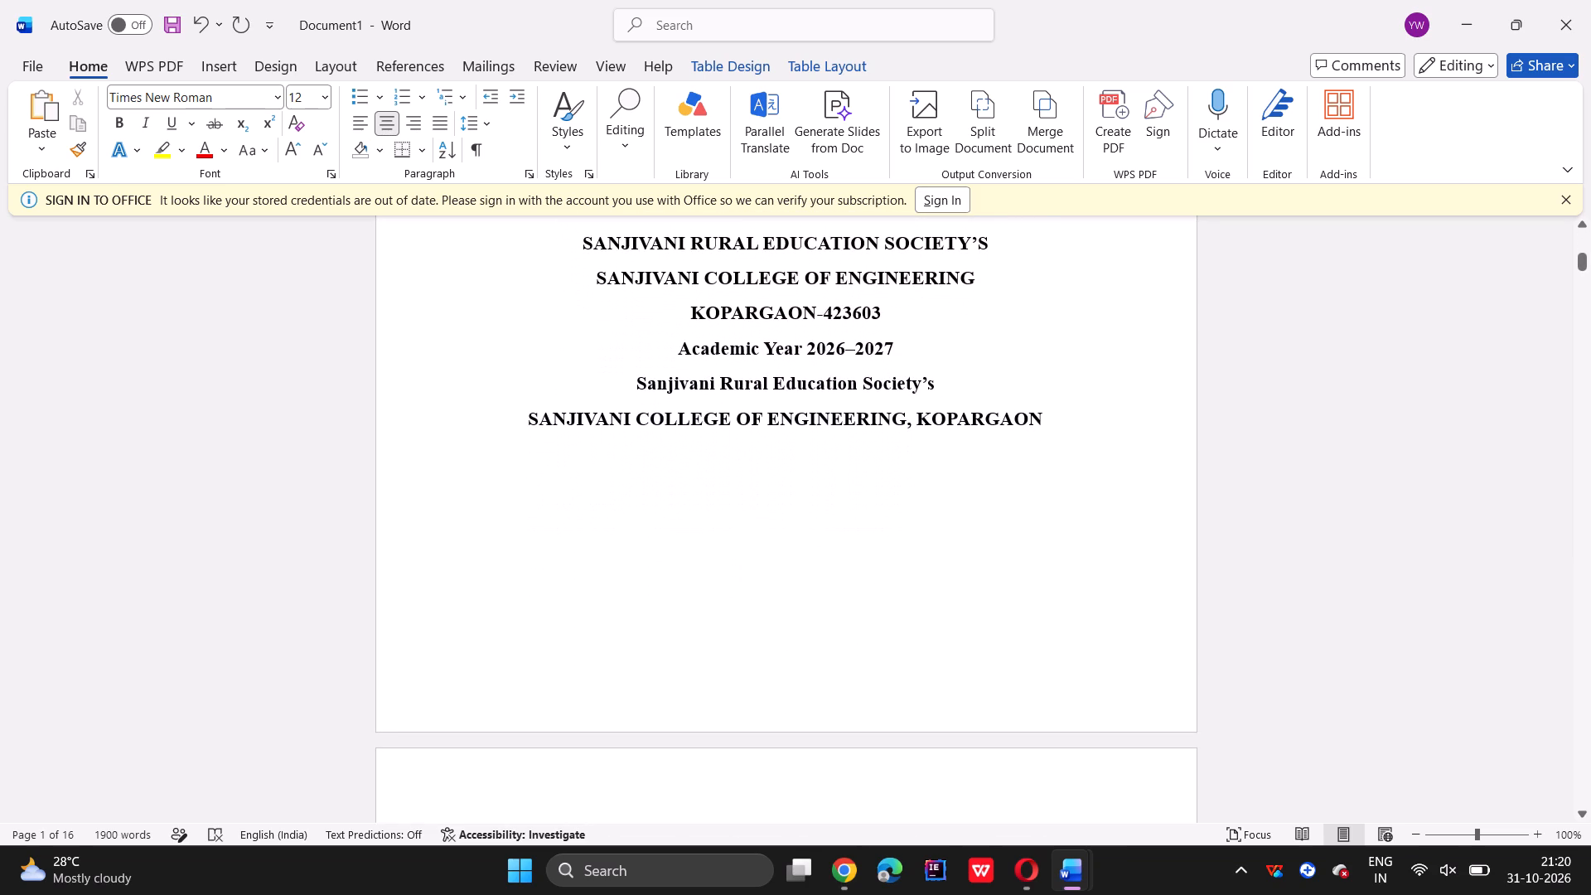
pyautogui.scroll(-1, 527, 462)
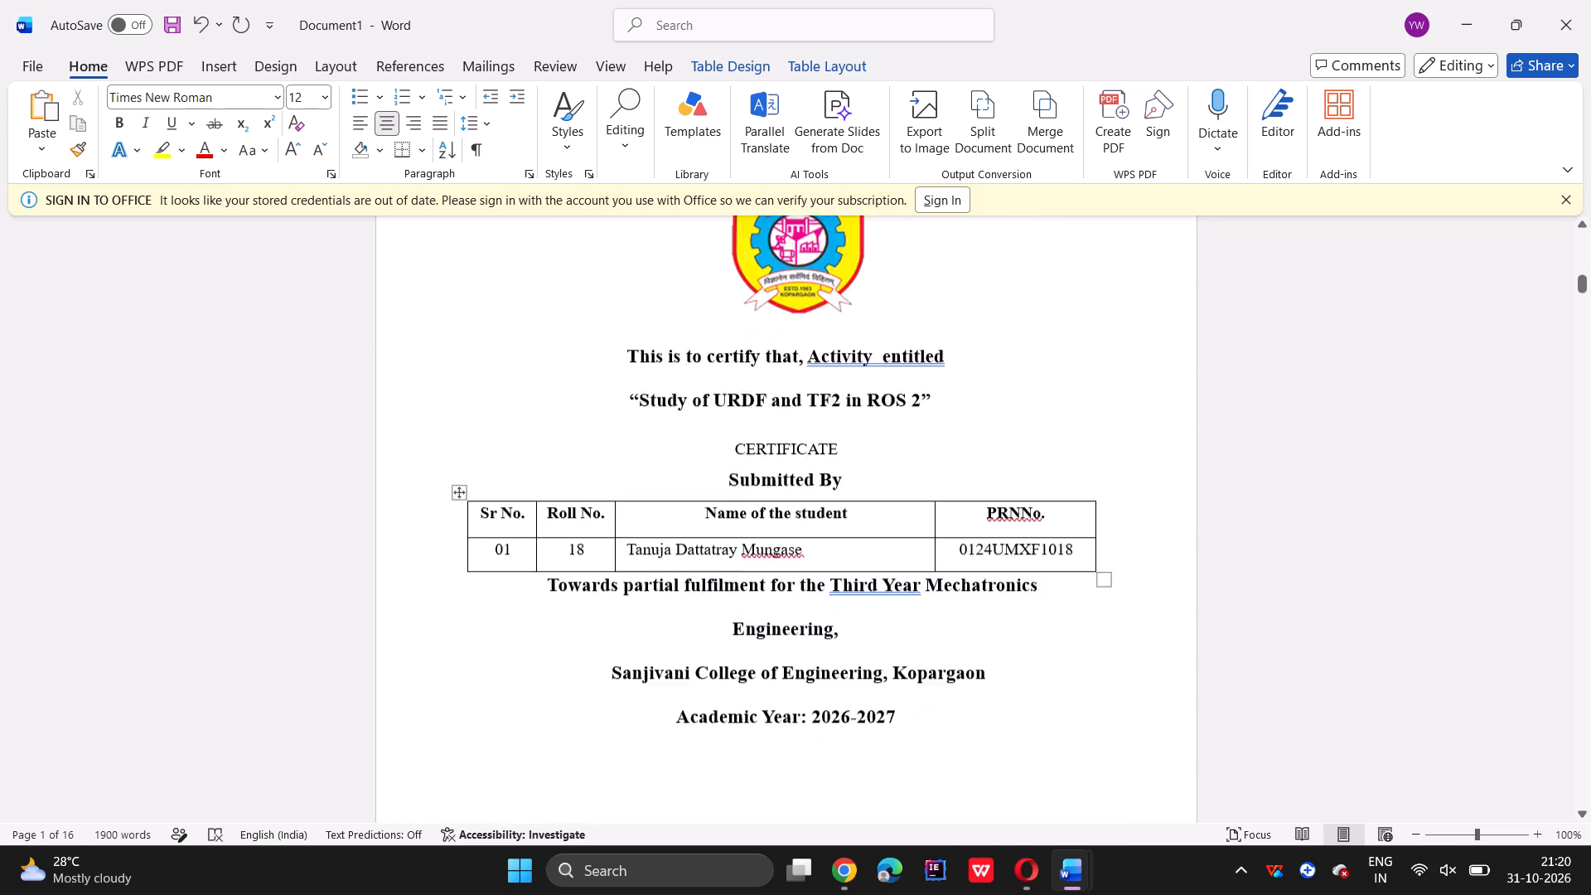
pyautogui.scroll(-3, 527, 462)
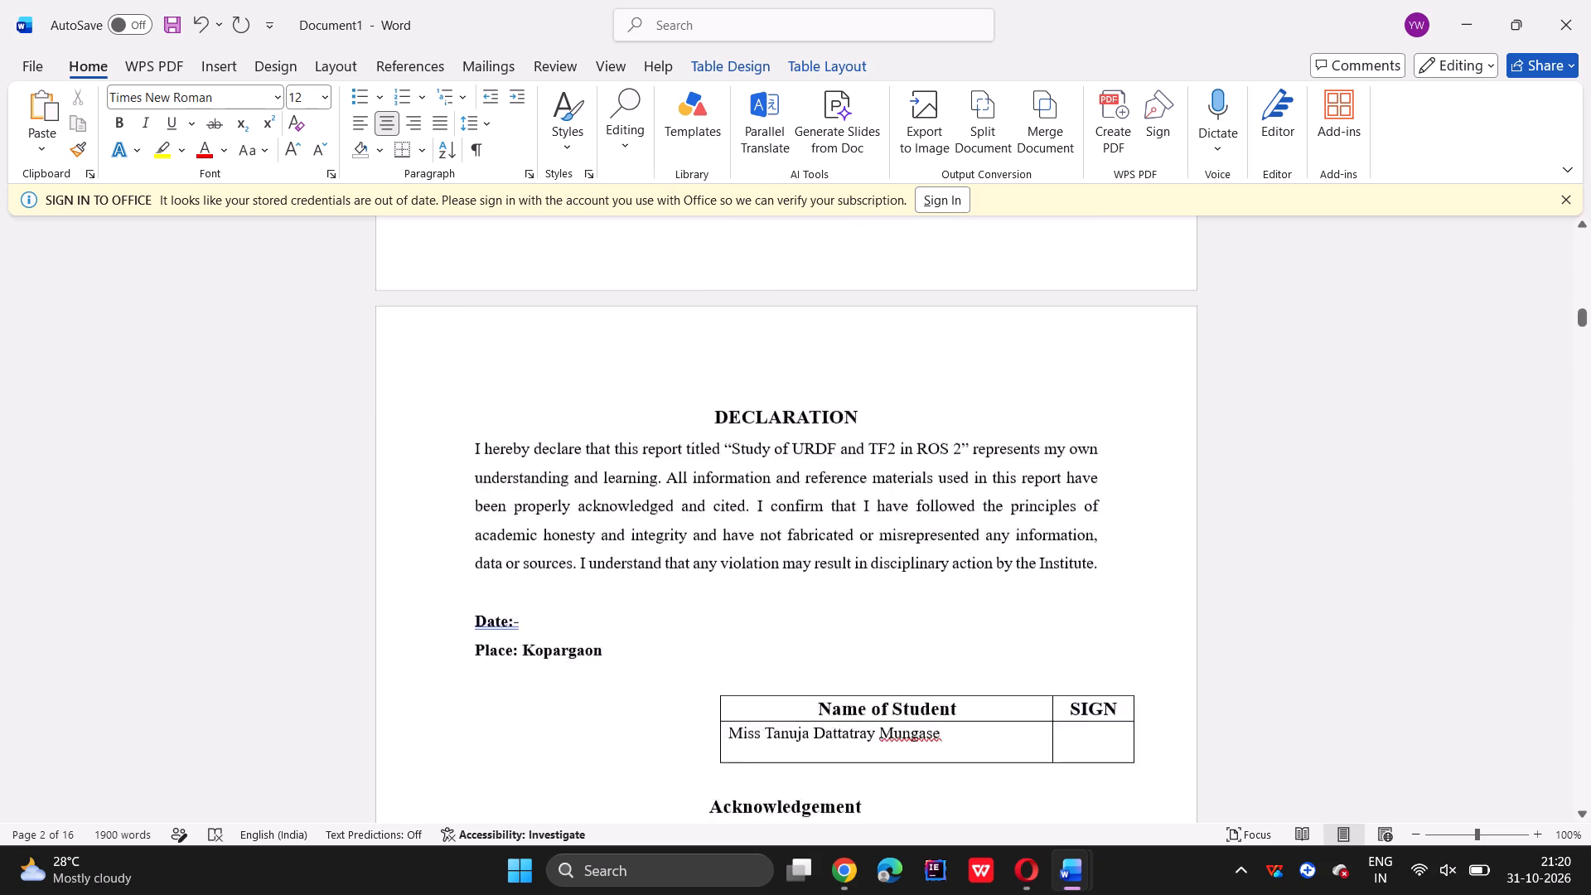
pyautogui.scroll(-2, 527, 462)
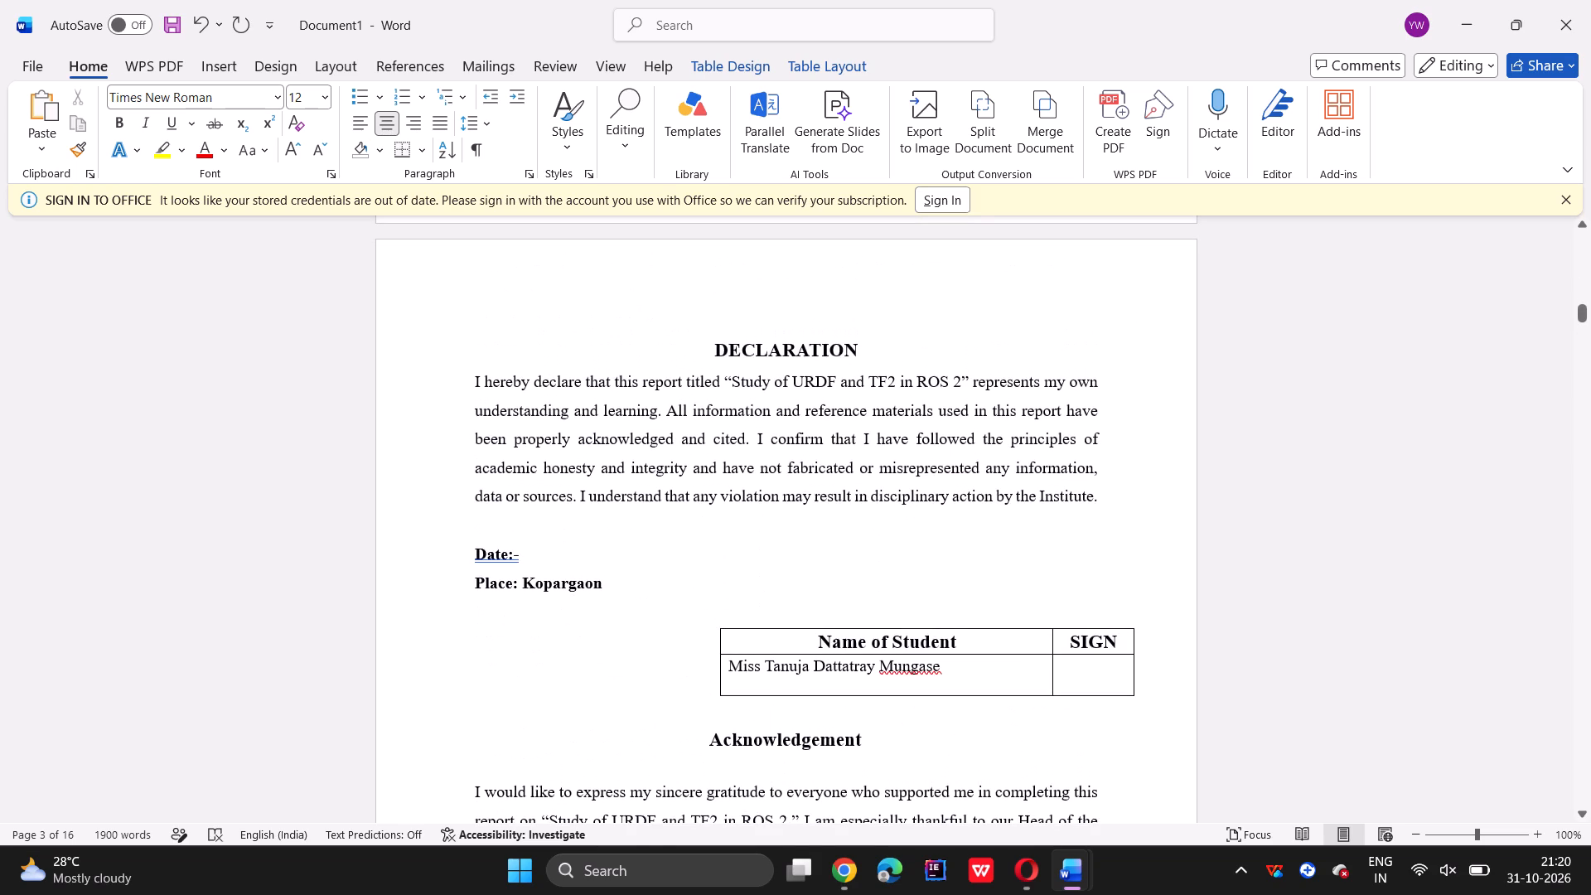
pyautogui.scroll(-1, 527, 462)
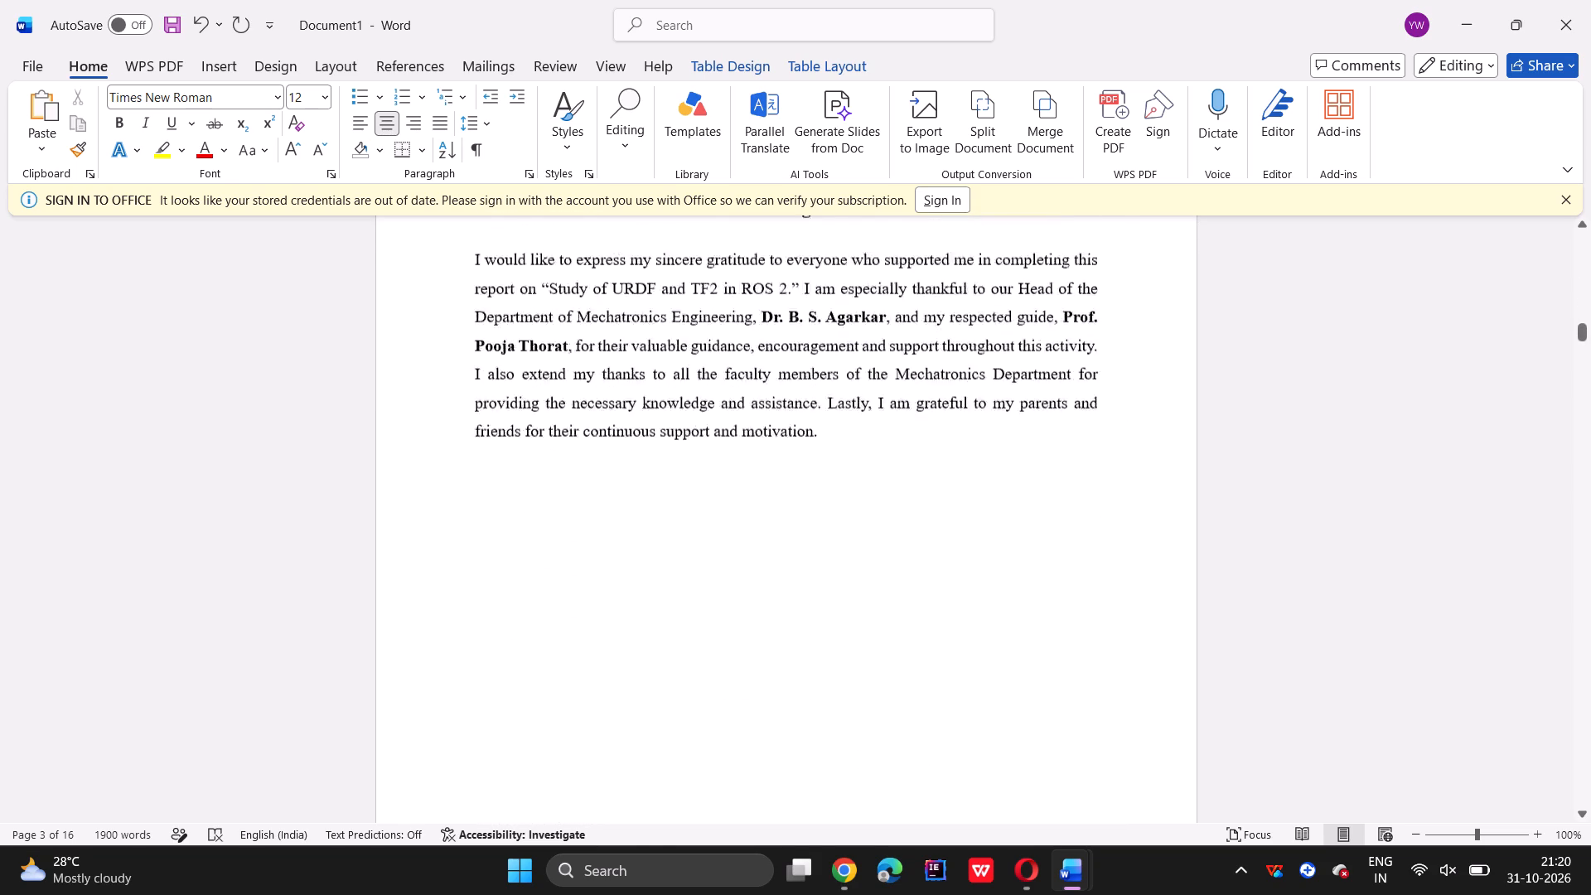
pyautogui.scroll(-2, 527, 462)
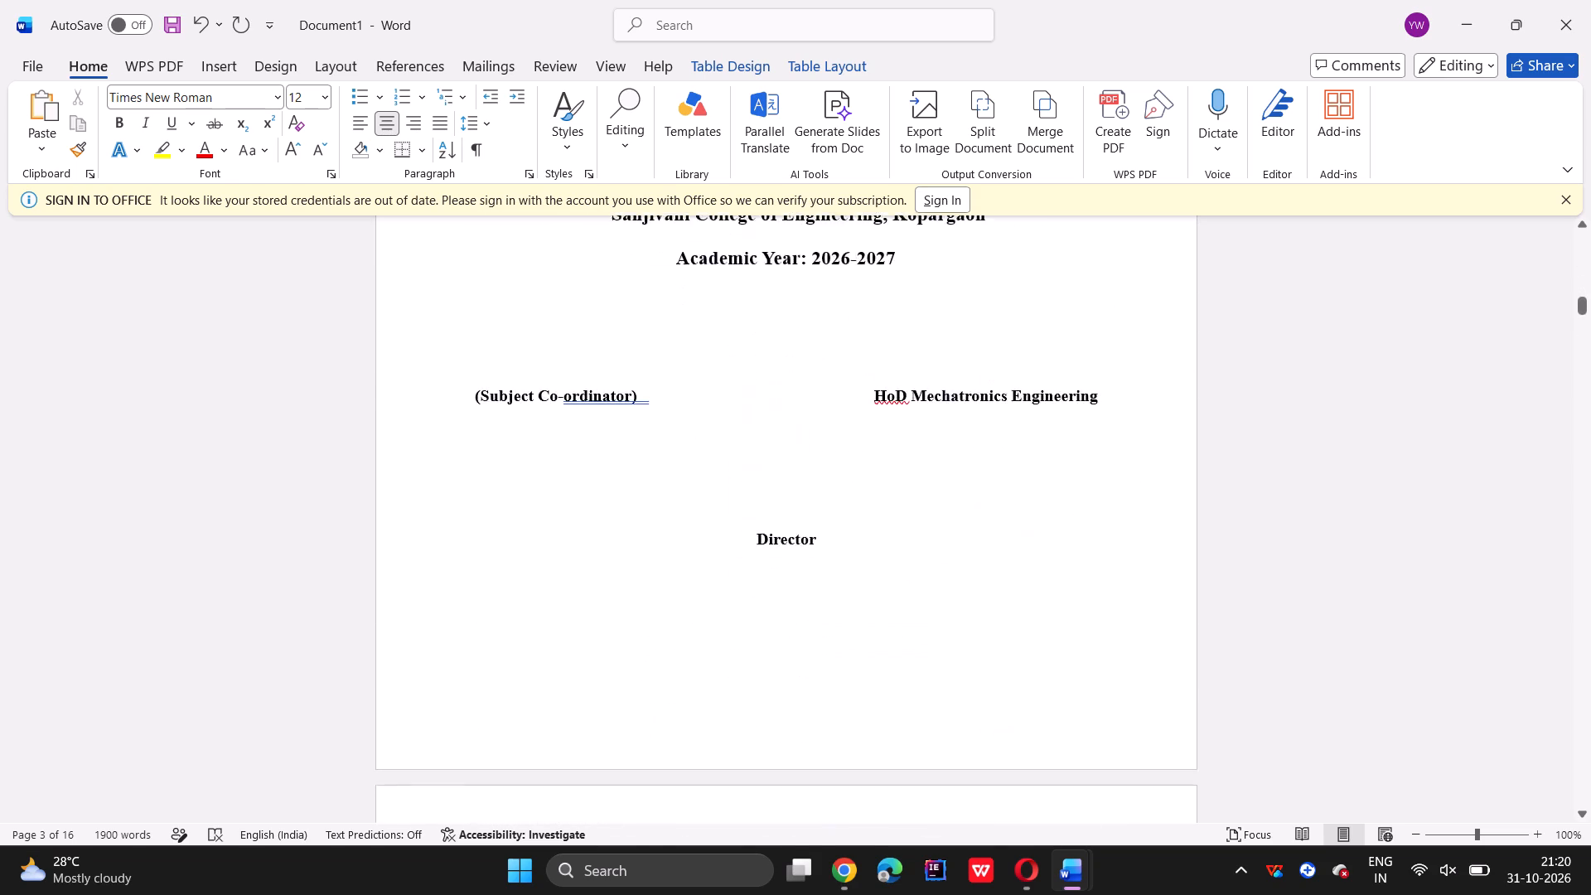
pyautogui.scroll(-3, 527, 462)
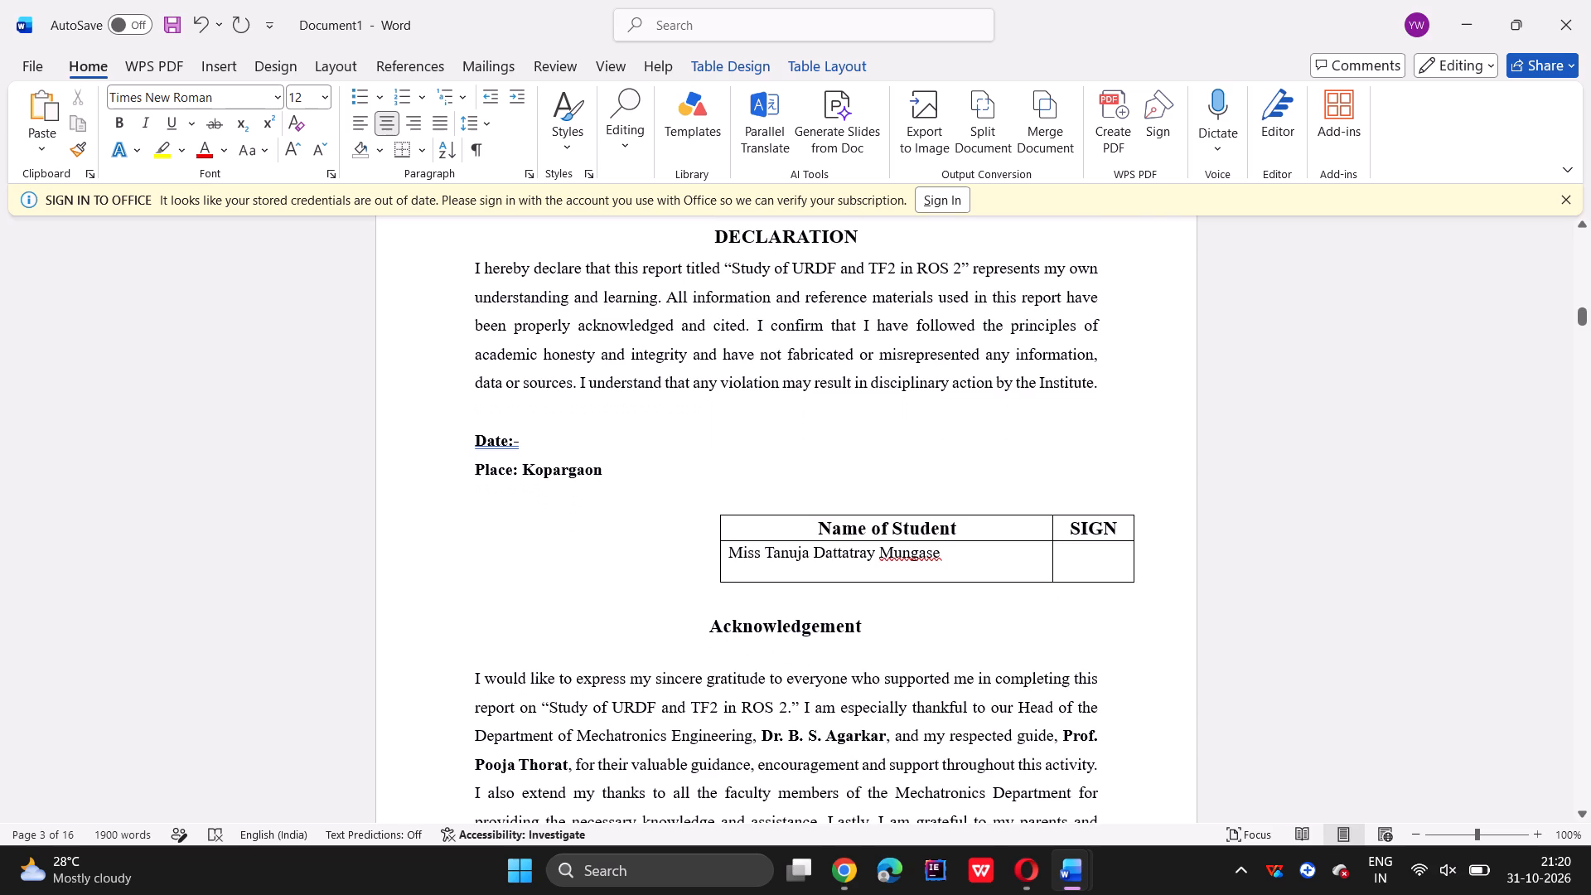
pyautogui.scroll(-1, 527, 462)
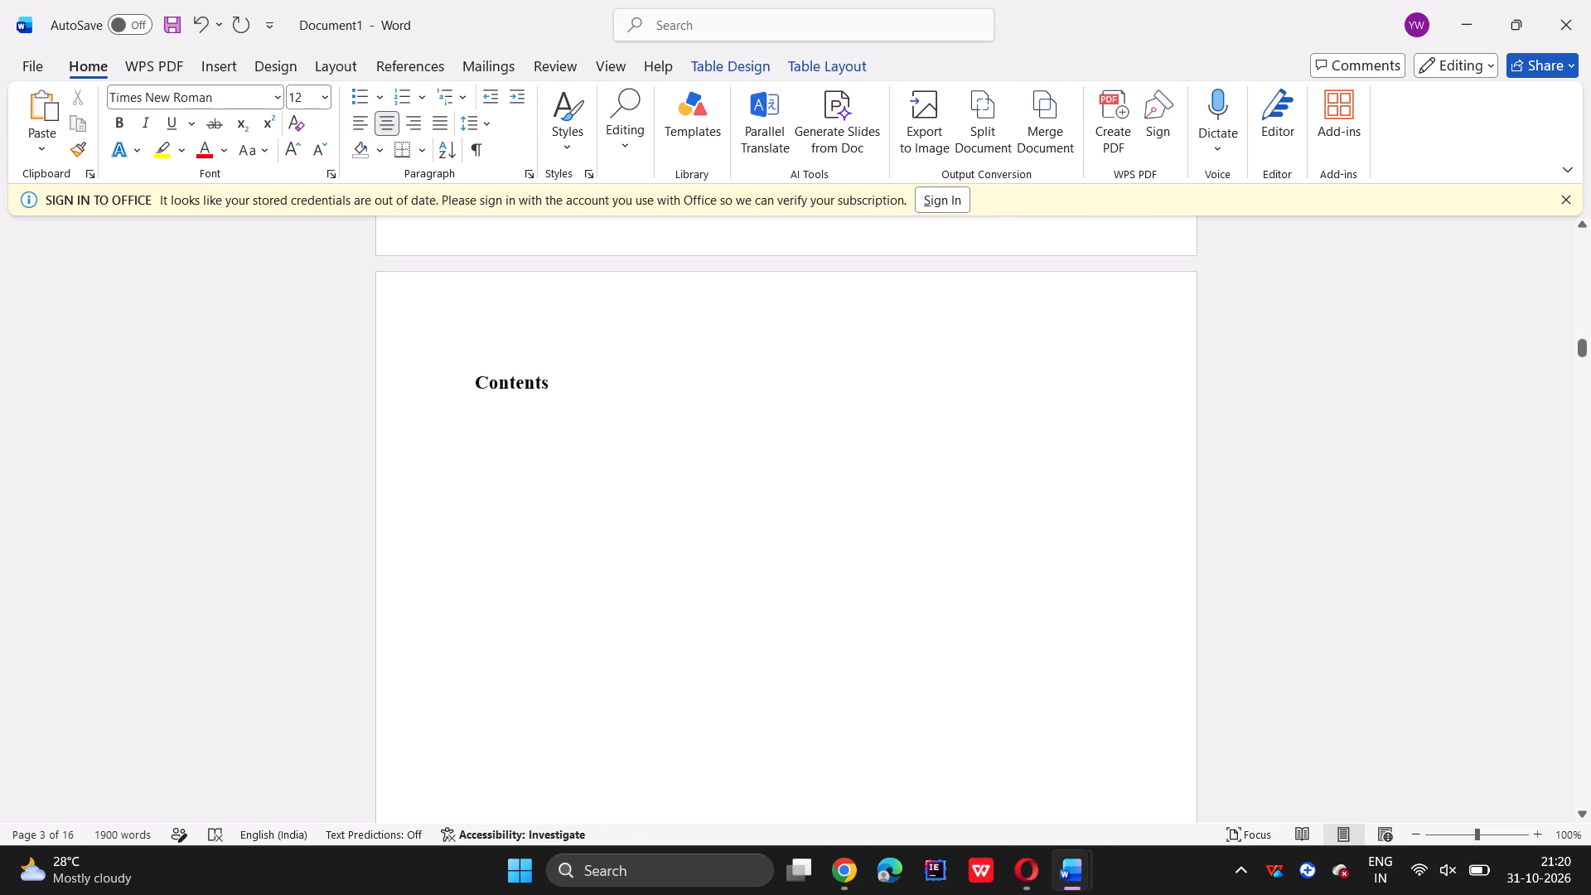
pyautogui.scroll(-1, 527, 462)
pyautogui.keyDown('ctrl'); pyautogui.scroll(-5, 496, 345); pyautogui.keyUp('ctrl')
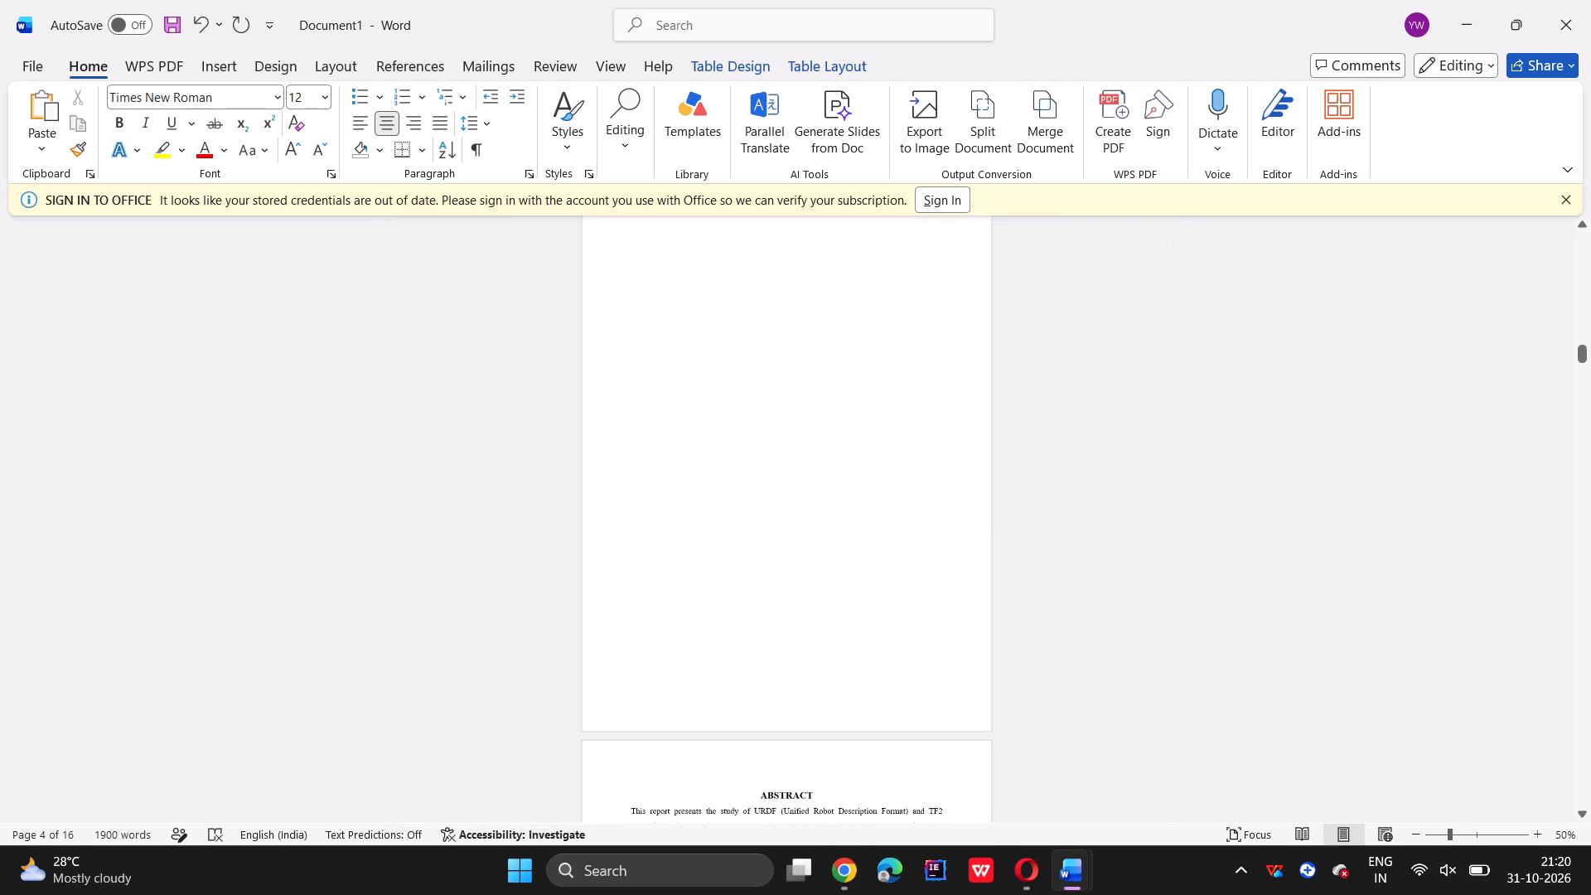
pyautogui.keyDown('ctrl'); pyautogui.scroll(-1, 496, 345); pyautogui.keyUp('ctrl')
pyautogui.scroll(2, 698, 496)
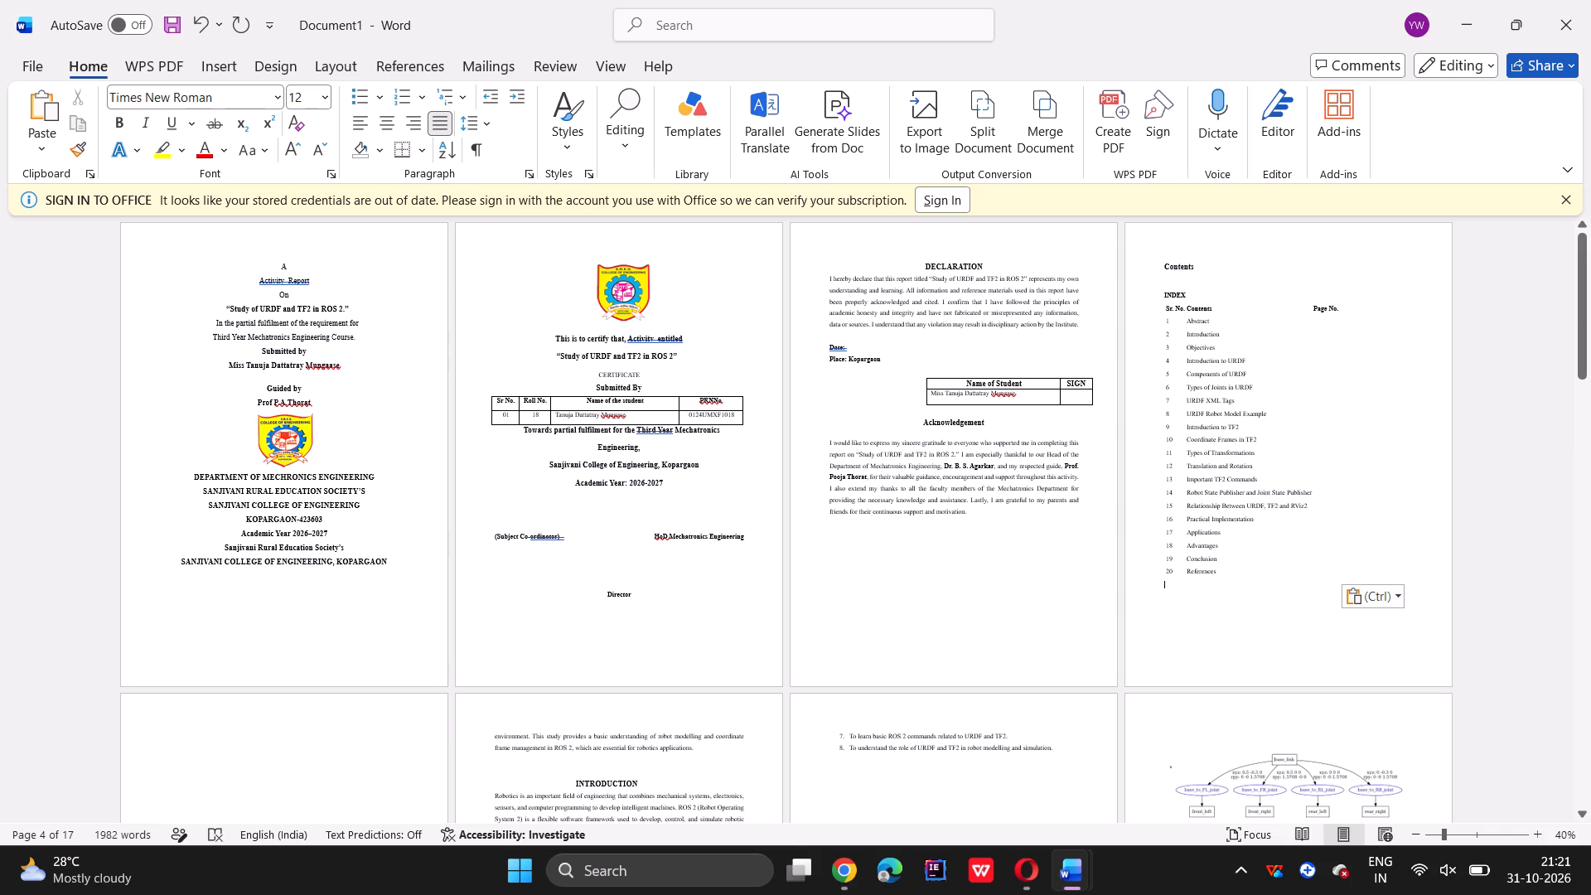
# Delete the pasted "INDEX" heading and the blank line above the index table so the table follows the Contents heading.
pyautogui.moveTo(1165, 297); pyautogui.dragTo(1192, 293)
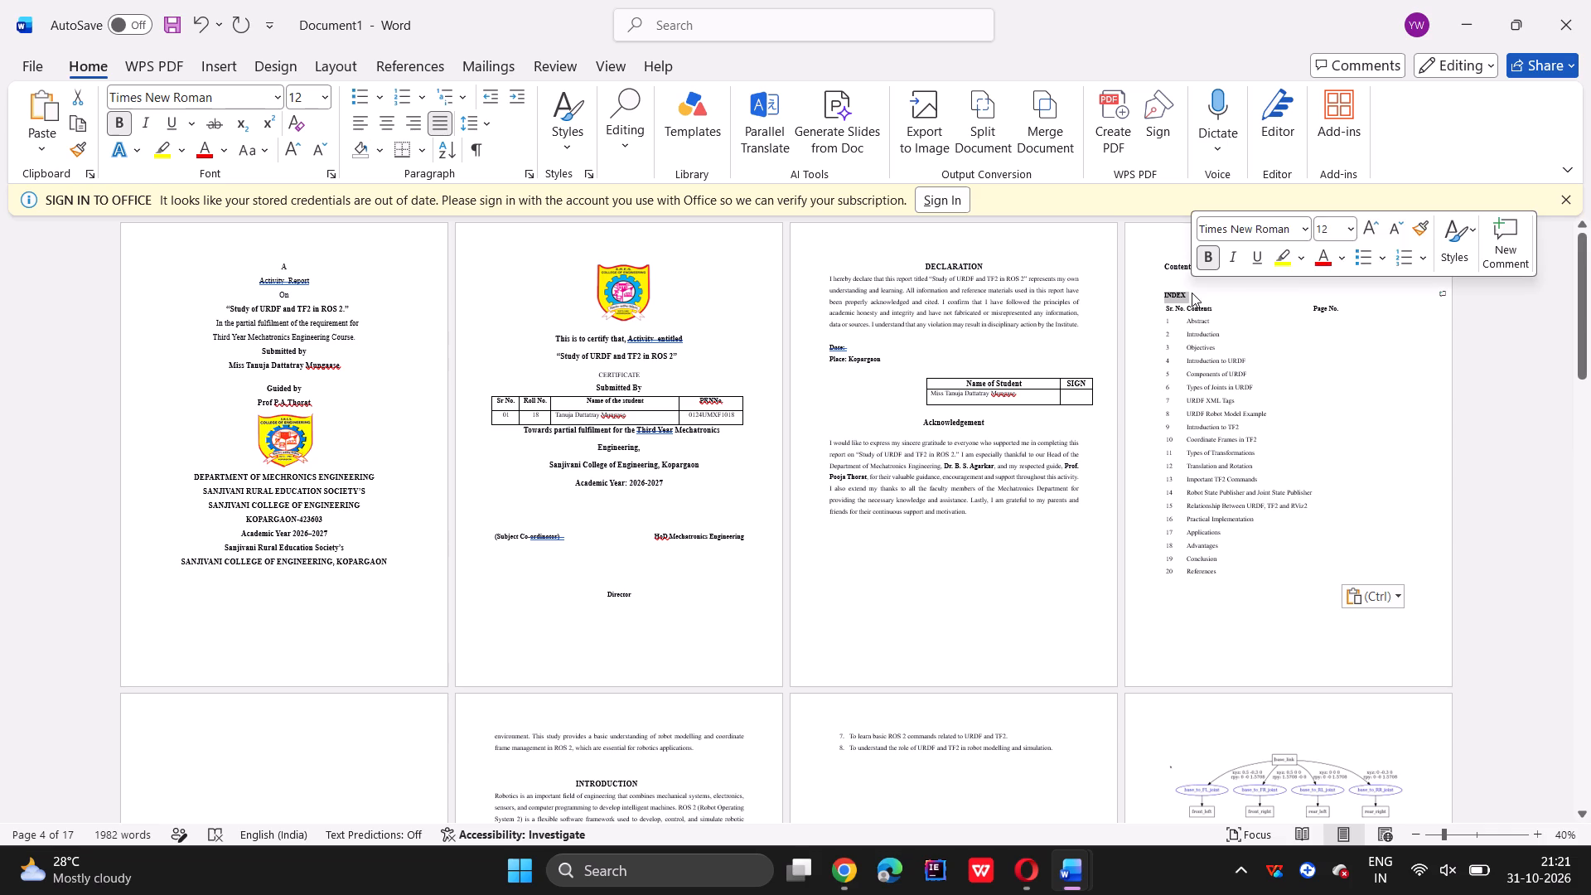
pyautogui.press('BackSpace')
pyautogui.press('BackSpace')
pyautogui.press('BackSpace')
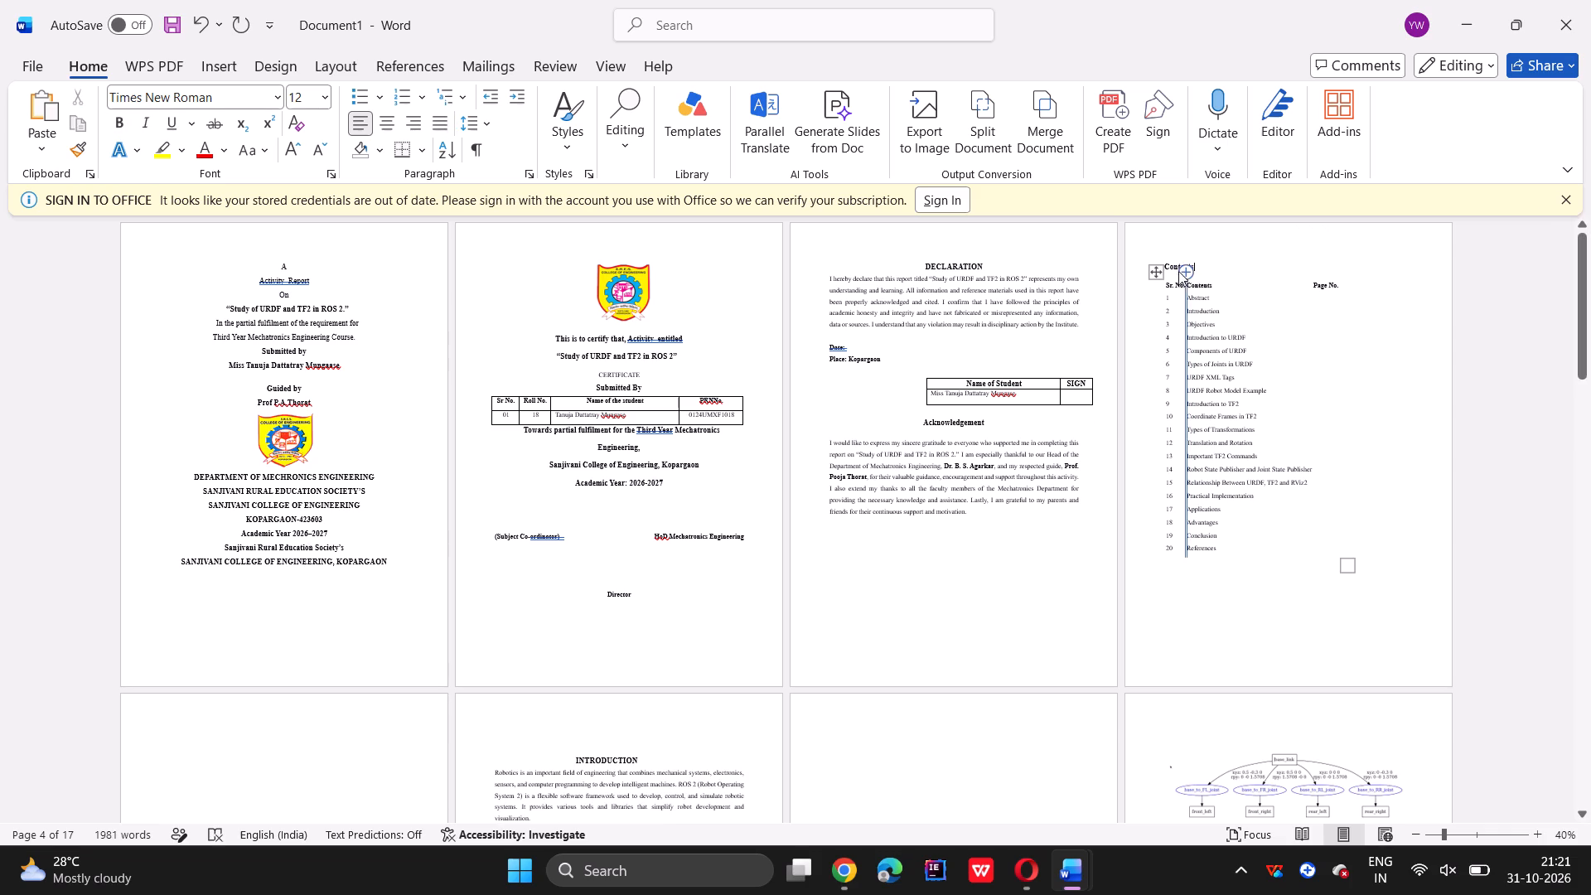
# Remove the blank lines above the ABSTRACT heading so that it starts at the top of page 5.
pyautogui.scroll(-2, 1135, 473)
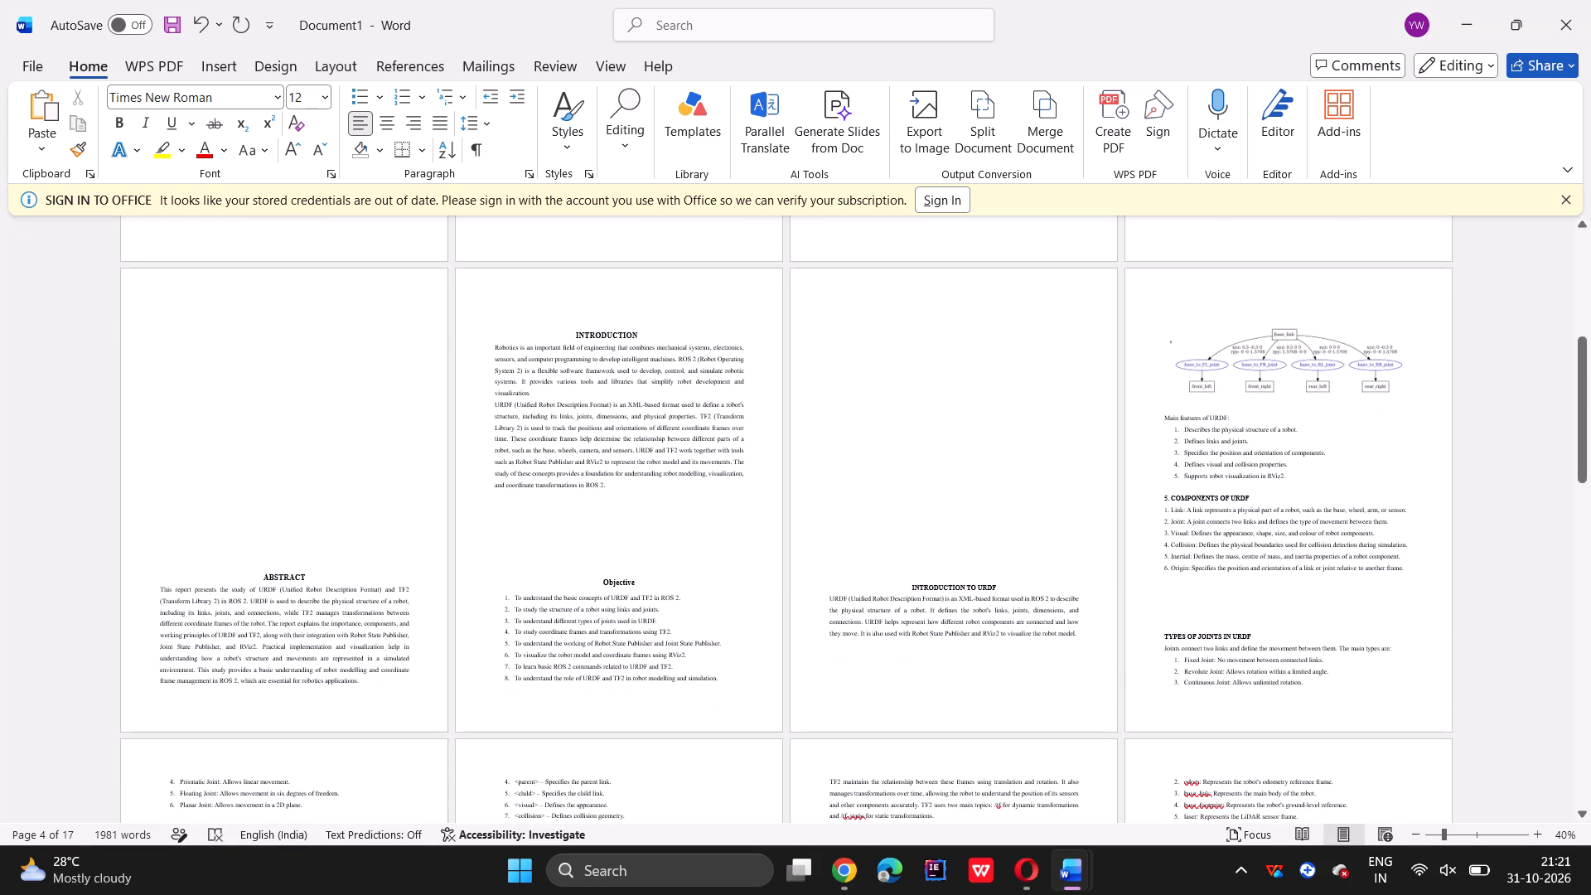
pyautogui.click(259, 577)
pyautogui.press('BackSpace')
pyautogui.press('BackSpace')
pyautogui.press('BackSpace')
pyautogui.press('BackSpace')
pyautogui.press('BackSpace')
pyautogui.press('BackSpace')
pyautogui.press('BackSpace')
pyautogui.press('BackSpace')
pyautogui.press('BackSpace')
pyautogui.press('BackSpace')
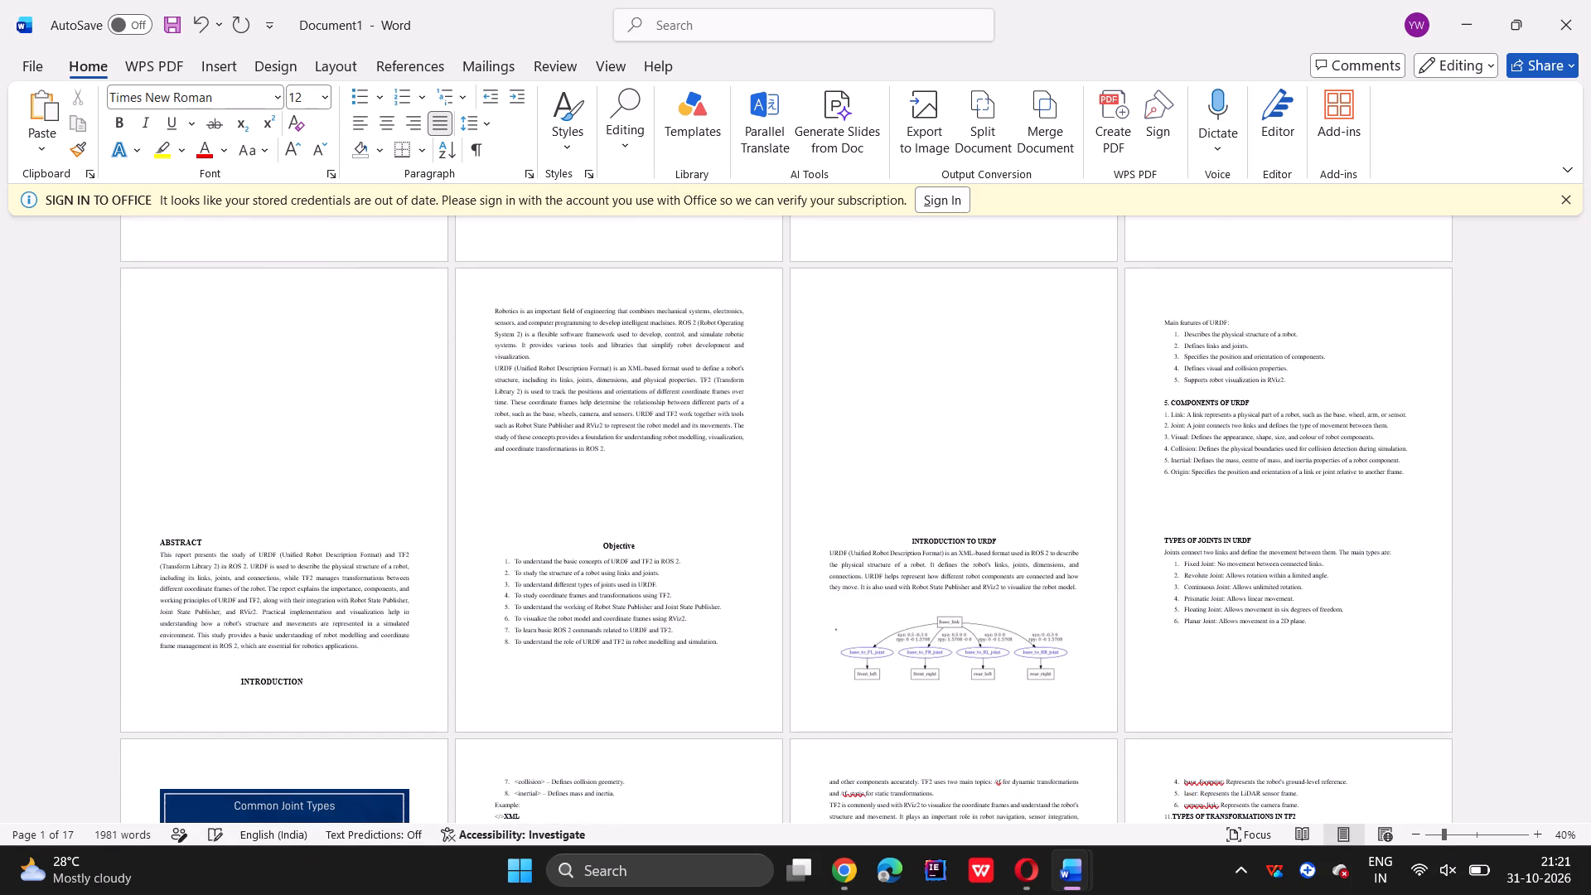
pyautogui.press('BackSpace')
pyautogui.press('BackSpace')
pyautogui.press('BackSpace')
pyautogui.press('BackSpace')
pyautogui.press('BackSpace')
pyautogui.press('BackSpace')
pyautogui.press('BackSpace')
pyautogui.press('BackSpace')
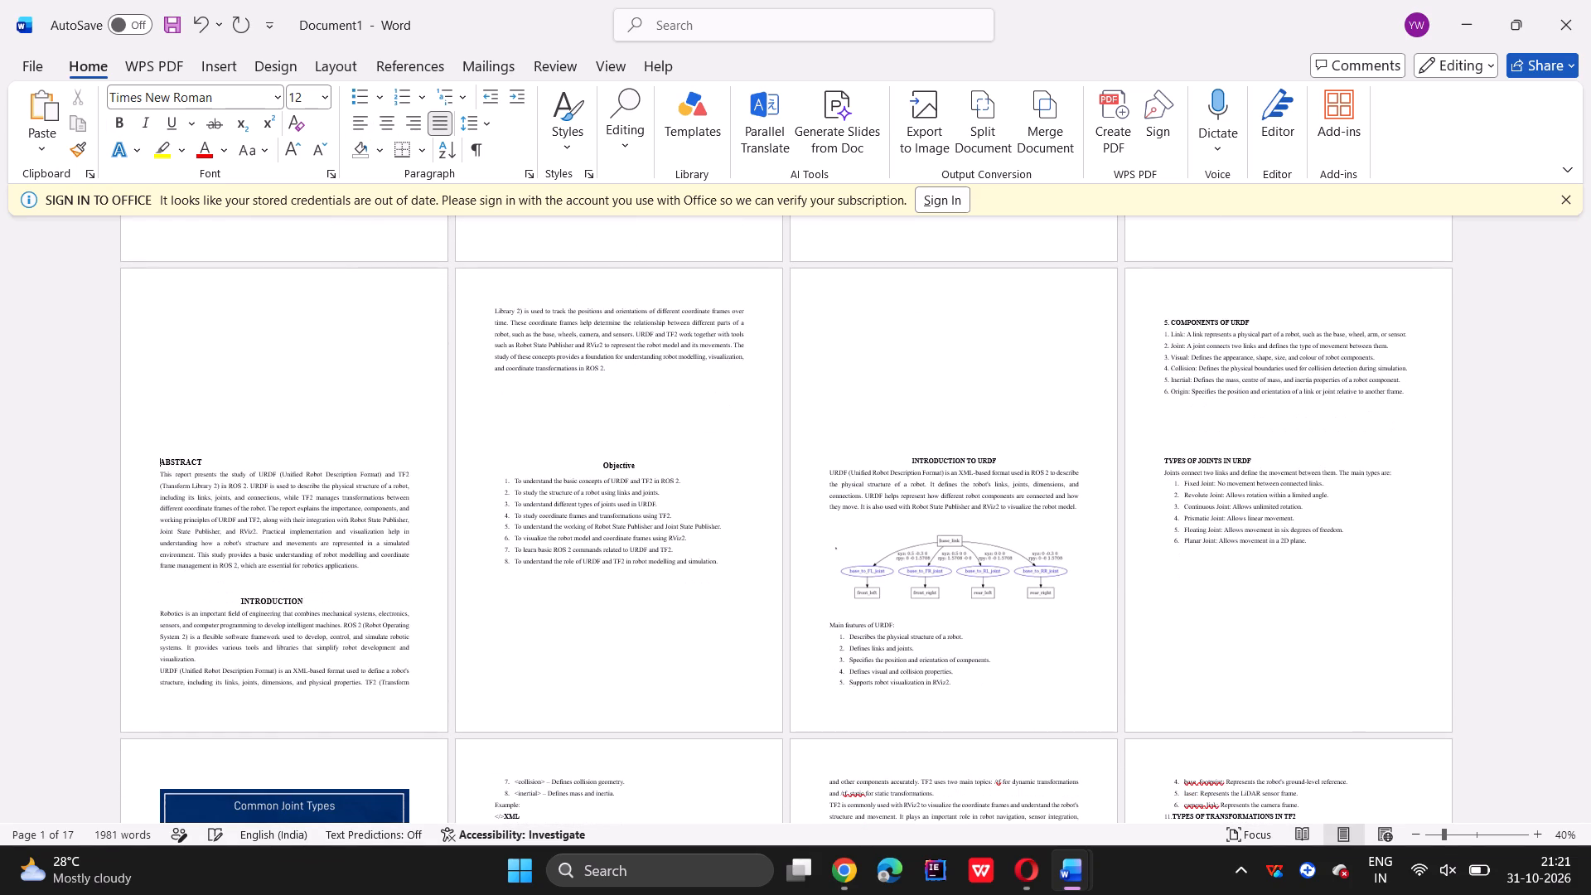
pyautogui.press('BackSpace')
pyautogui.press('BackSpace')
pyautogui.press('BackSpace')
pyautogui.press('BackSpace')
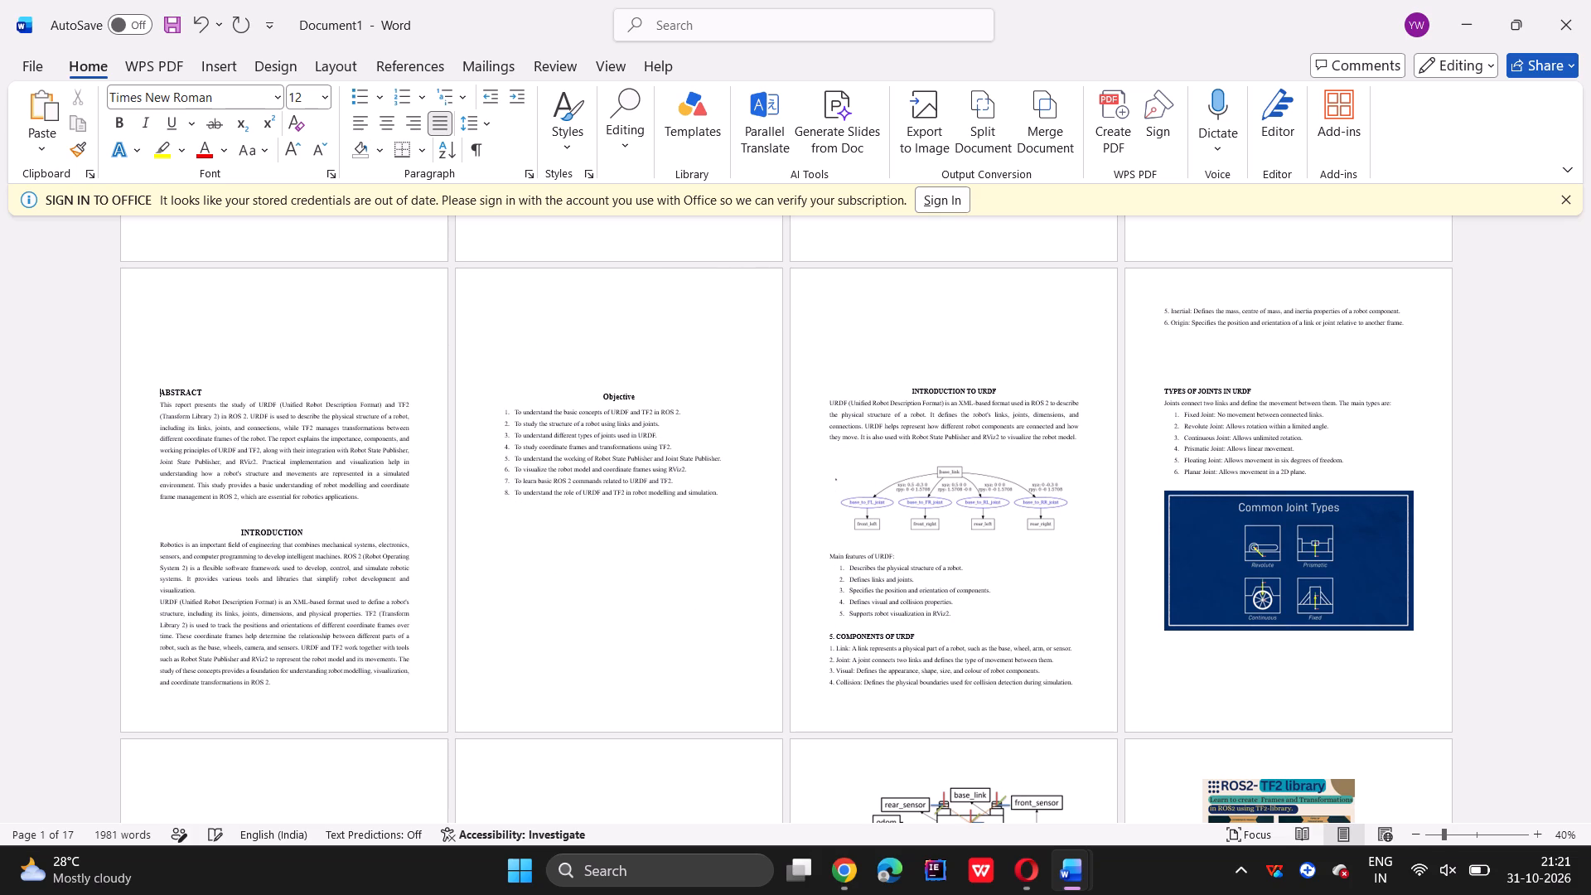
pyautogui.press('BackSpace')
pyautogui.press('BackSpace')
pyautogui.press('BackSpace')
pyautogui.press('BackSpace')
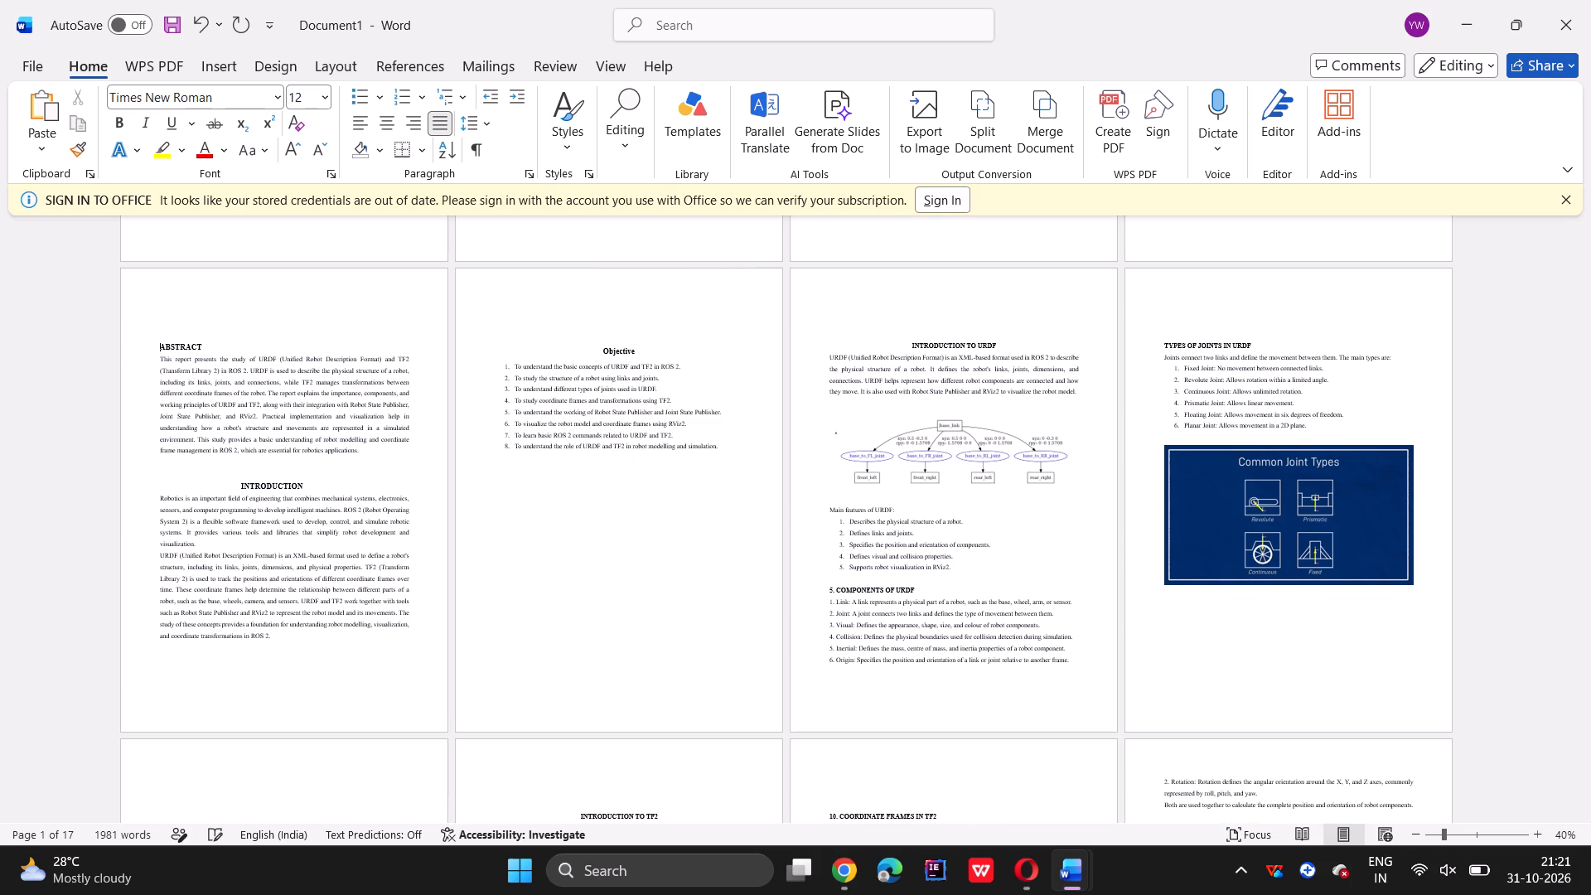
pyautogui.press('BackSpace')
pyautogui.press('BackSpace')
pyautogui.press('BackSpace')
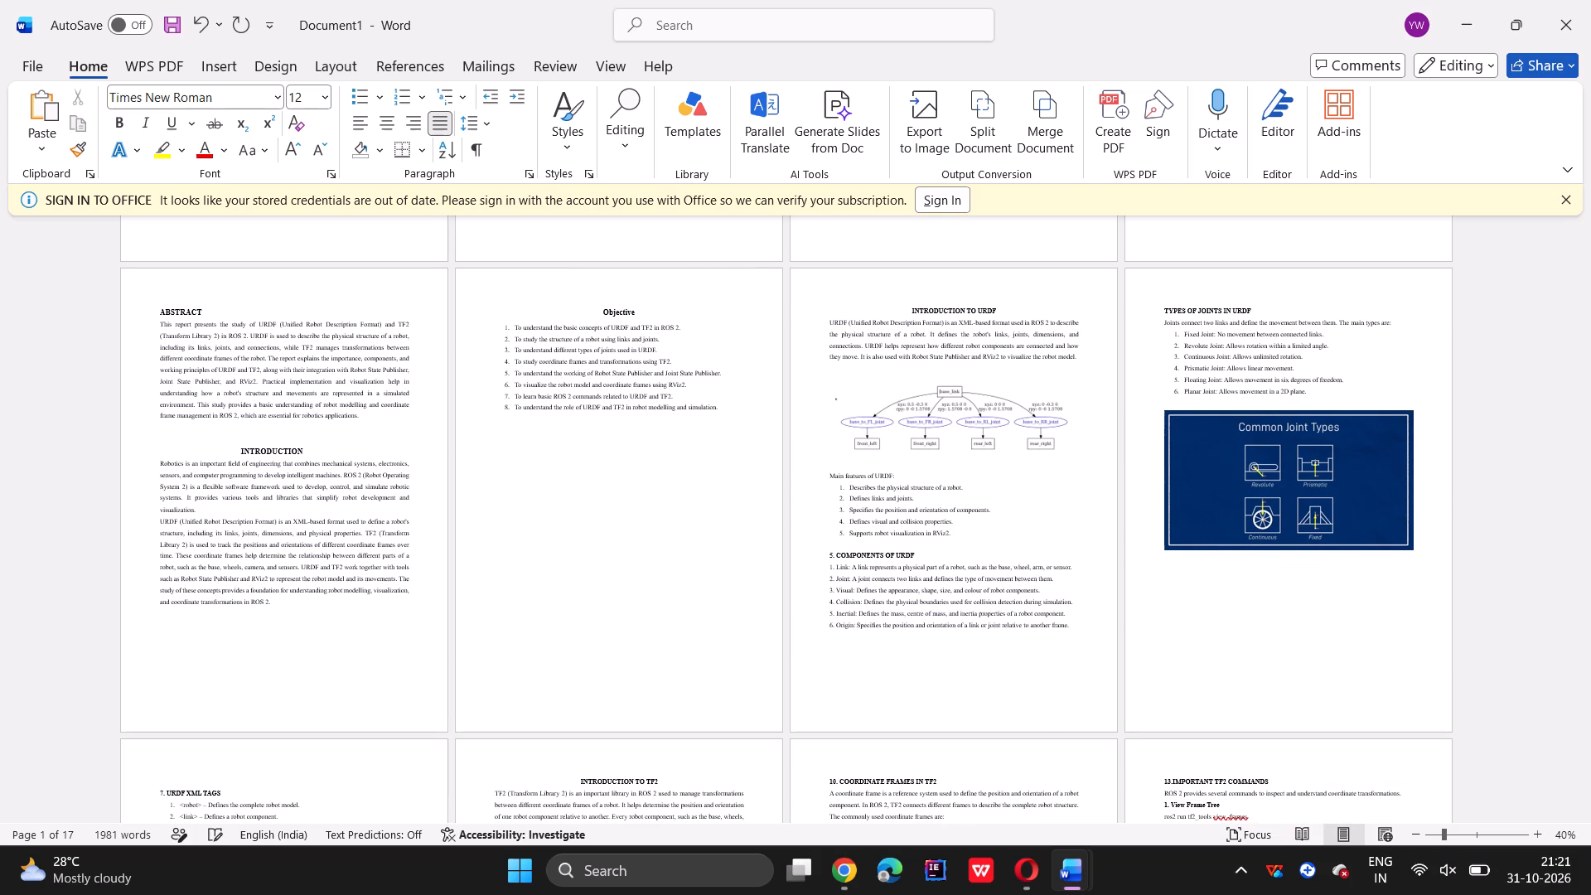
pyautogui.press('BackSpace')
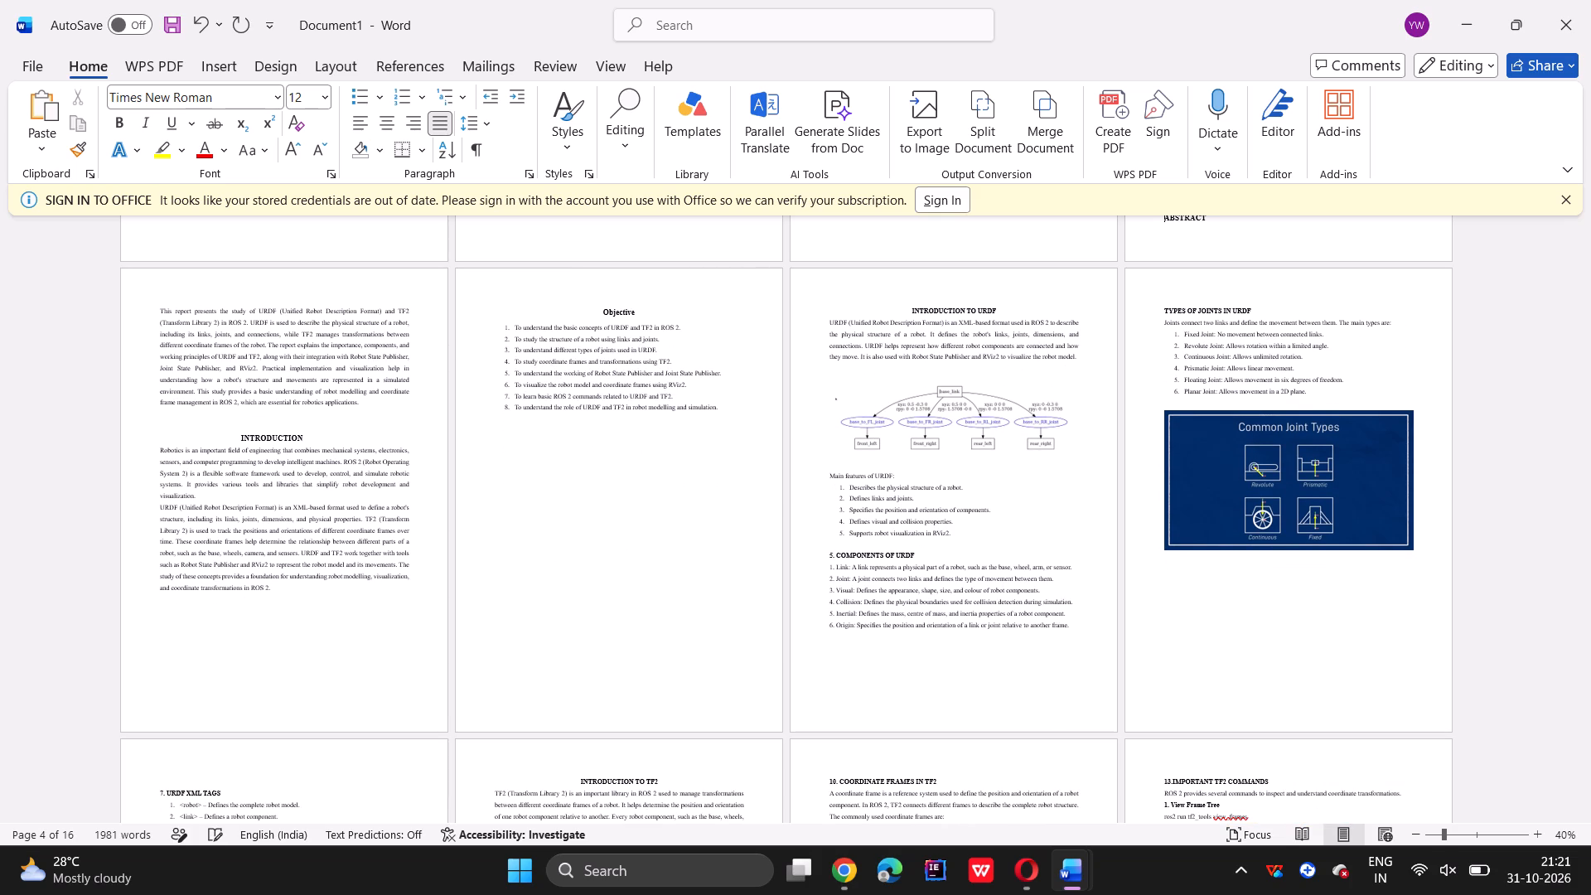
pyautogui.press('Return')
# Shift the ABSTRACT heading to the middle of its line with leading spaces.
pyautogui.press('space')
pyautogui.press('space')
pyautogui.press('space')
pyautogui.press('space')
pyautogui.press('space')
pyautogui.press('space')
pyautogui.press('space')
pyautogui.press('space')
pyautogui.press('space')
pyautogui.press('space')
pyautogui.press('space')
pyautogui.press('space')
pyautogui.press('space')
pyautogui.press('space')
pyautogui.press('space')
pyautogui.press('space')
pyautogui.press('space')
pyautogui.press('space')
pyautogui.press('space')
pyautogui.press('space')
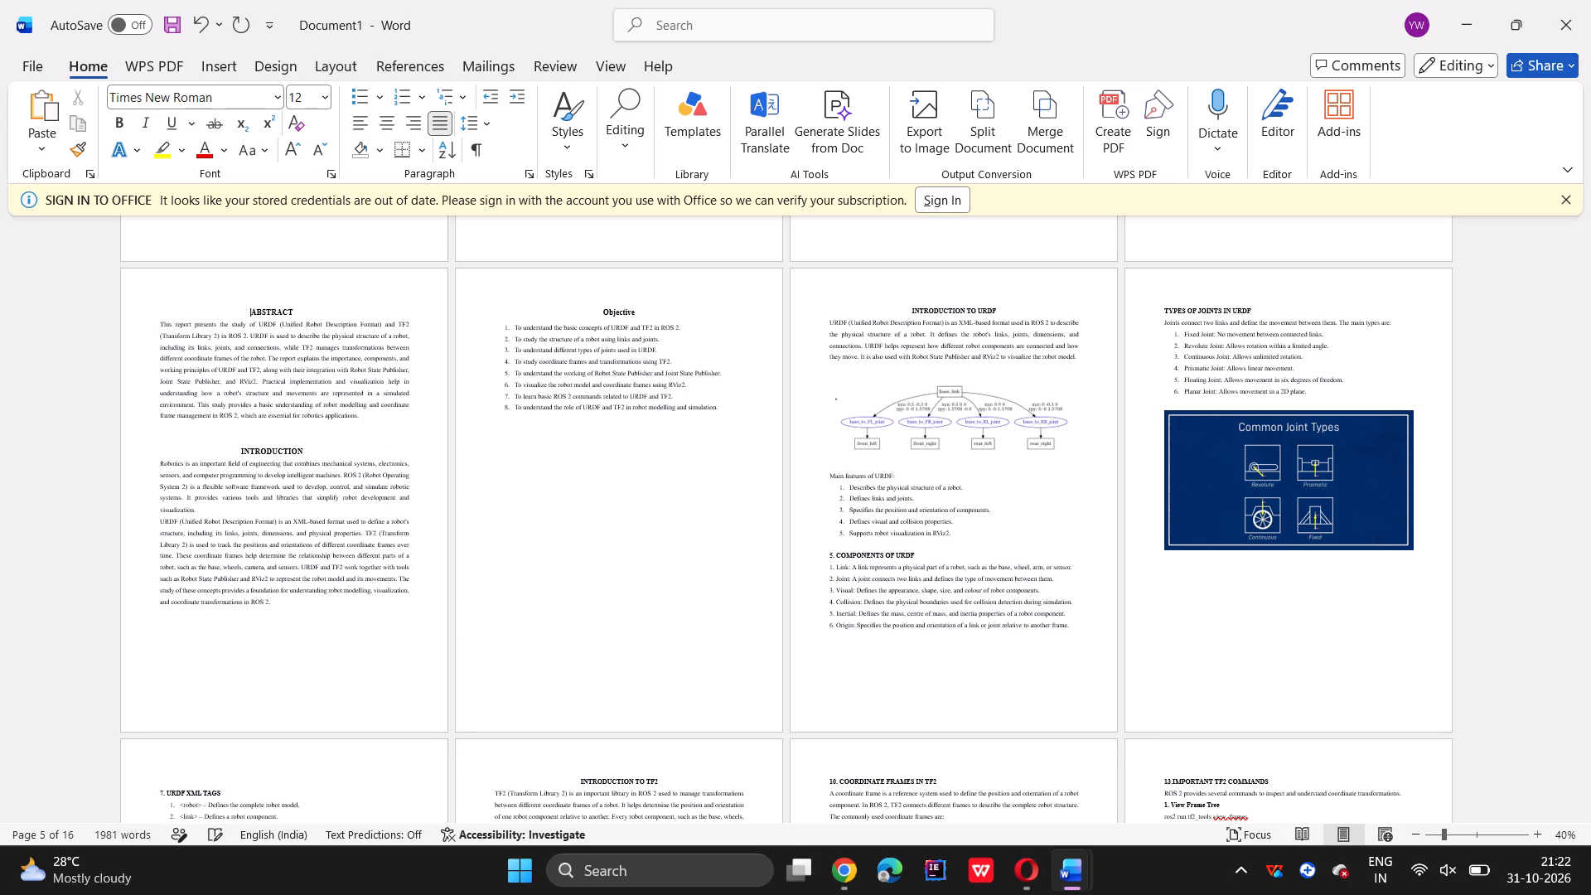
pyautogui.press('BackSpace')
pyautogui.press('BackSpace')
pyautogui.press('BackSpace')
pyautogui.press('BackSpace')
pyautogui.press('BackSpace')
pyautogui.press('BackSpace')
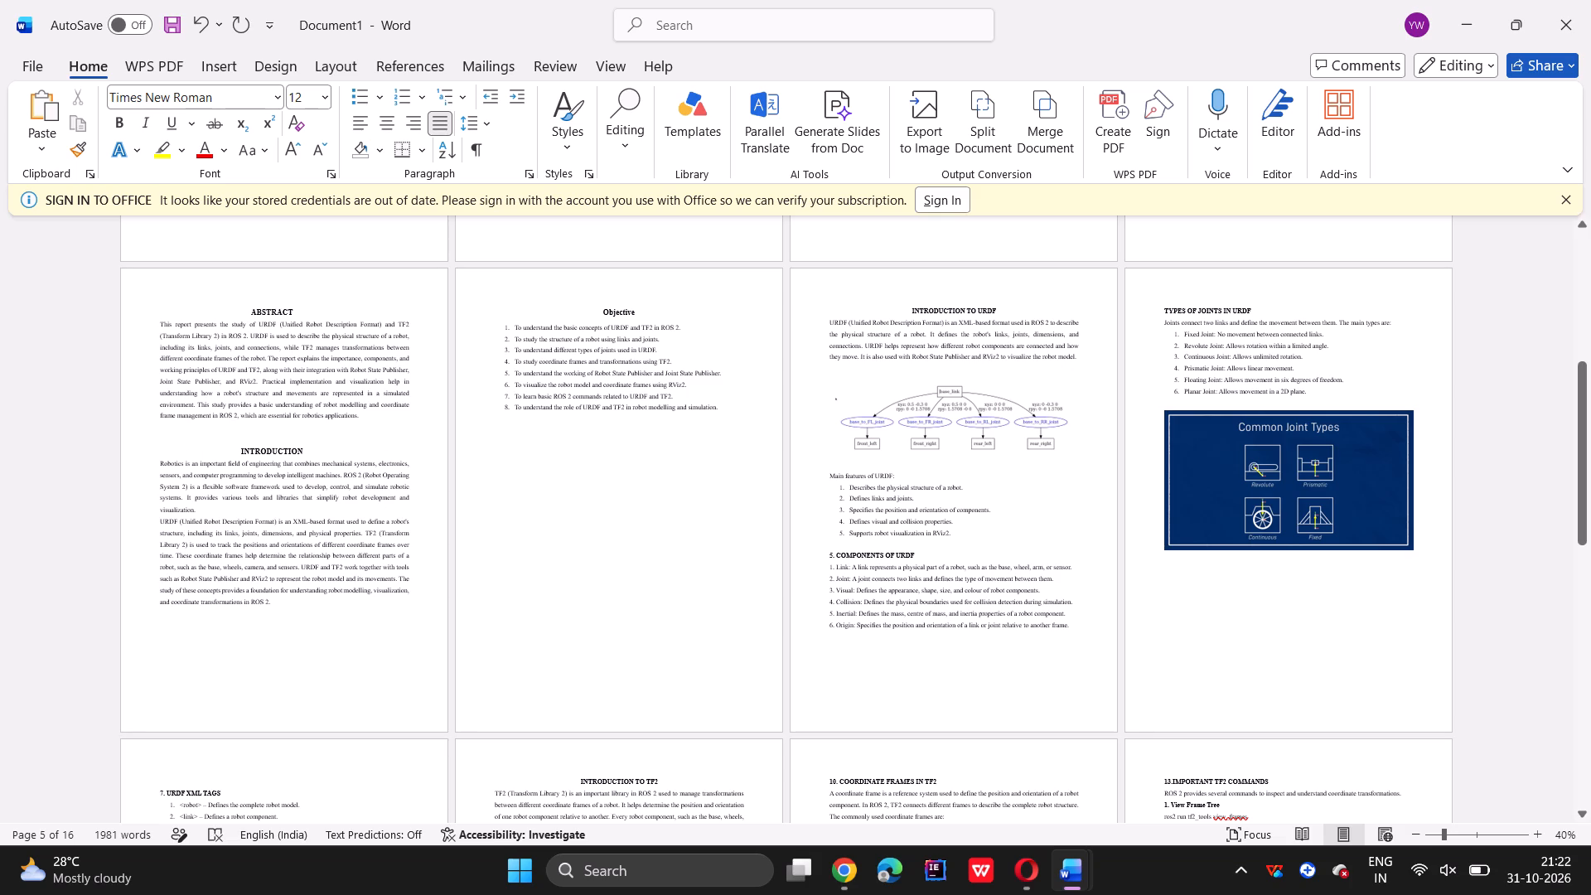
# Enter page number 1 for both the Abstract and Introduction rows of the Contents table.
pyautogui.scroll(1, 714, 576)
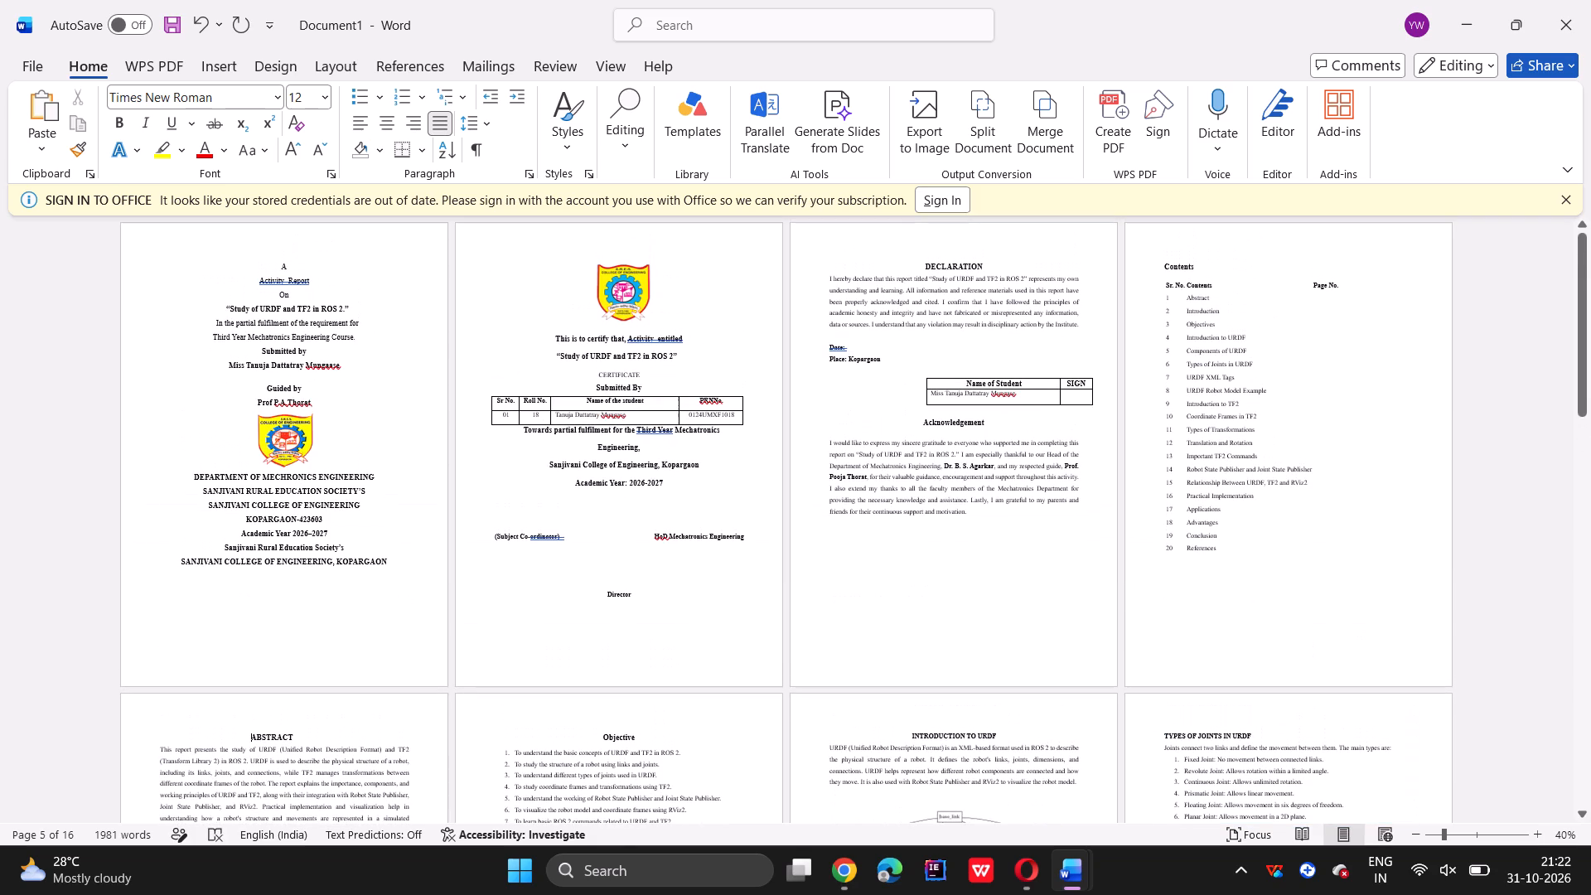
pyautogui.click(1314, 302)
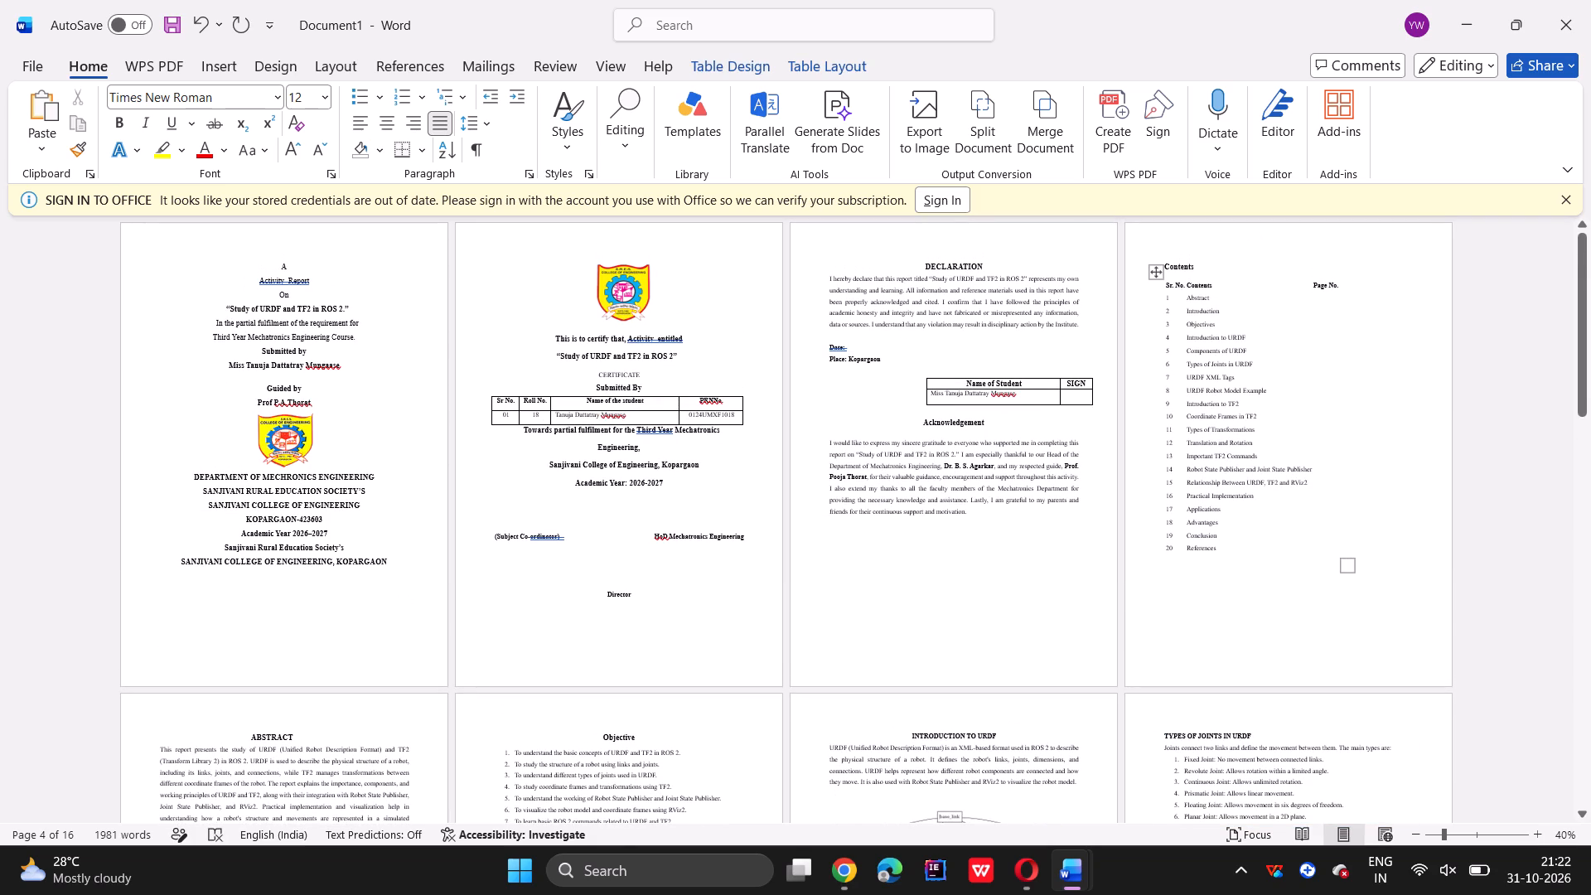
pyautogui.keyDown('ctrl'); pyautogui.scroll(5, 1331, 403); pyautogui.keyUp('ctrl')
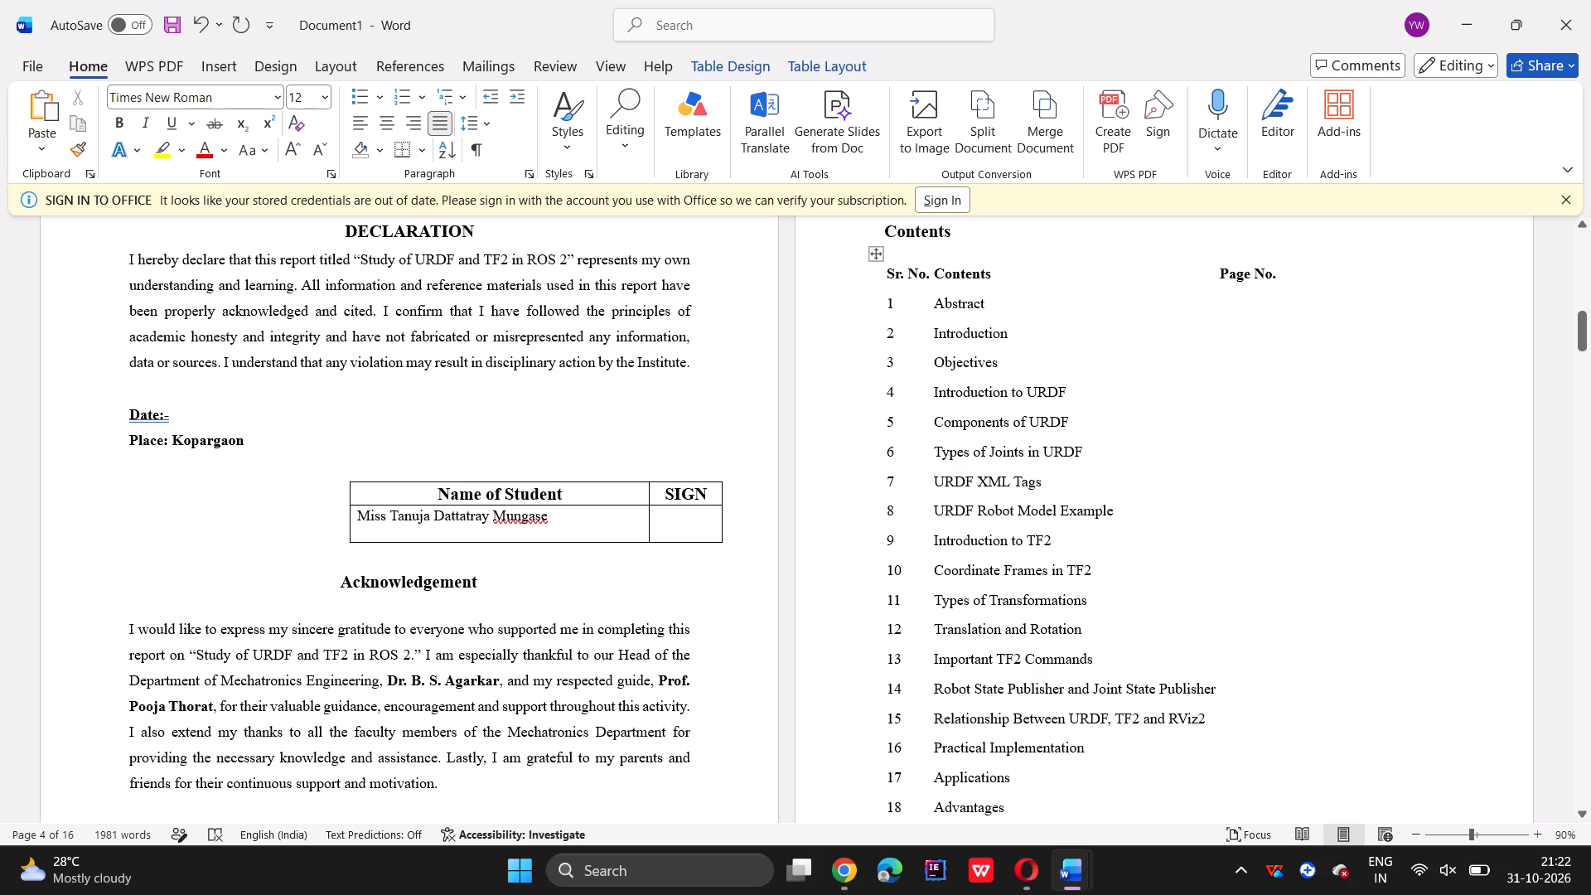
pyautogui.press('1')
pyautogui.press('Down')
pyautogui.press('Up')
pyautogui.press('Down')
pyautogui.press('1')
pyautogui.press('Down')
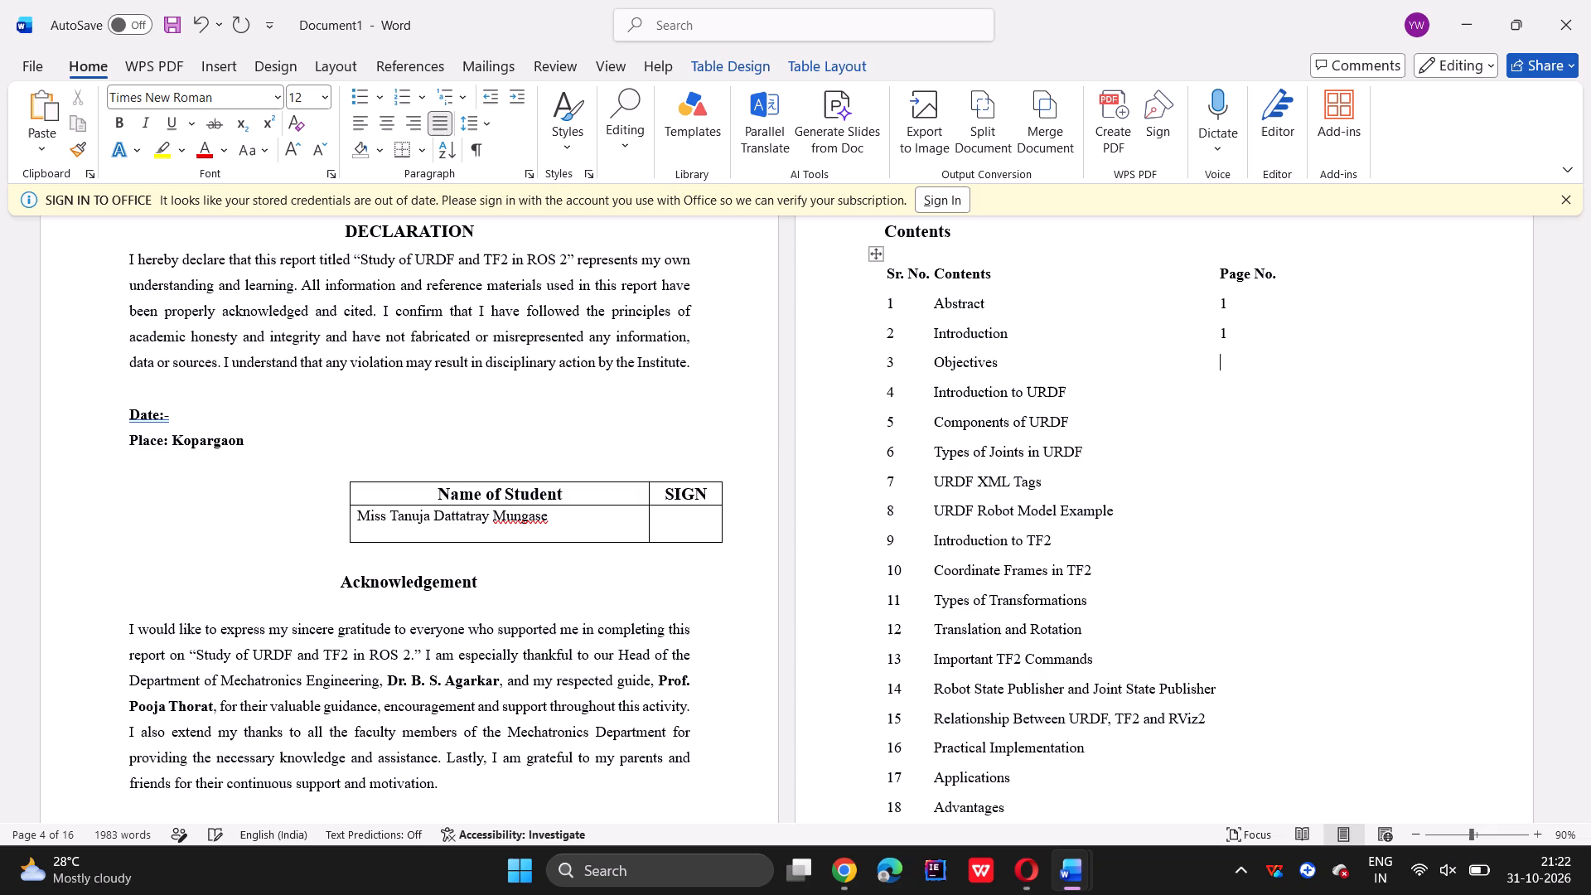
# Look over the front pages, the Contents table and the Abstract and Objective pages to check where sections fall.
pyautogui.keyDown('ctrl'); pyautogui.scroll(-2, 1072, 333); pyautogui.keyUp('ctrl')
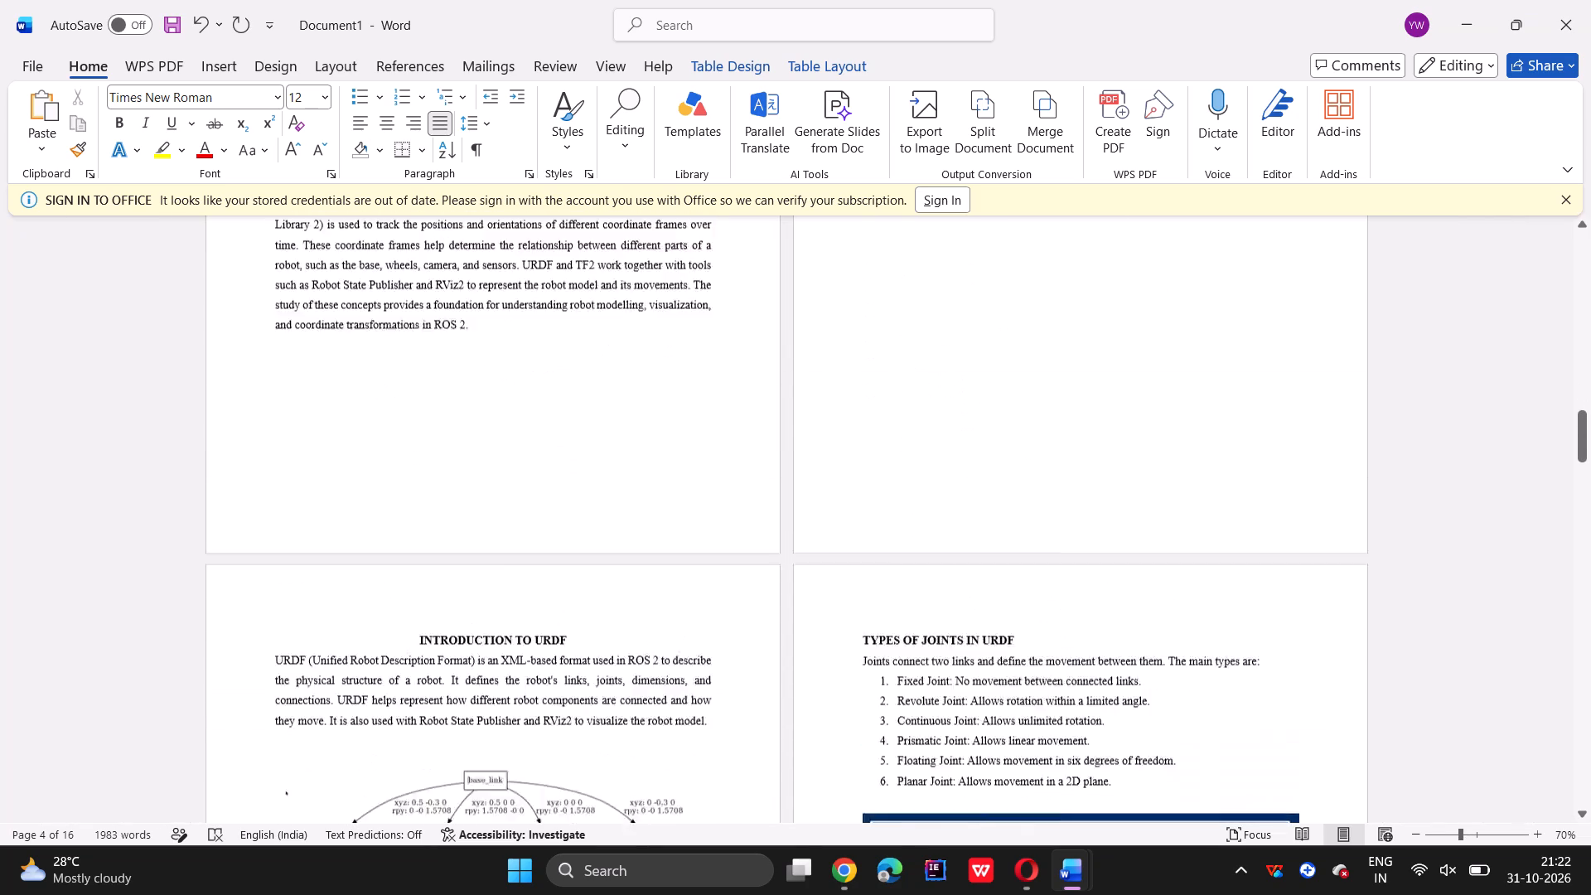
pyautogui.scroll(1, 718, 606)
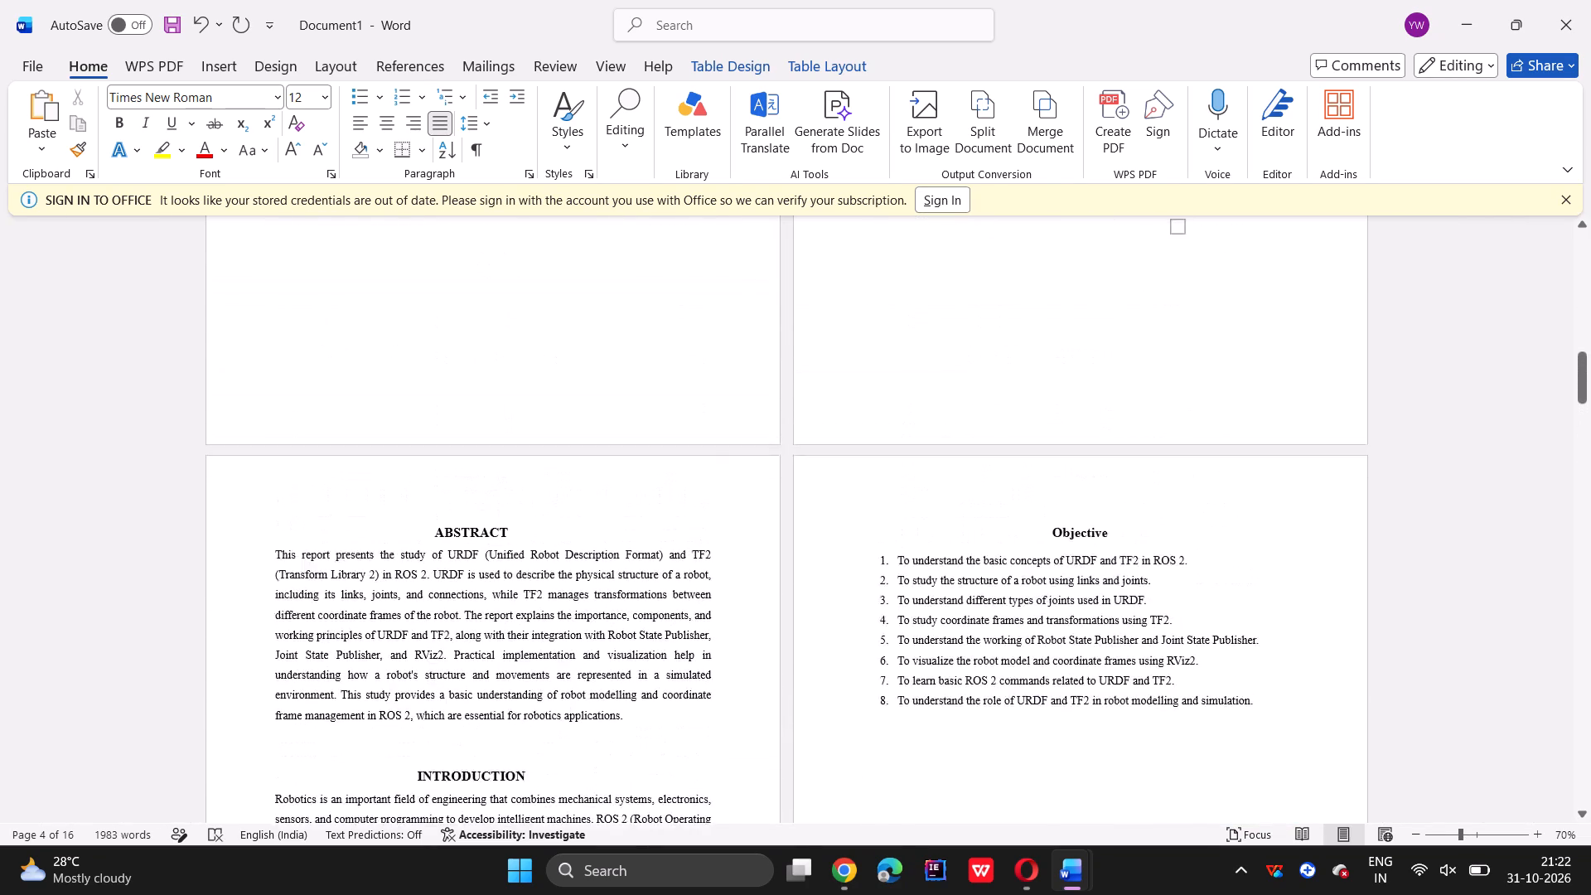
pyautogui.scroll(1, 718, 606)
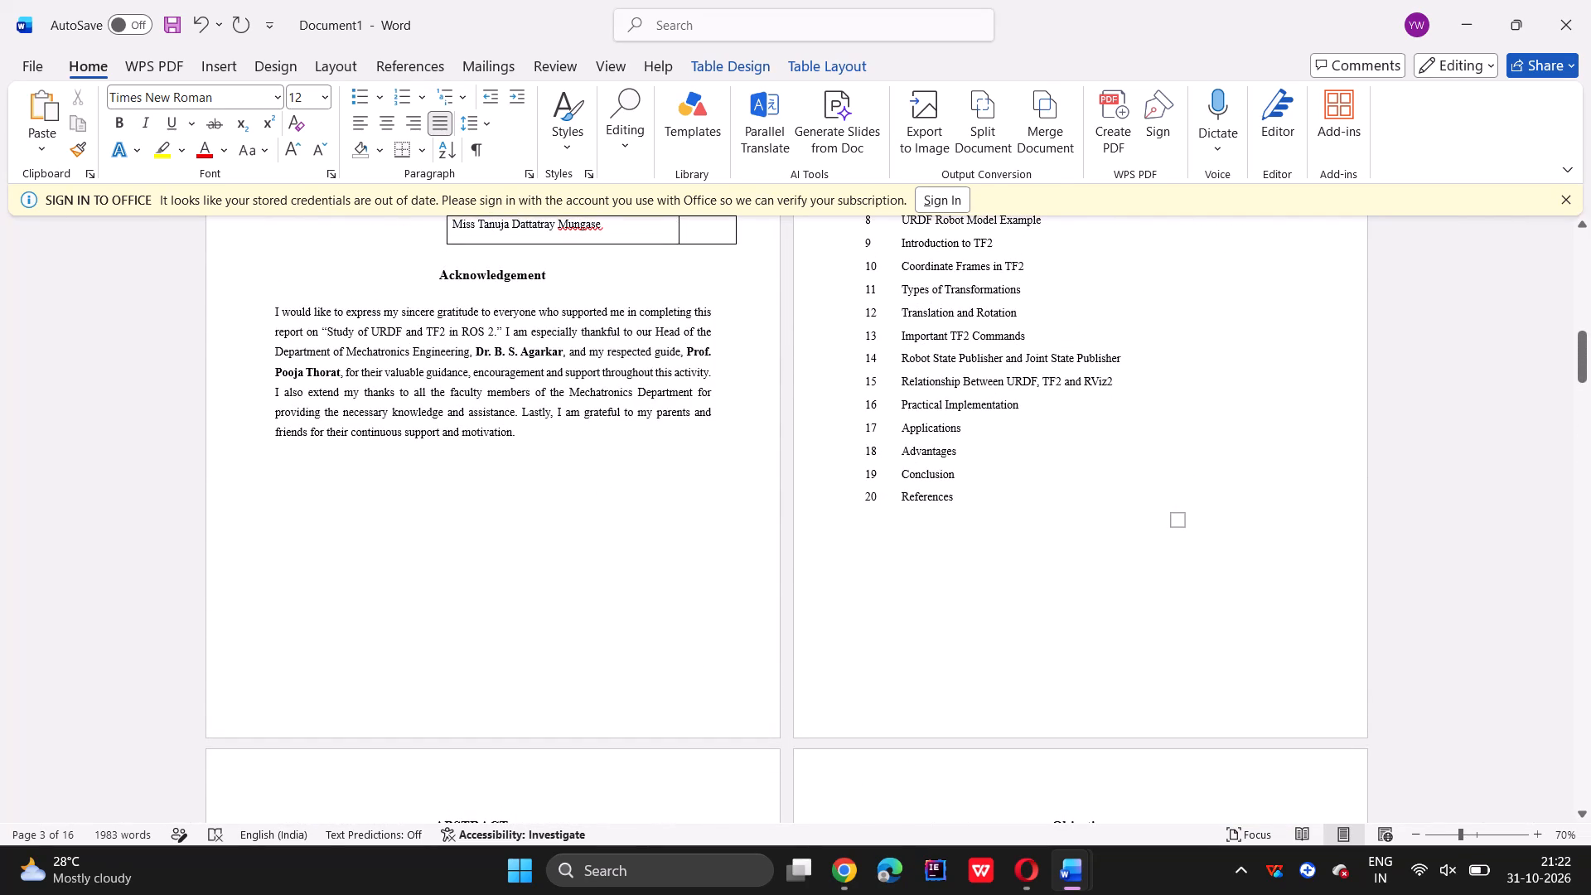
pyautogui.scroll(1, 672, 612)
pyautogui.keyDown('ctrl'); pyautogui.scroll(-2, 672, 612); pyautogui.keyUp('ctrl')
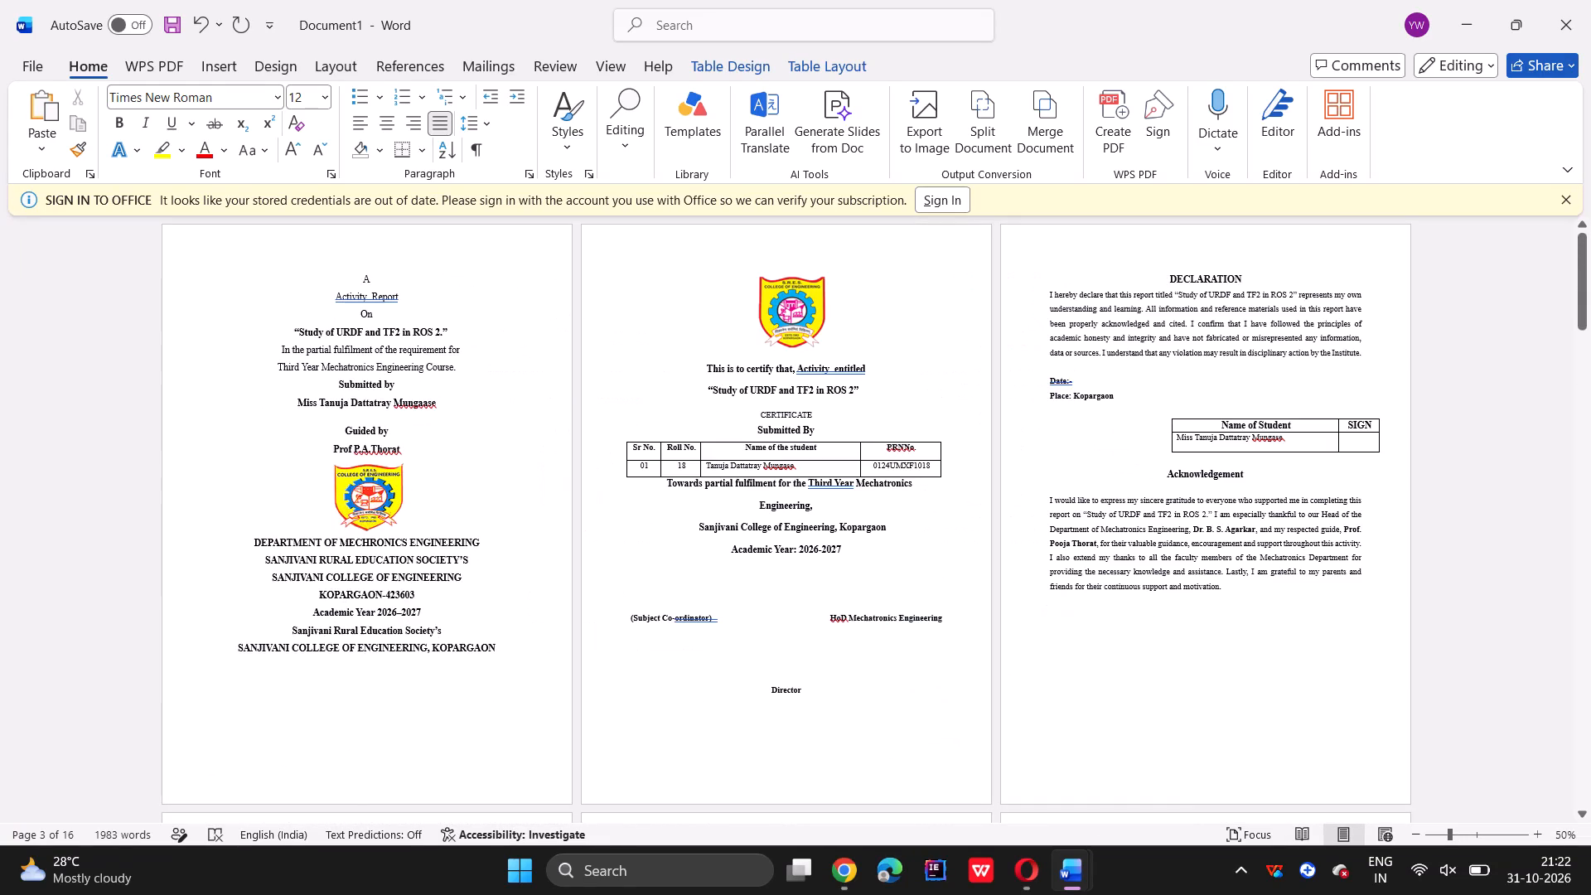
pyautogui.press('Down')
pyautogui.press('Down')
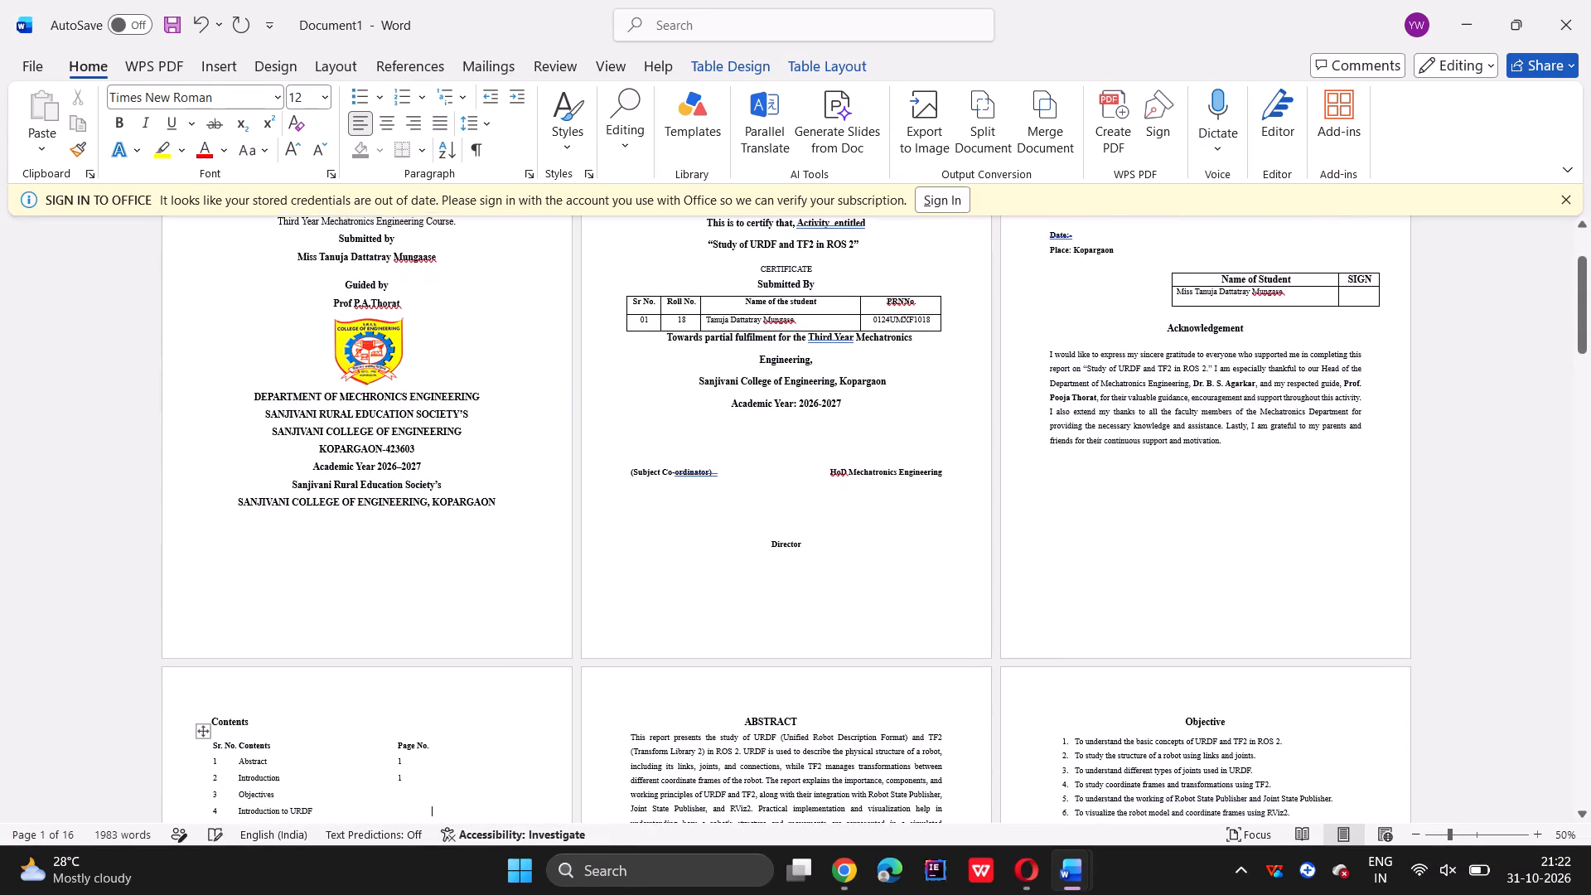
pyautogui.press('Down')
pyautogui.press('Down')
pyautogui.press('Down')
pyautogui.press('Down')
pyautogui.press('Down')
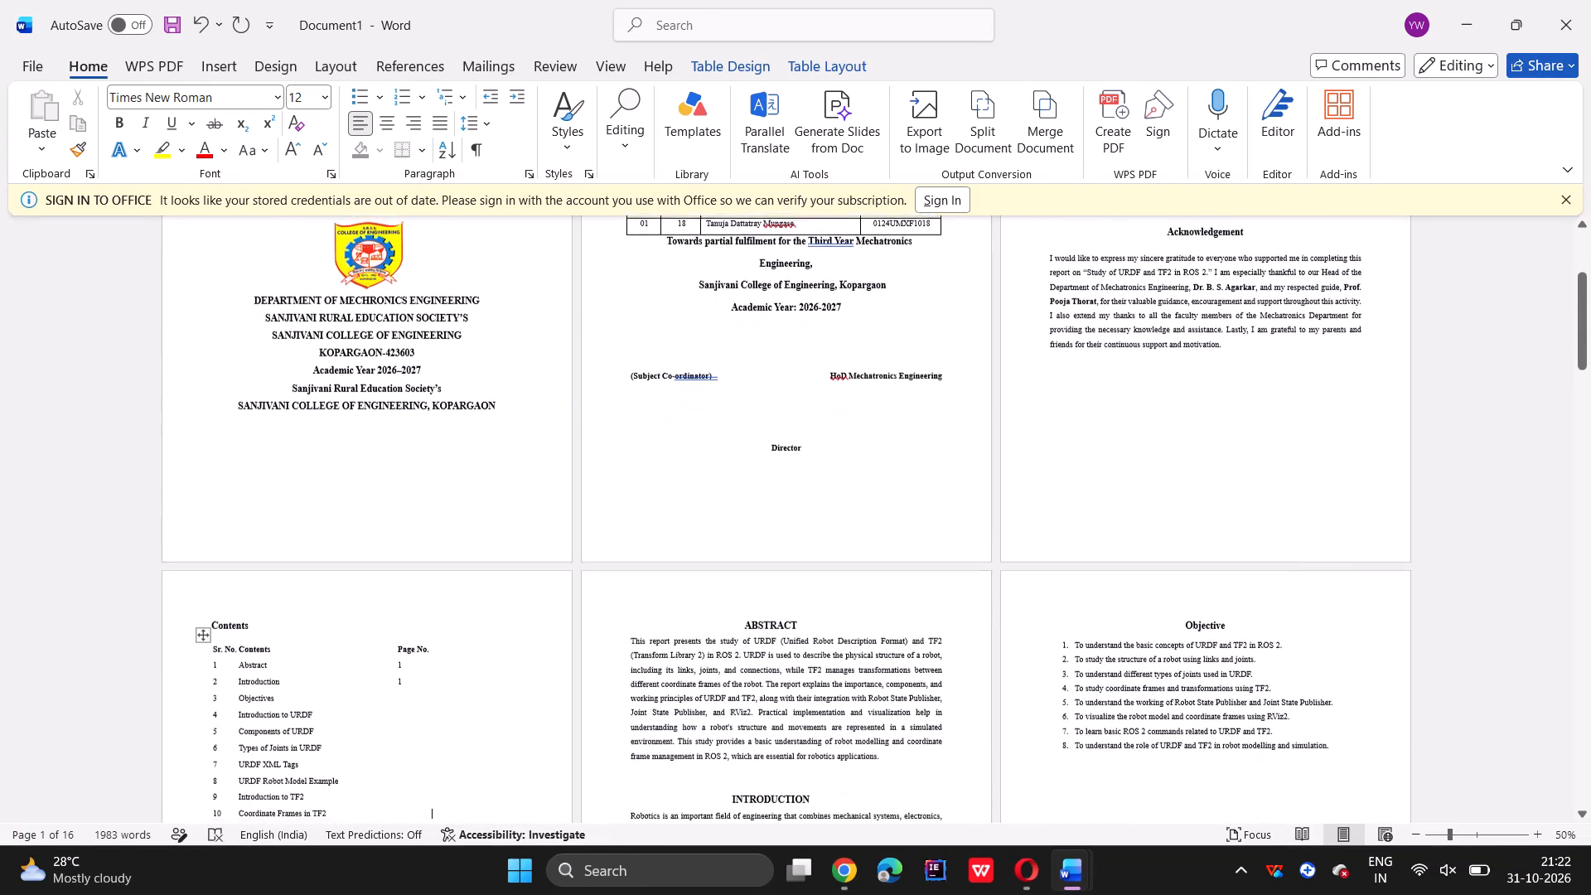
pyautogui.press('Down')
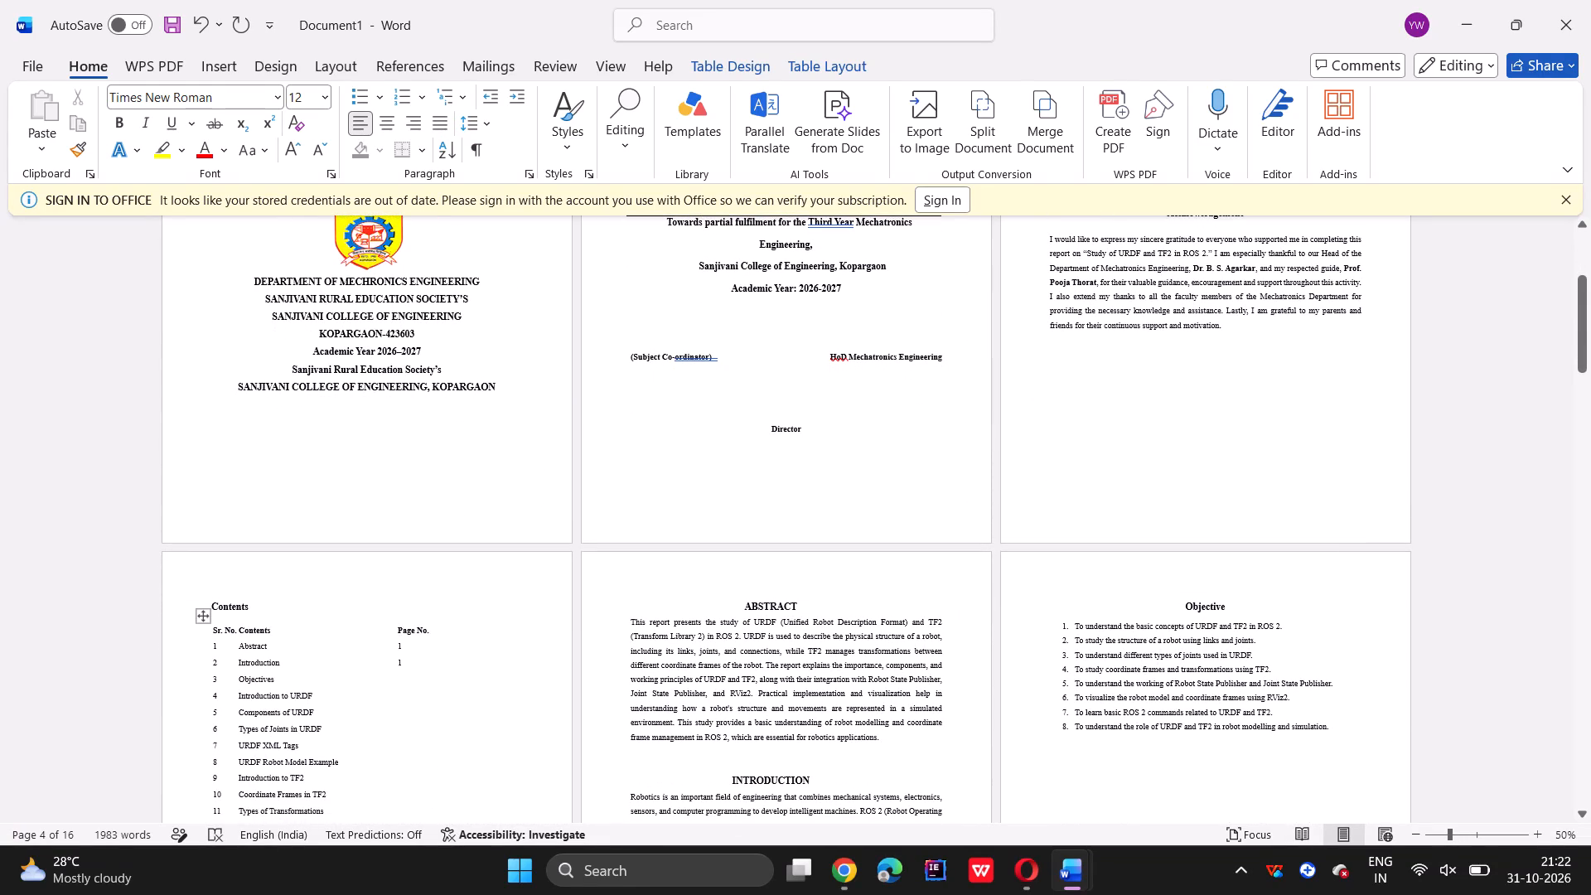
# Shift the Contents heading on page 4 to the middle of its line with leading spaces.
pyautogui.click(209, 599)
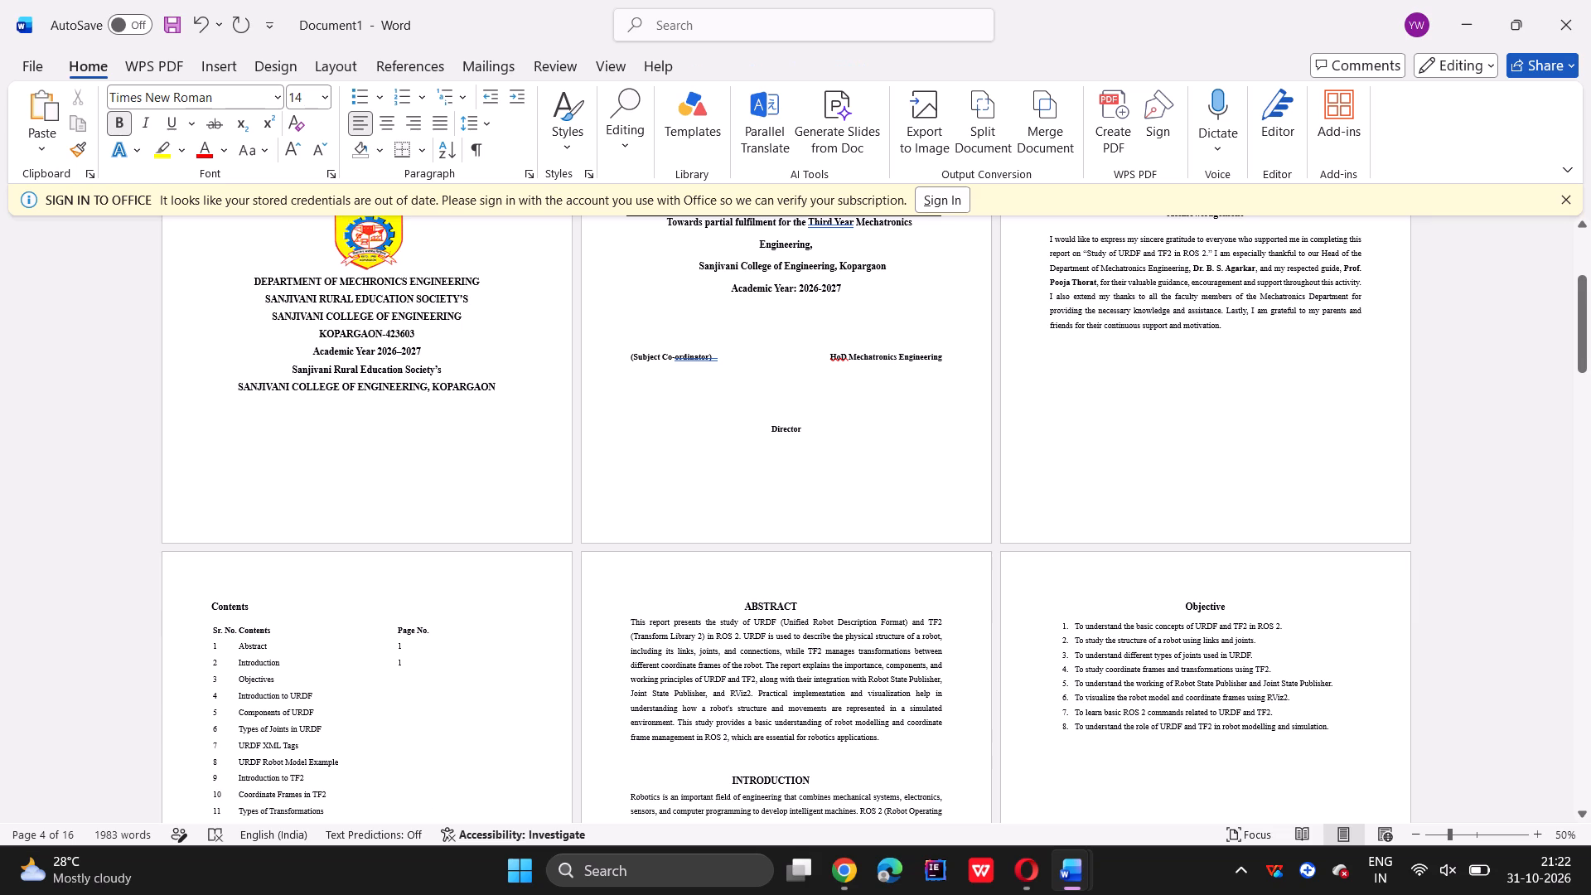
pyautogui.press('space')
pyautogui.press('space')
pyautogui.press('space')
pyautogui.press('space')
pyautogui.press('space')
pyautogui.press('space')
pyautogui.press('space')
pyautogui.press('space')
pyautogui.press('space')
pyautogui.press('space')
pyautogui.press('space')
pyautogui.press('space')
pyautogui.press('space')
pyautogui.press('space')
pyautogui.press('space')
pyautogui.press('space')
pyautogui.press('space')
pyautogui.press('space')
pyautogui.press('space')
pyautogui.press('space')
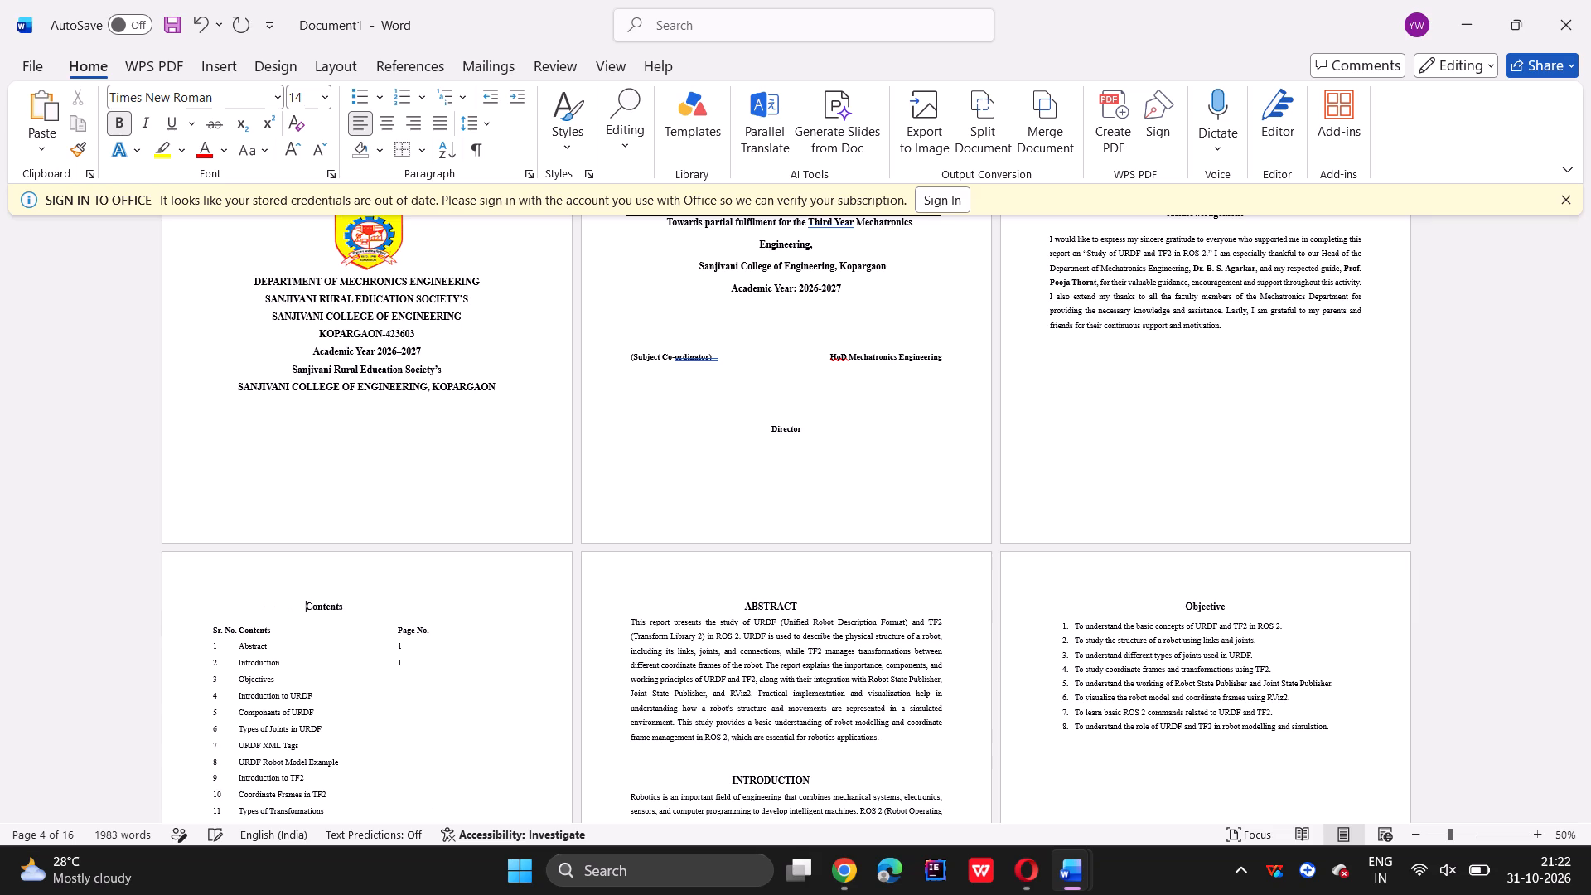
pyautogui.press('space')
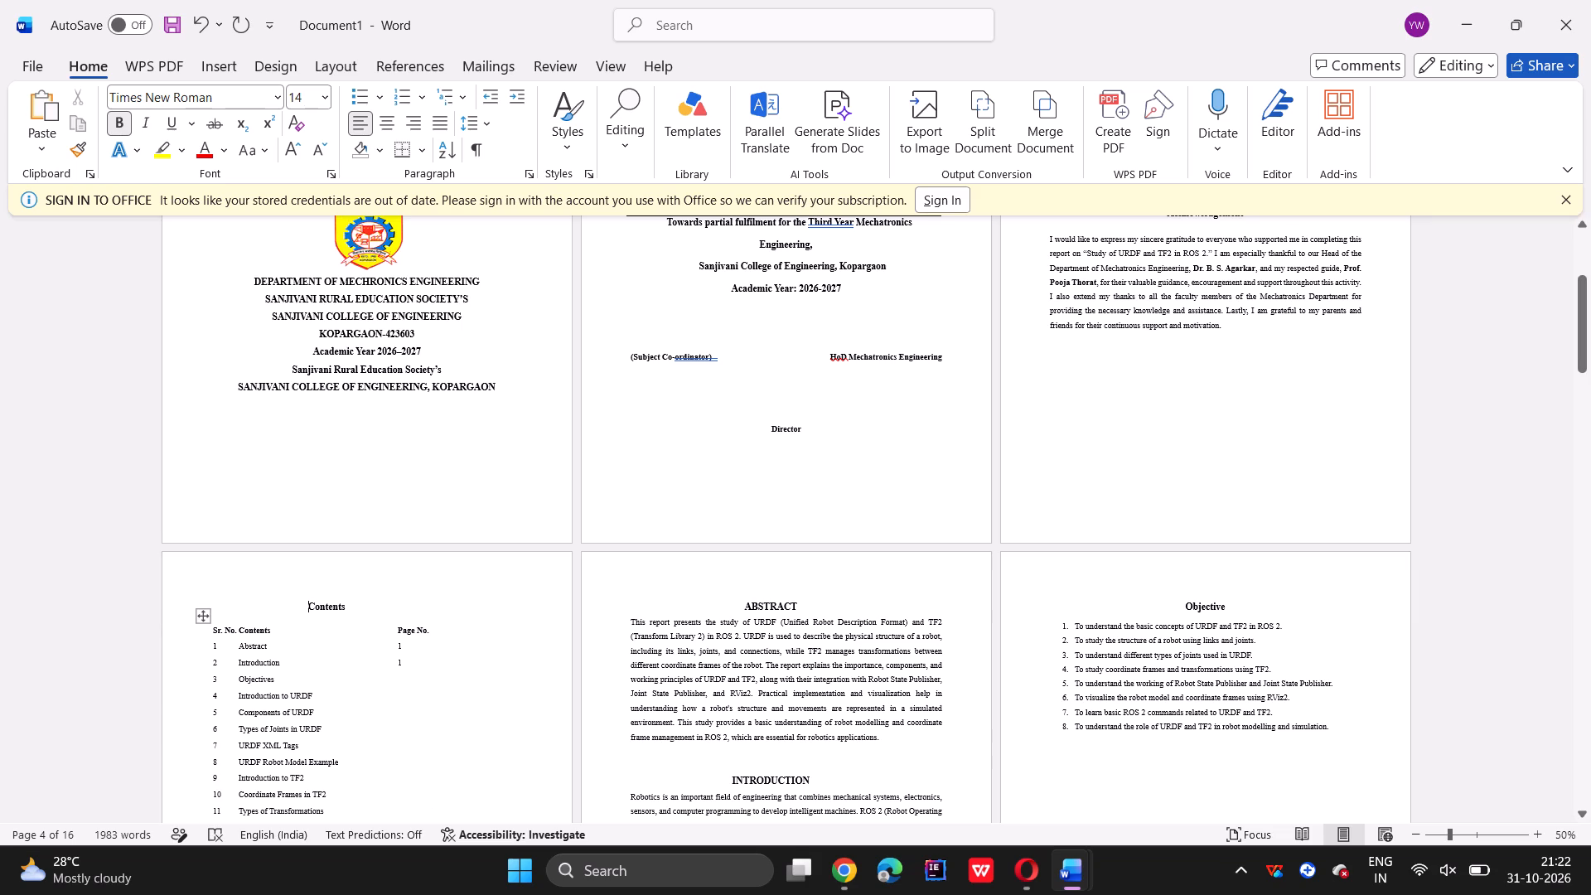
# Re-enter page number 1 for Introduction and enter 2 for Objectives in the Contents table.
pyautogui.click(406, 665)
pyautogui.press('BackSpace')
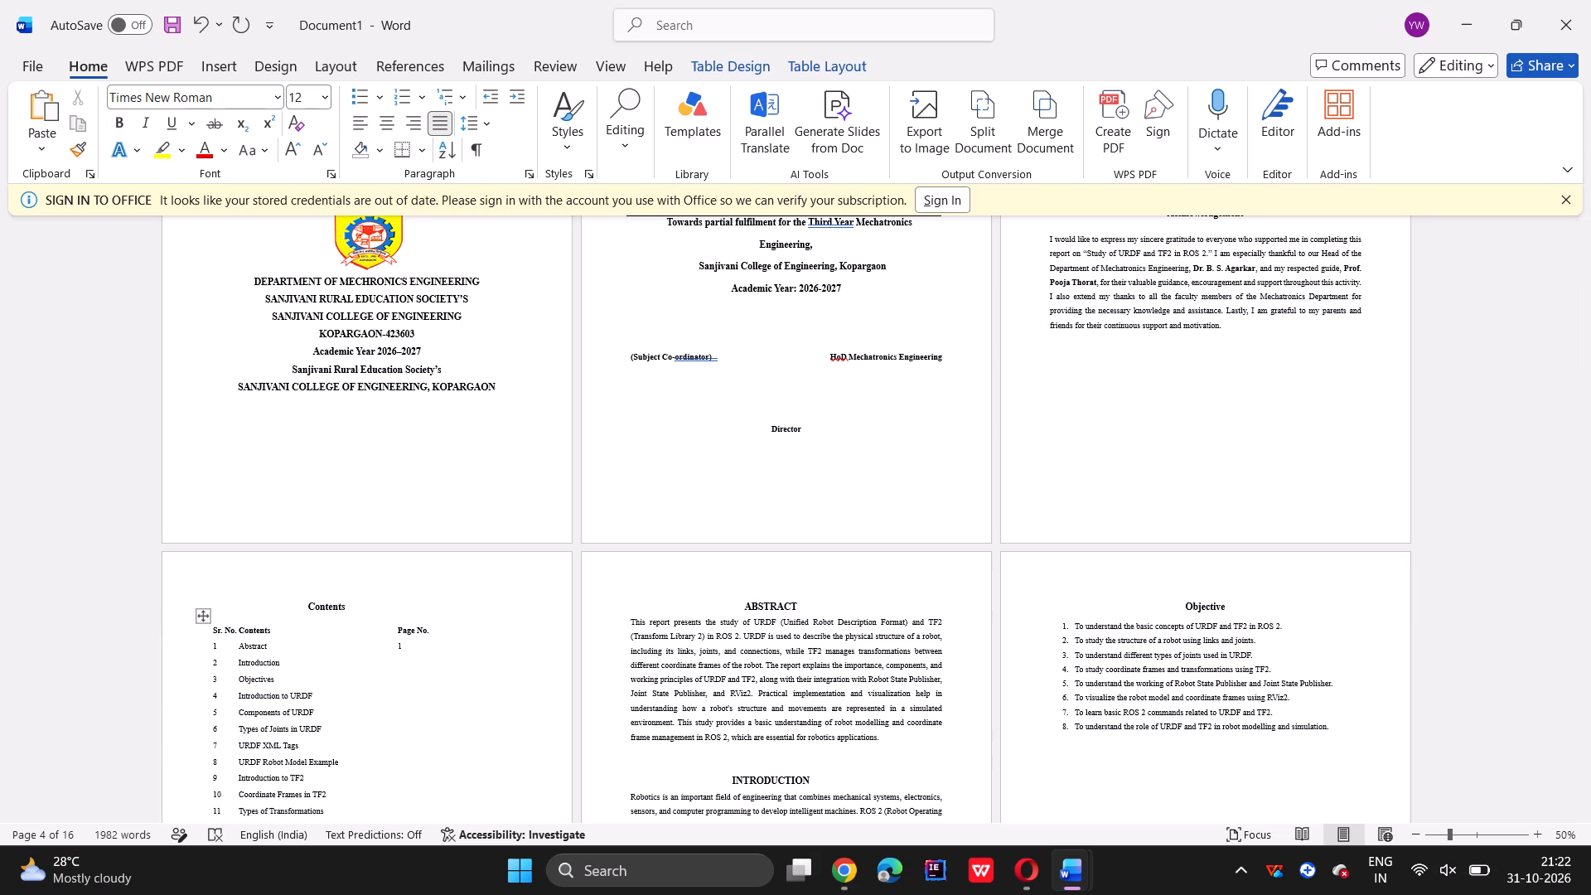
pyautogui.press('1')
pyautogui.press('Down')
pyautogui.press('2')
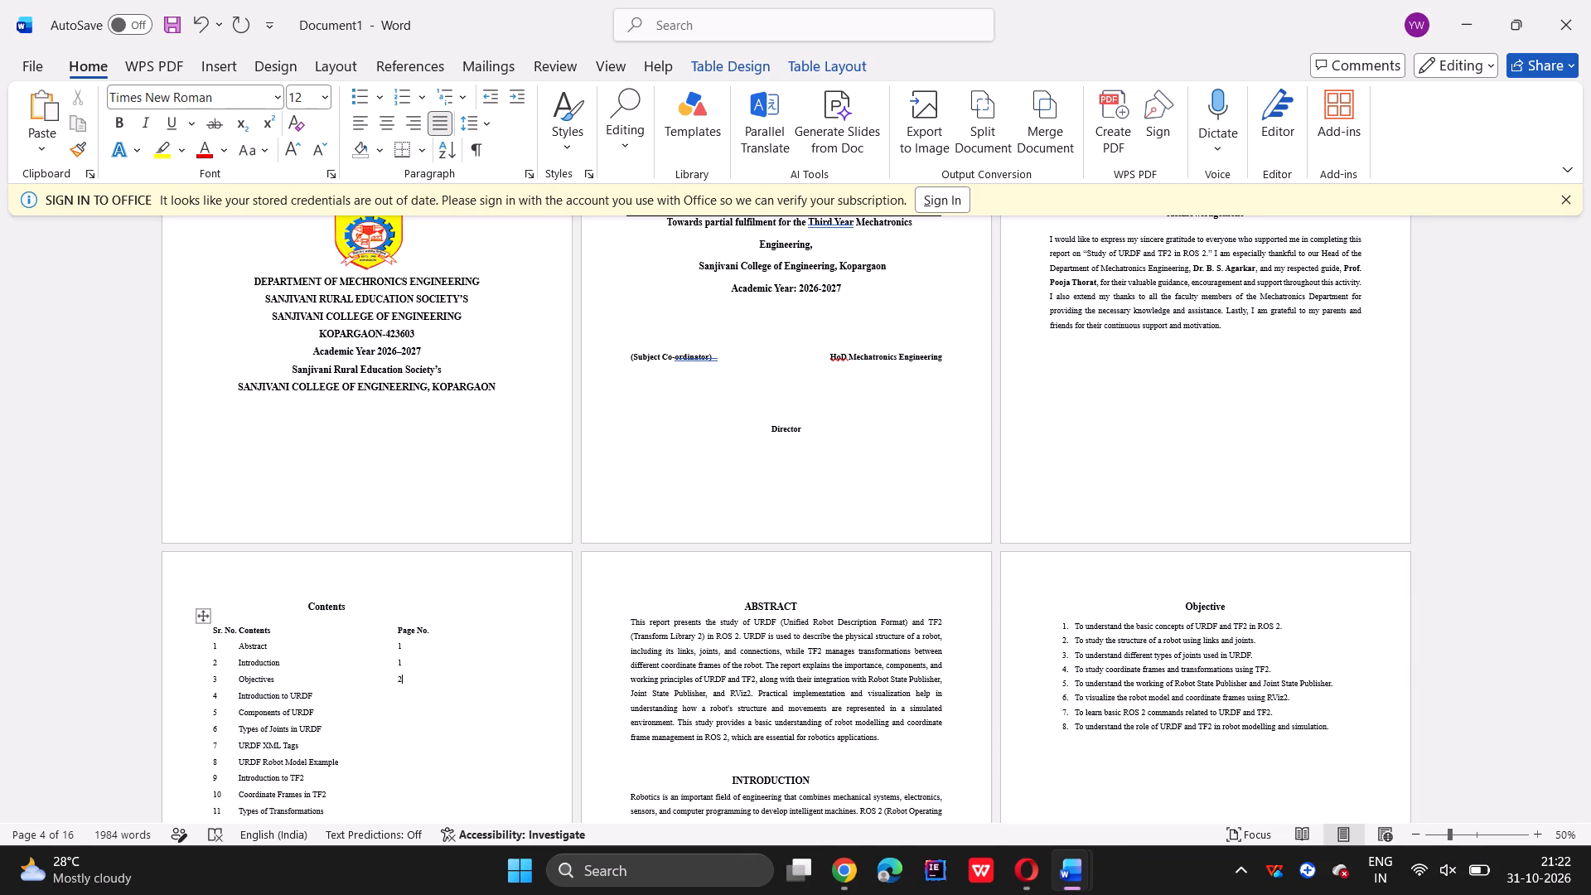
# Check where the Introduction to URDF section falls and enter page number 3 for it in the Contents table.
pyautogui.press('Down')
pyautogui.scroll(-1, 406, 665)
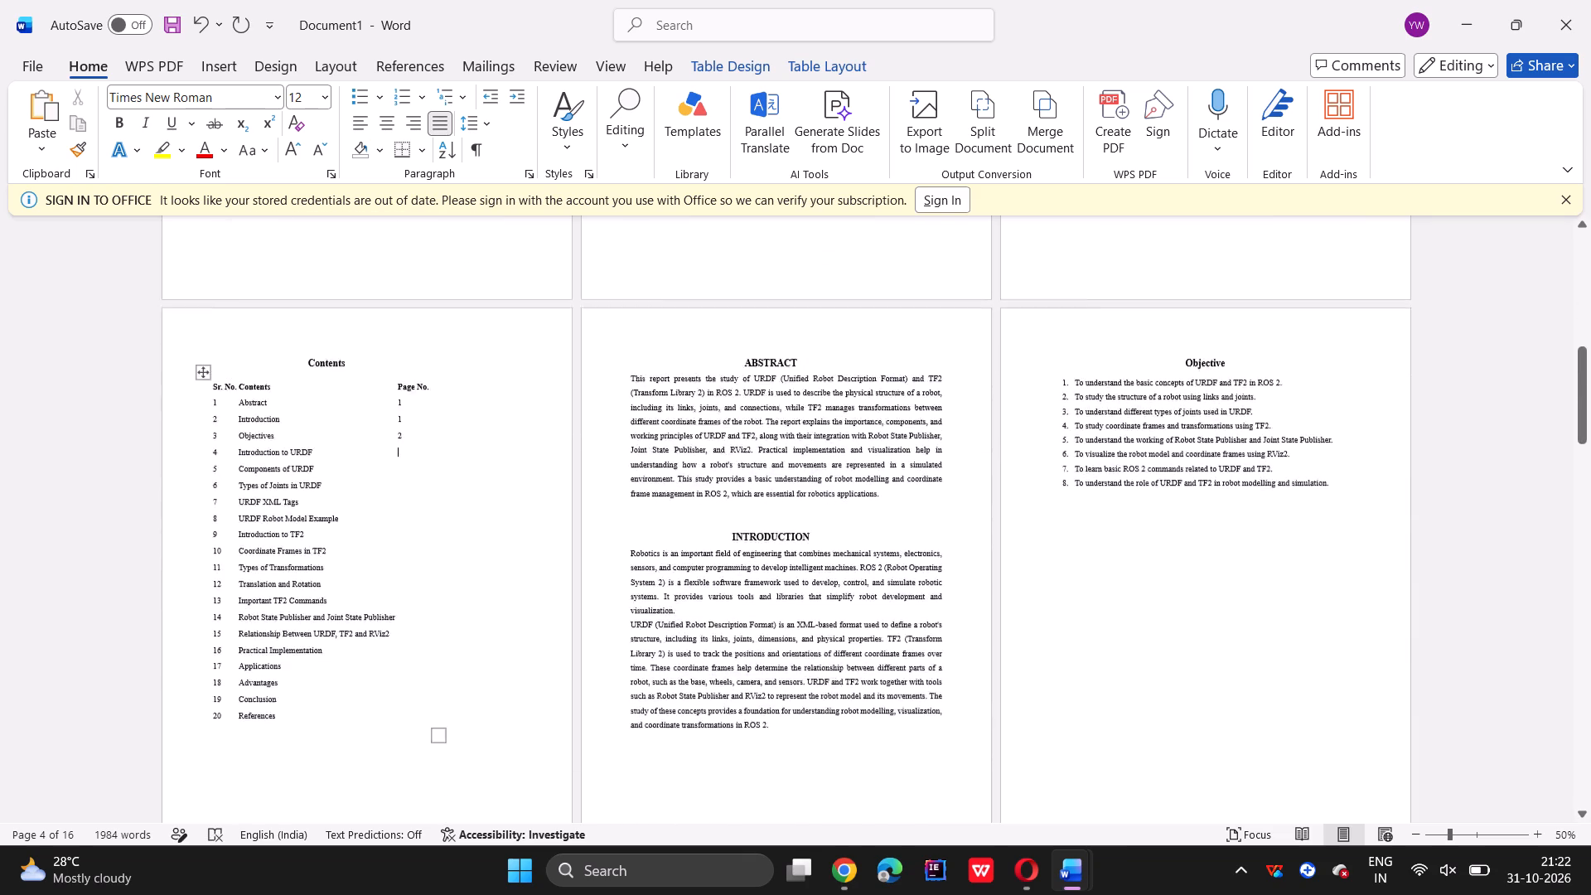
pyautogui.scroll(-2, 406, 665)
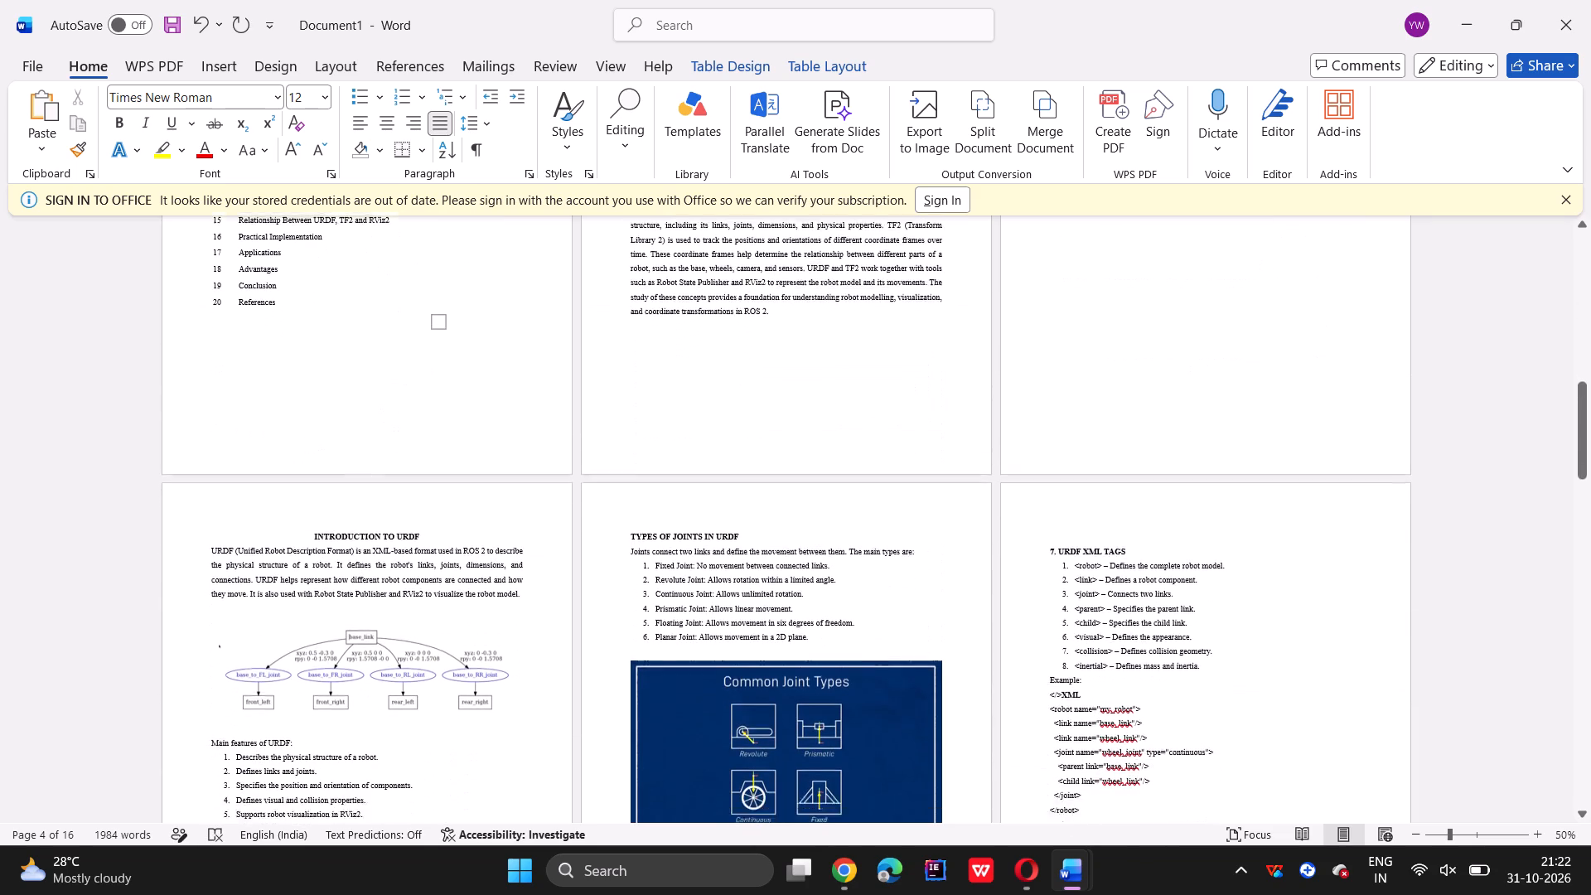
pyautogui.scroll(-3, 406, 665)
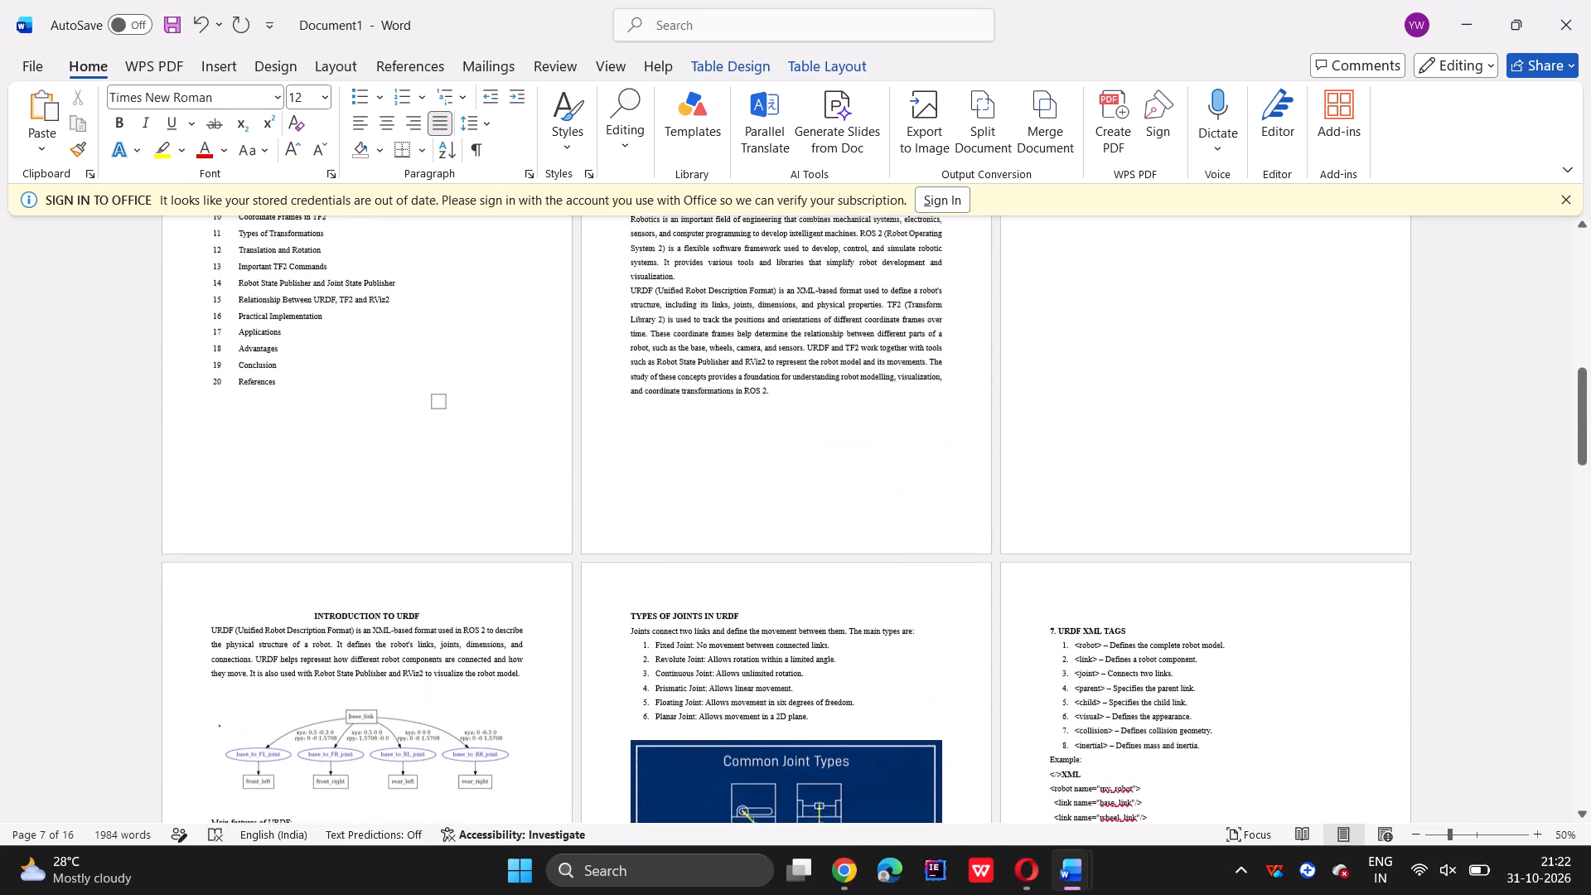
pyautogui.scroll(-1, 406, 665)
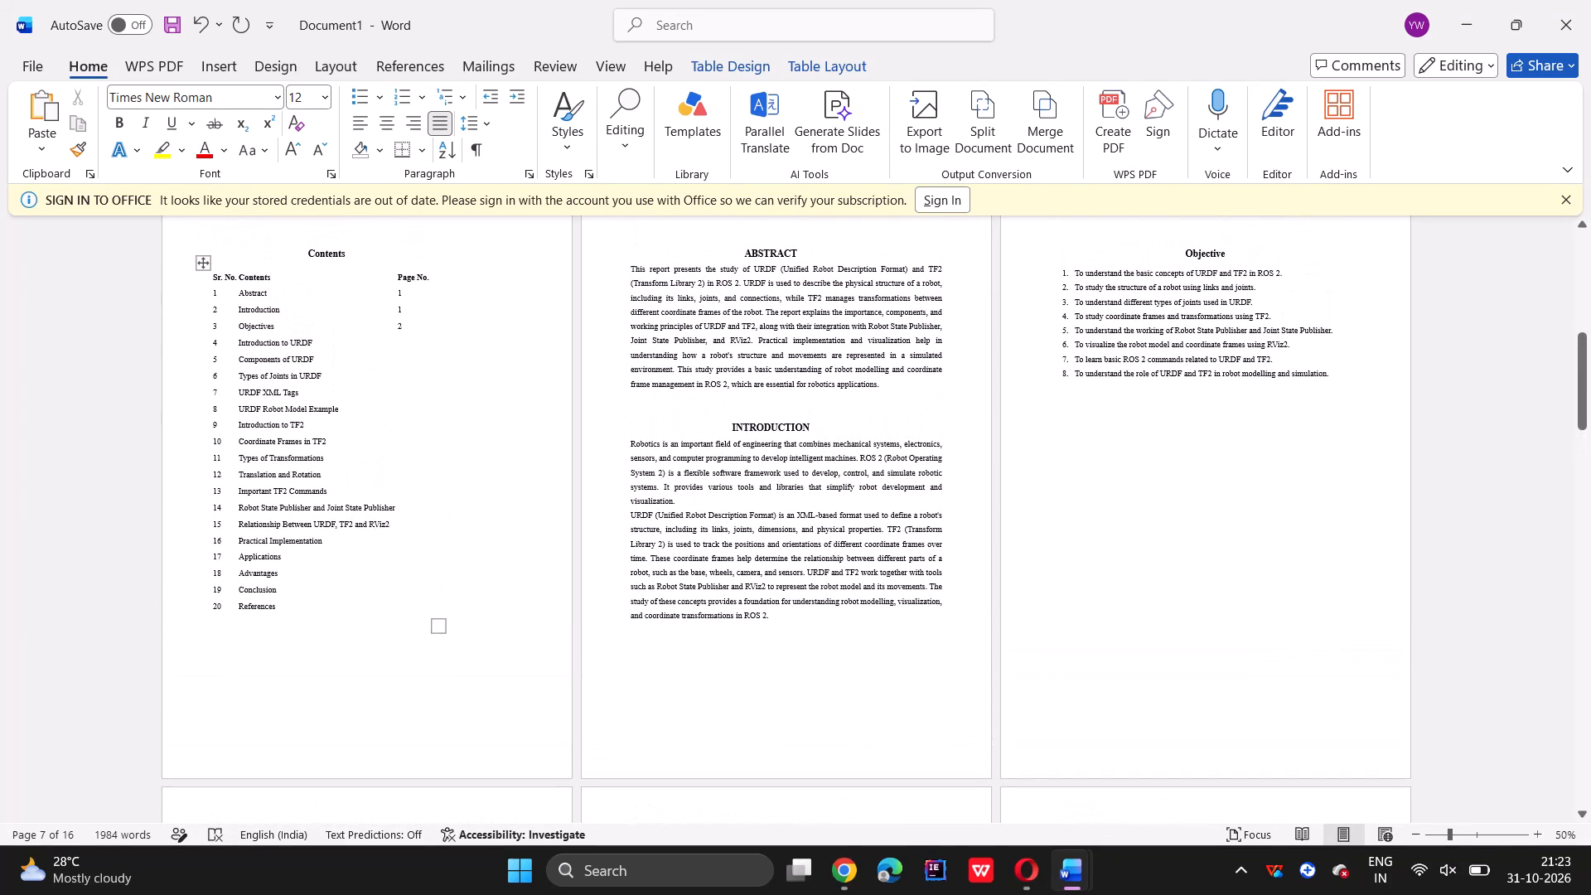
pyautogui.press('3')
pyautogui.press('Down')
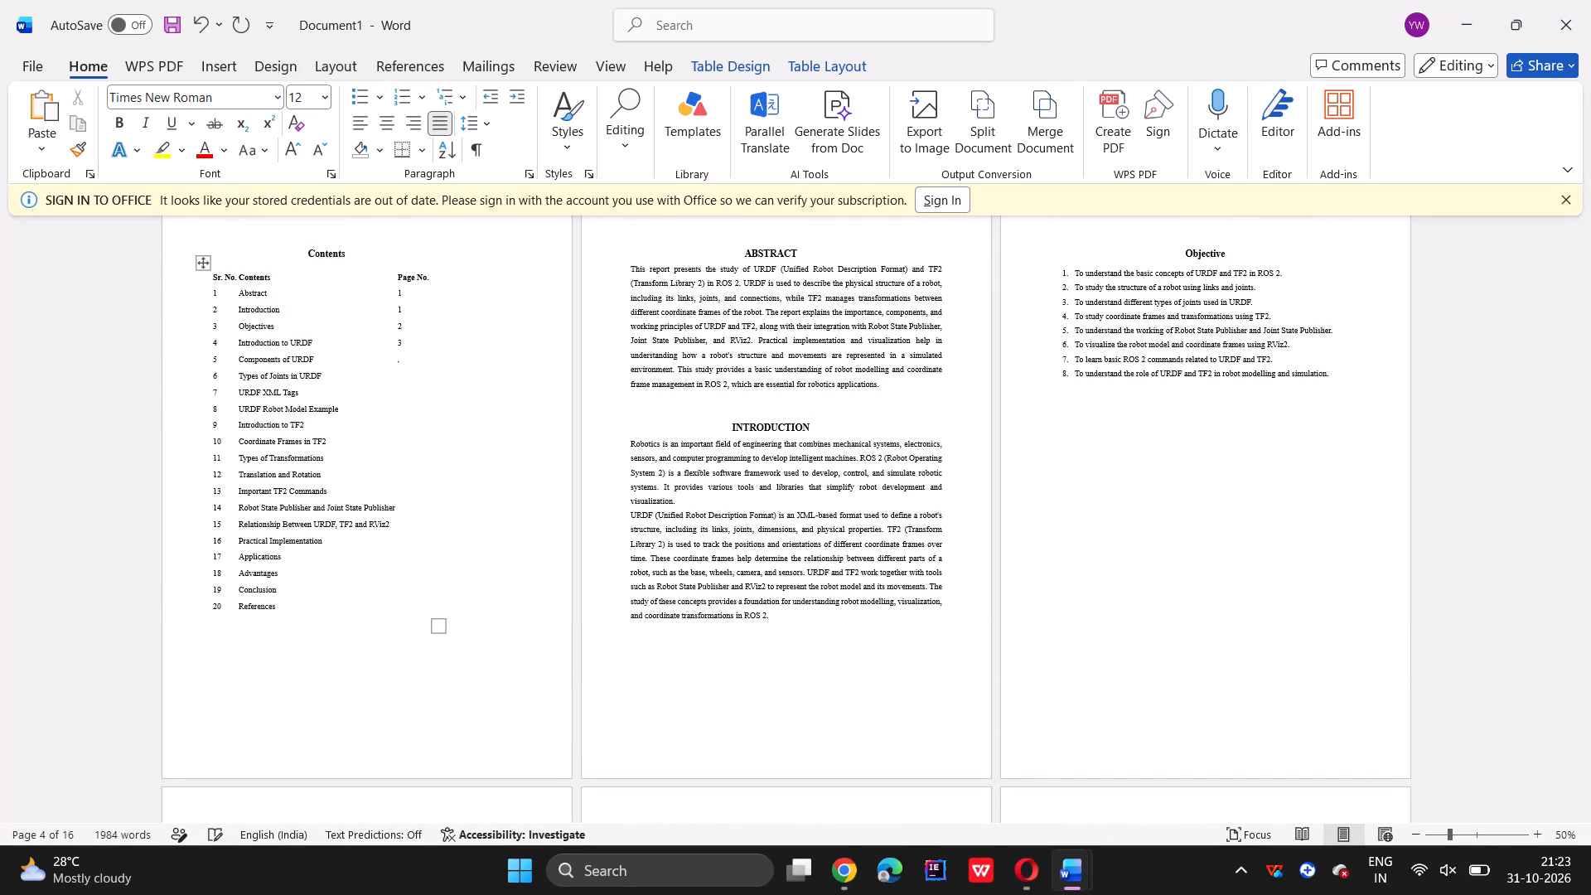
# Enter page numbers 3 for Components of URDF, 4 for Types of Joints in URDF, and 5 for both URDF XML Tags and URDF Robot Model Example.
pyautogui.press('3')
pyautogui.press('Down')
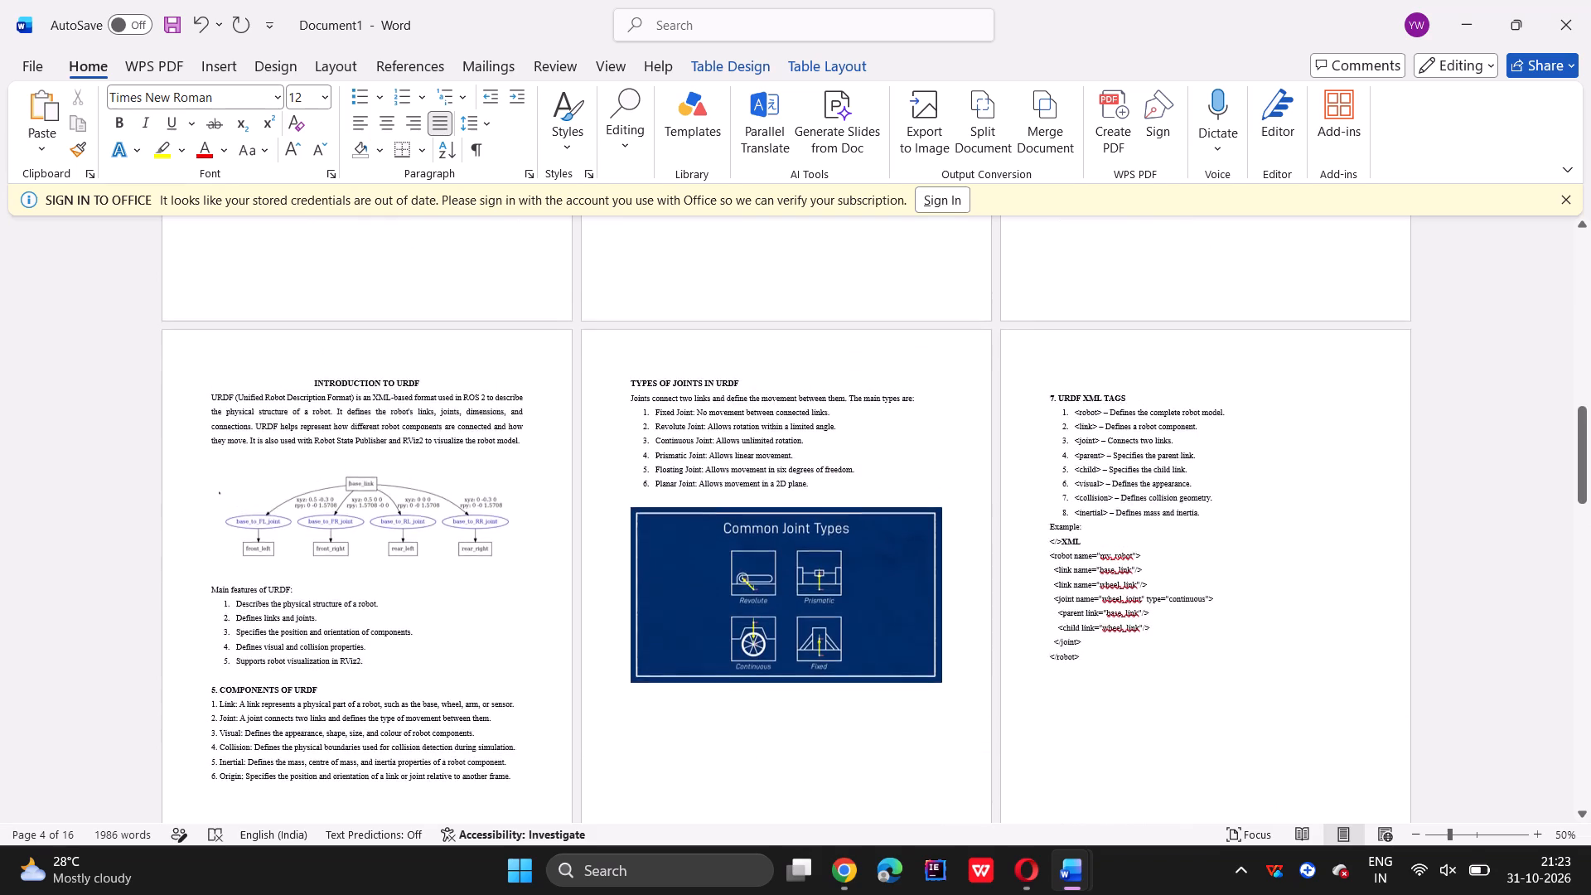
pyautogui.press('4')
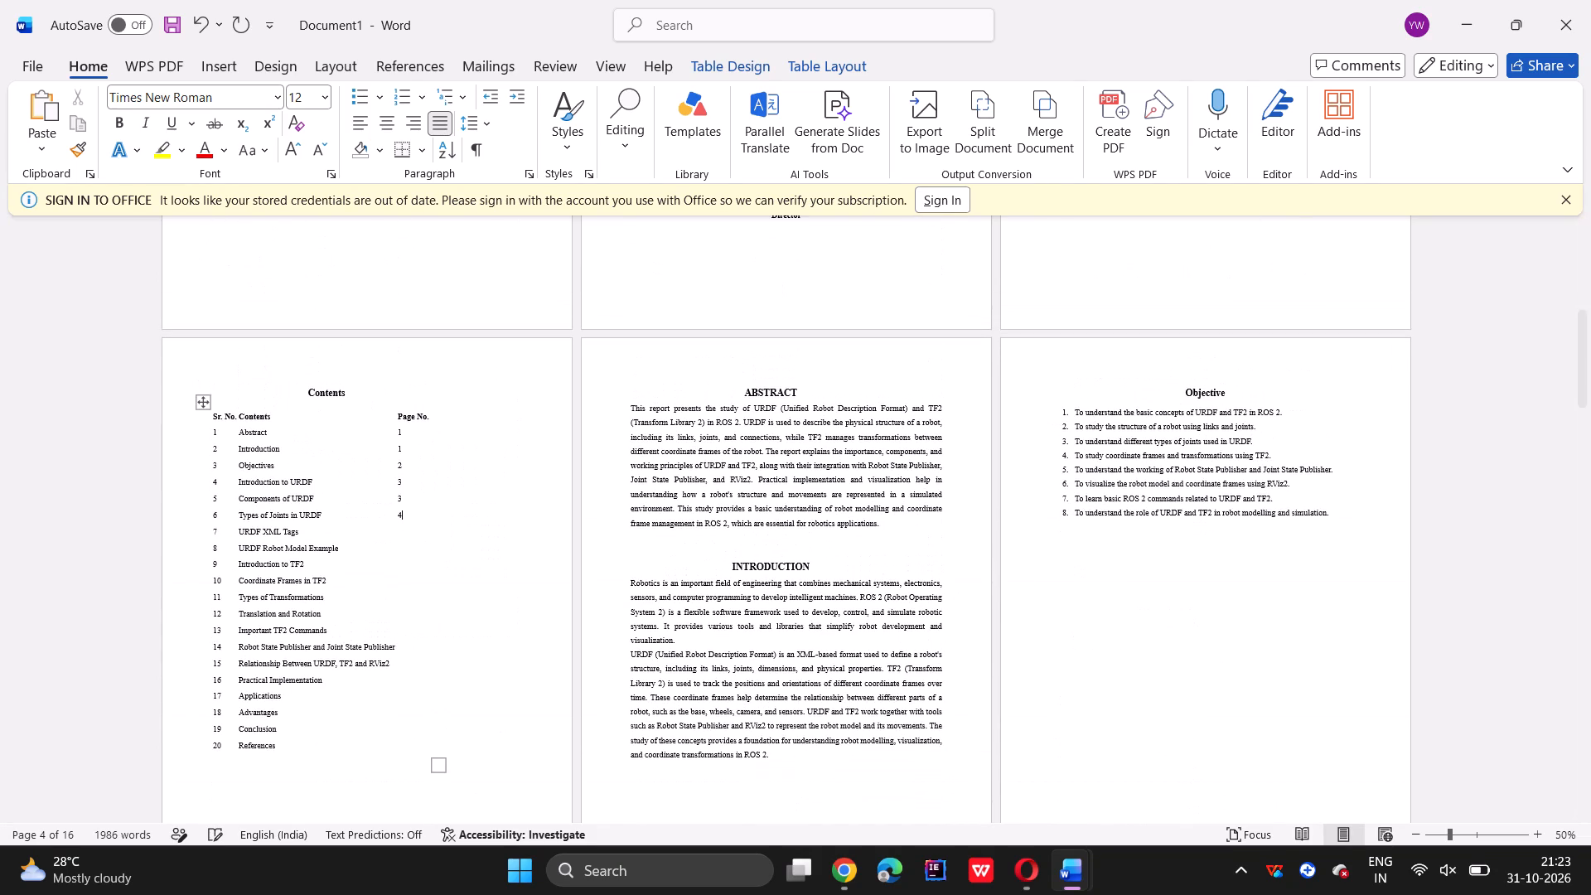
pyautogui.press('Down')
pyautogui.press('5')
pyautogui.press('Down')
pyautogui.press('5')
# Check where the Introduction to TF2 section falls and enter page number 6 for it in the Contents table.
pyautogui.hscroll(-2, 406, 665)
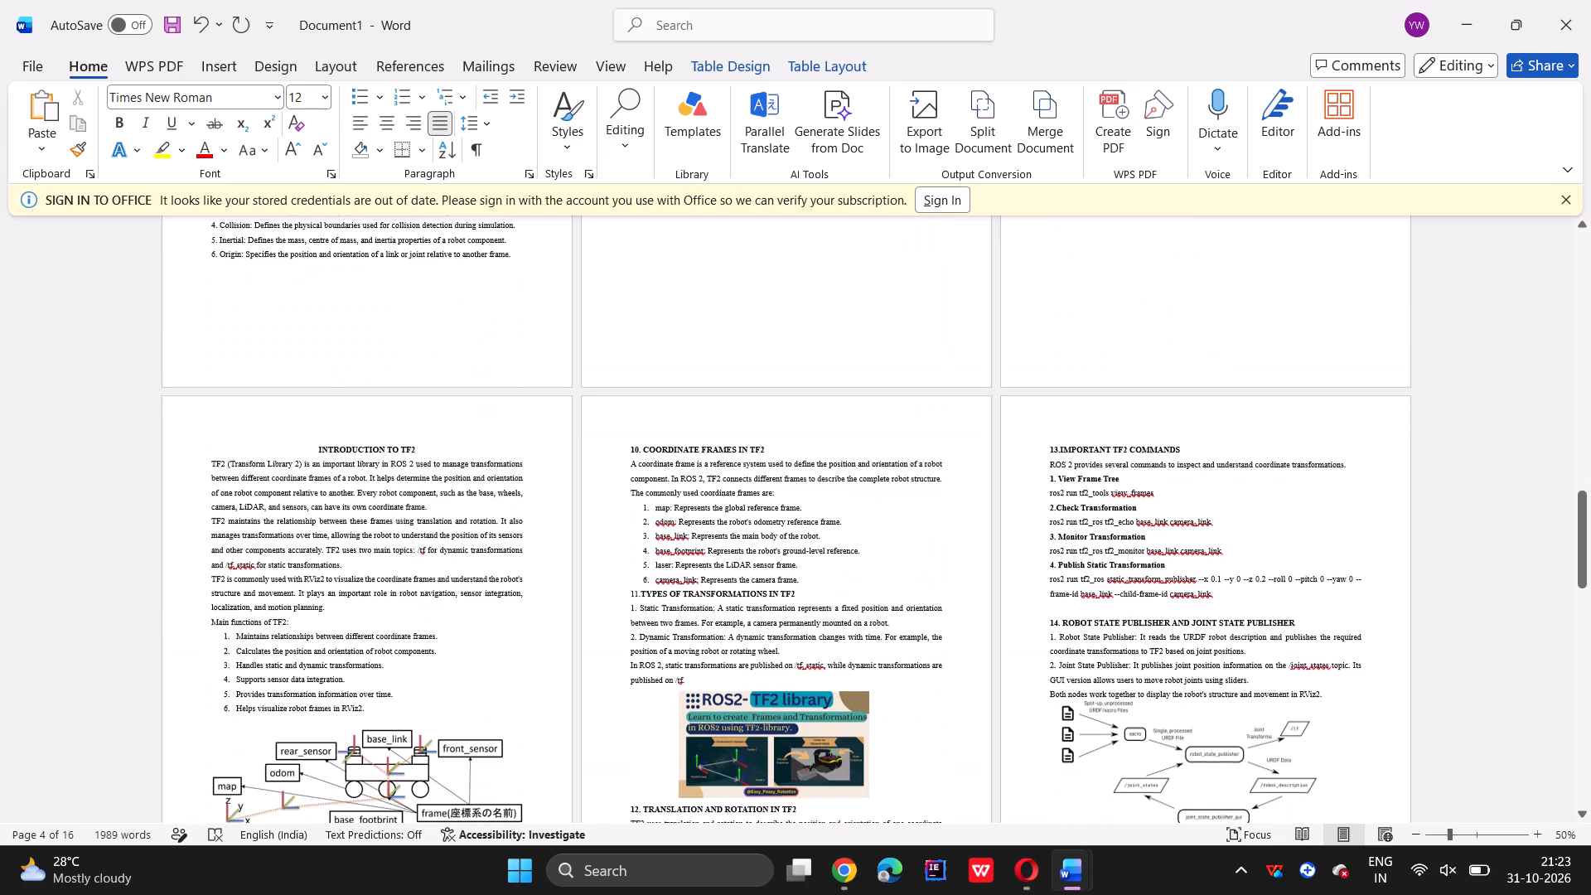
pyautogui.hscroll(-1, 406, 665)
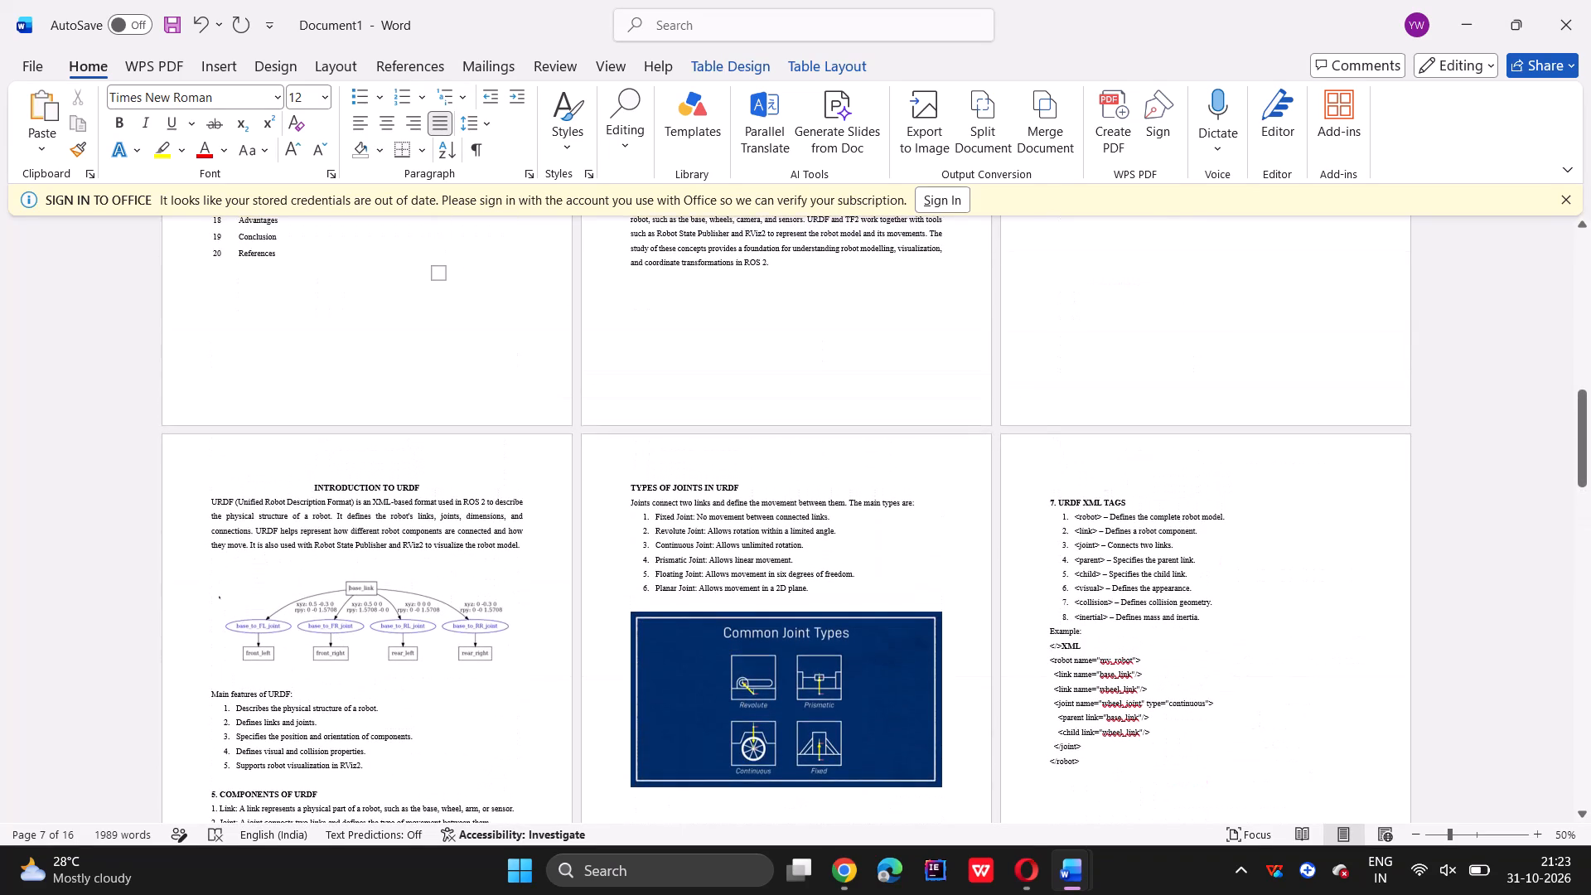
pyautogui.hscroll(-4, 406, 665)
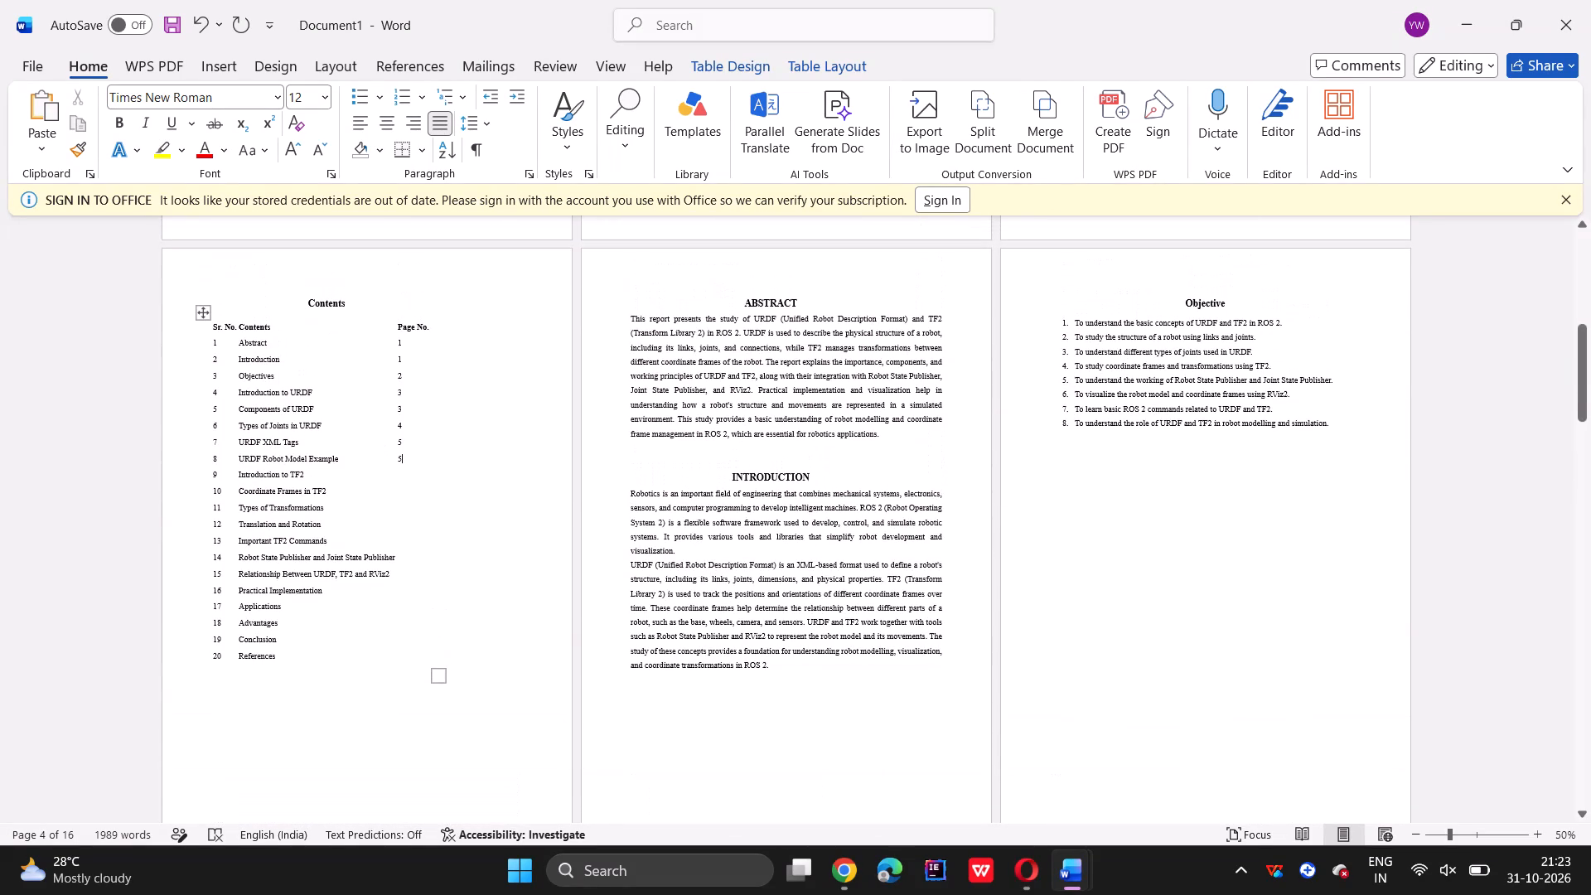
pyautogui.click(400, 478)
pyautogui.press('6')
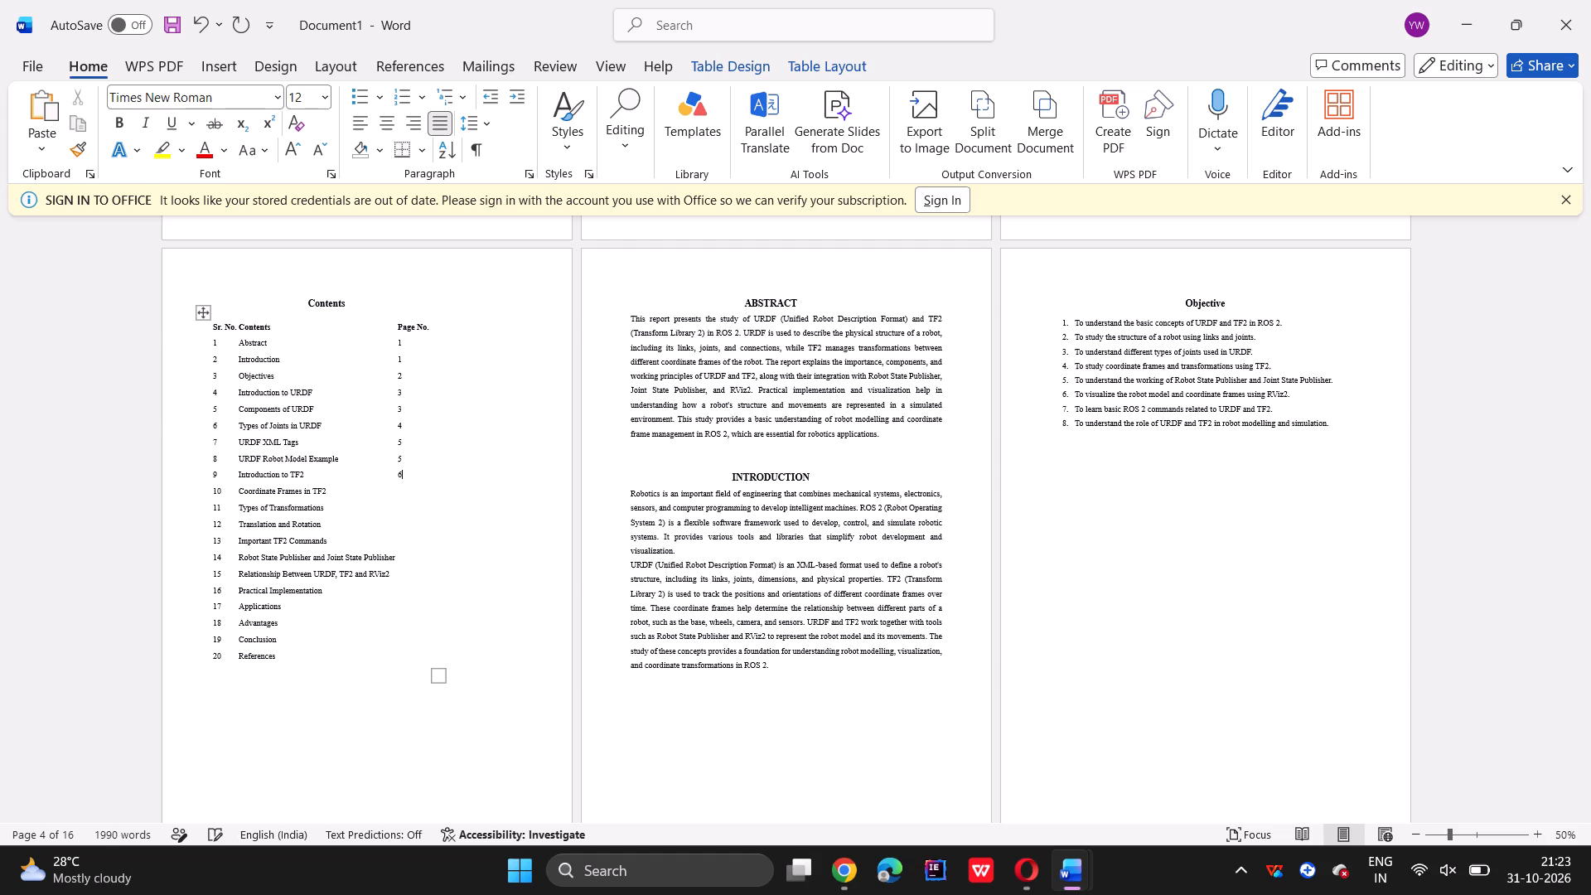
pyautogui.press('Down')
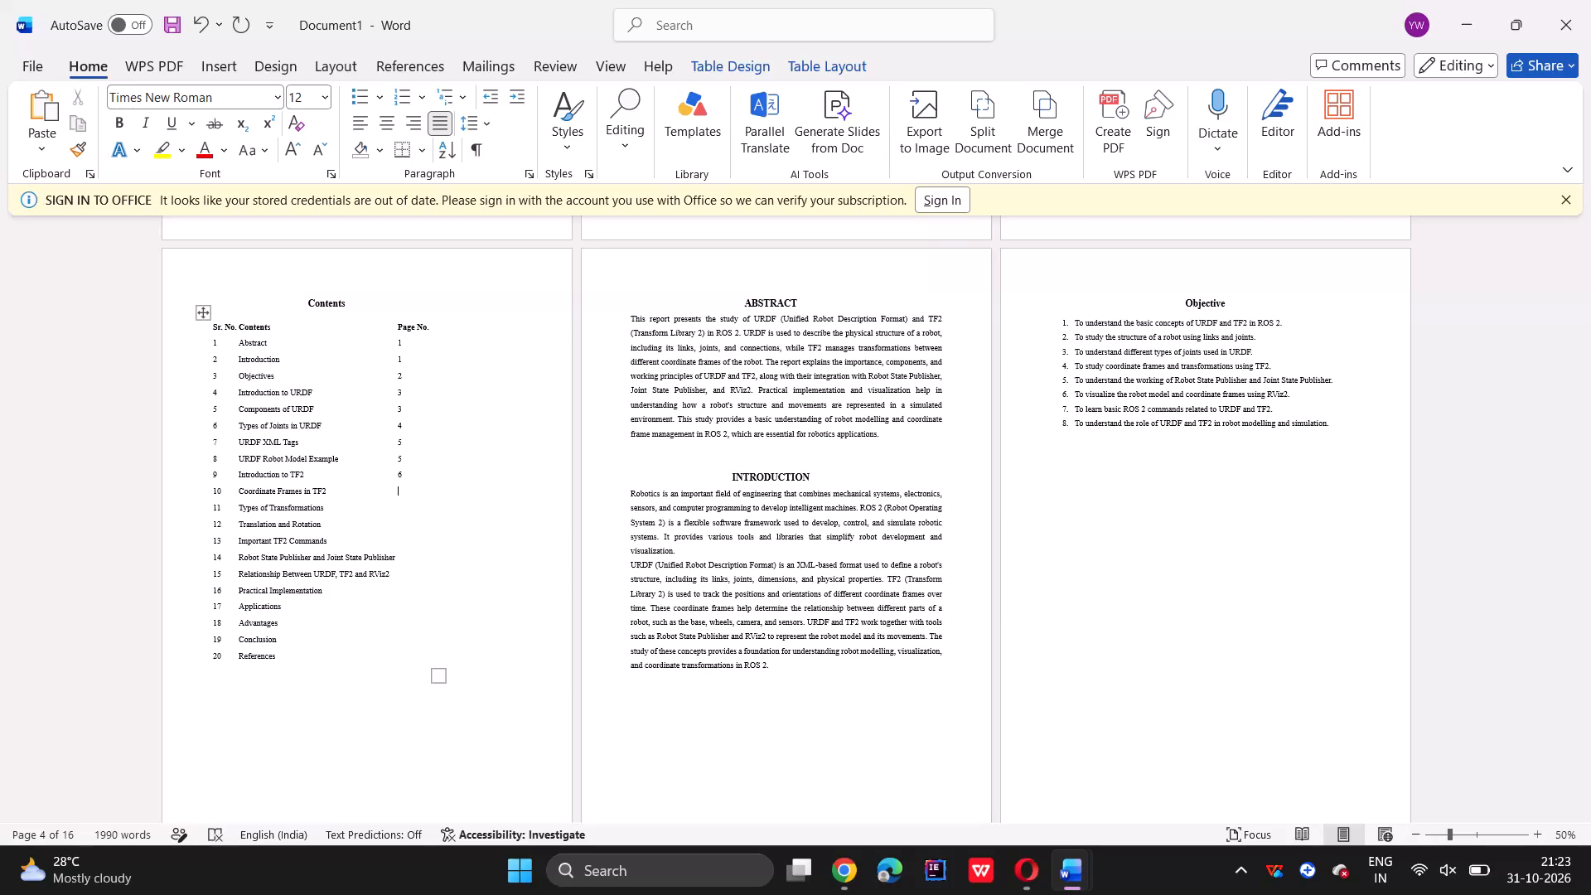
# Enter page number 6 for Coordinate Frames in TF2 in the Contents table and correct it to 7.
pyautogui.press('6')
pyautogui.press('Down')
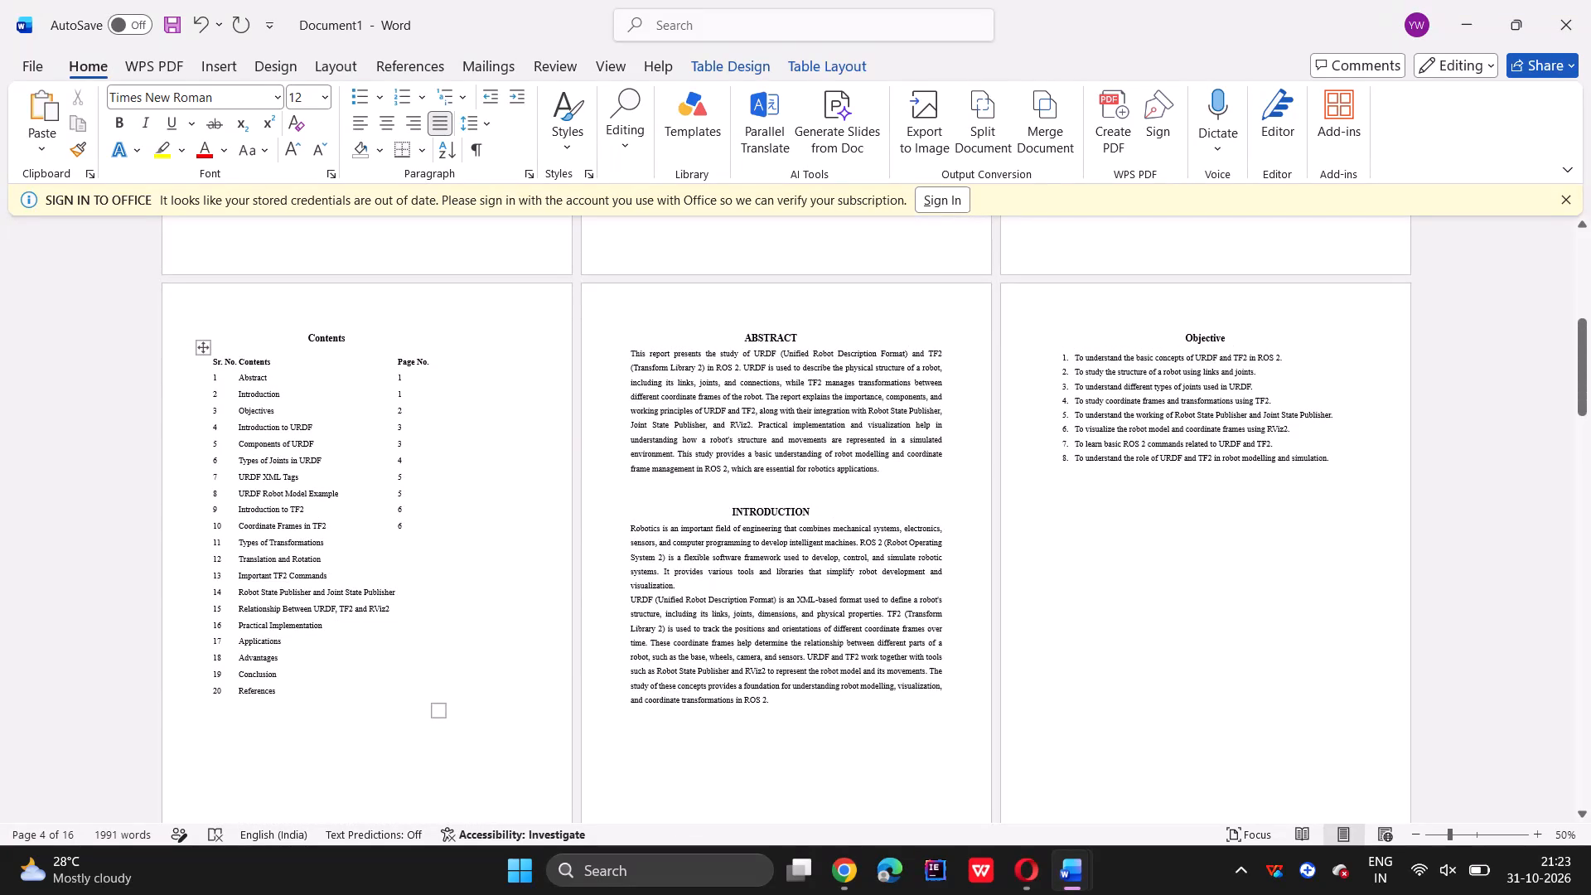
pyautogui.press('BackSpace')
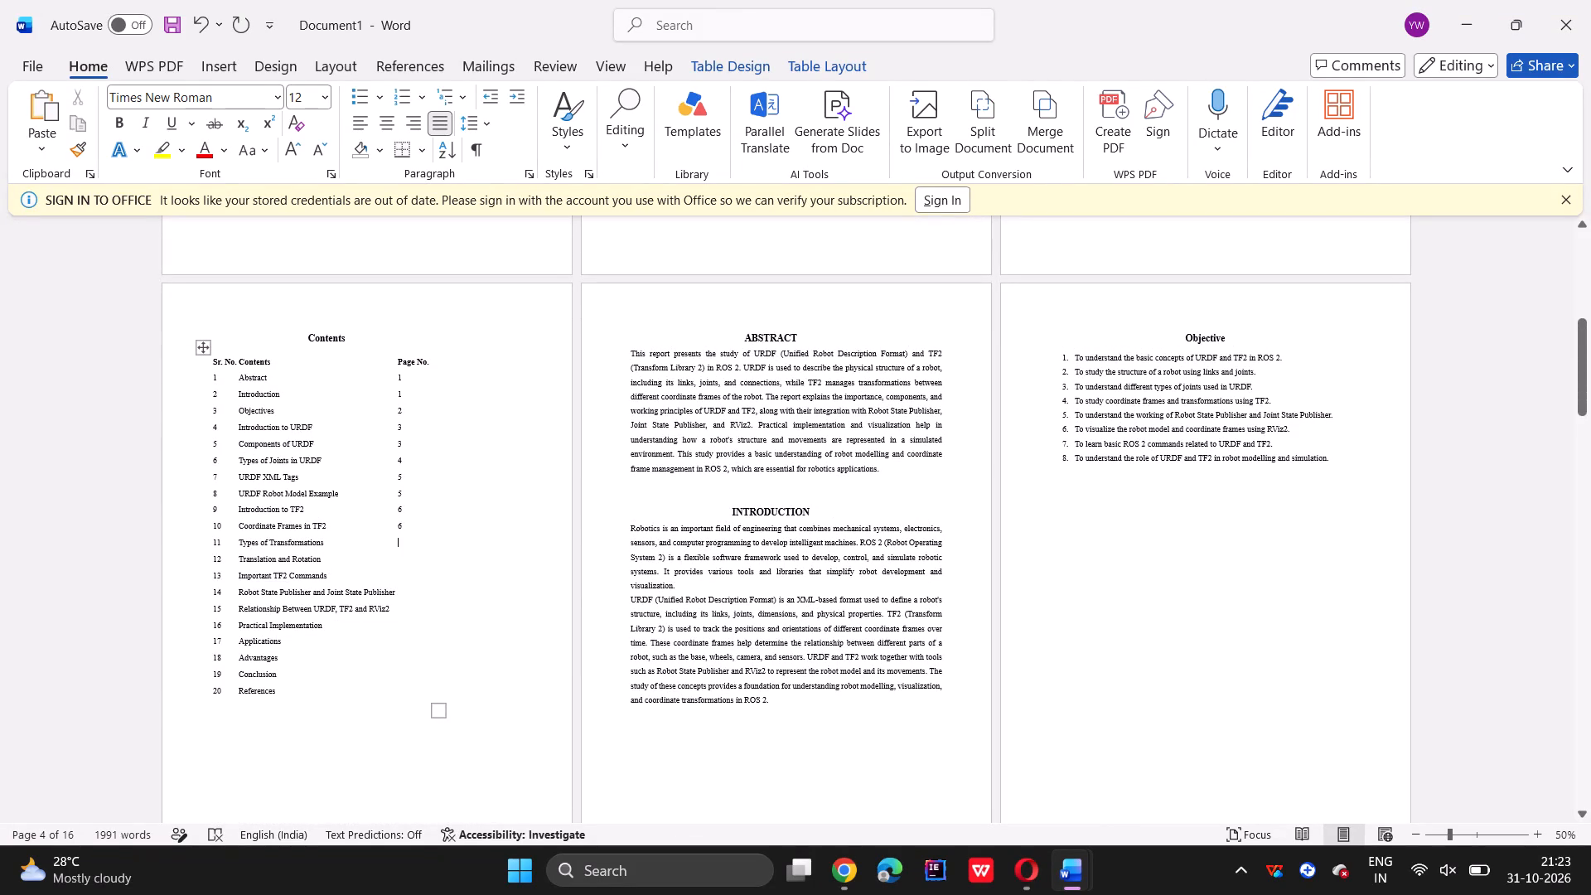
pyautogui.click(411, 525)
pyautogui.press('BackSpace')
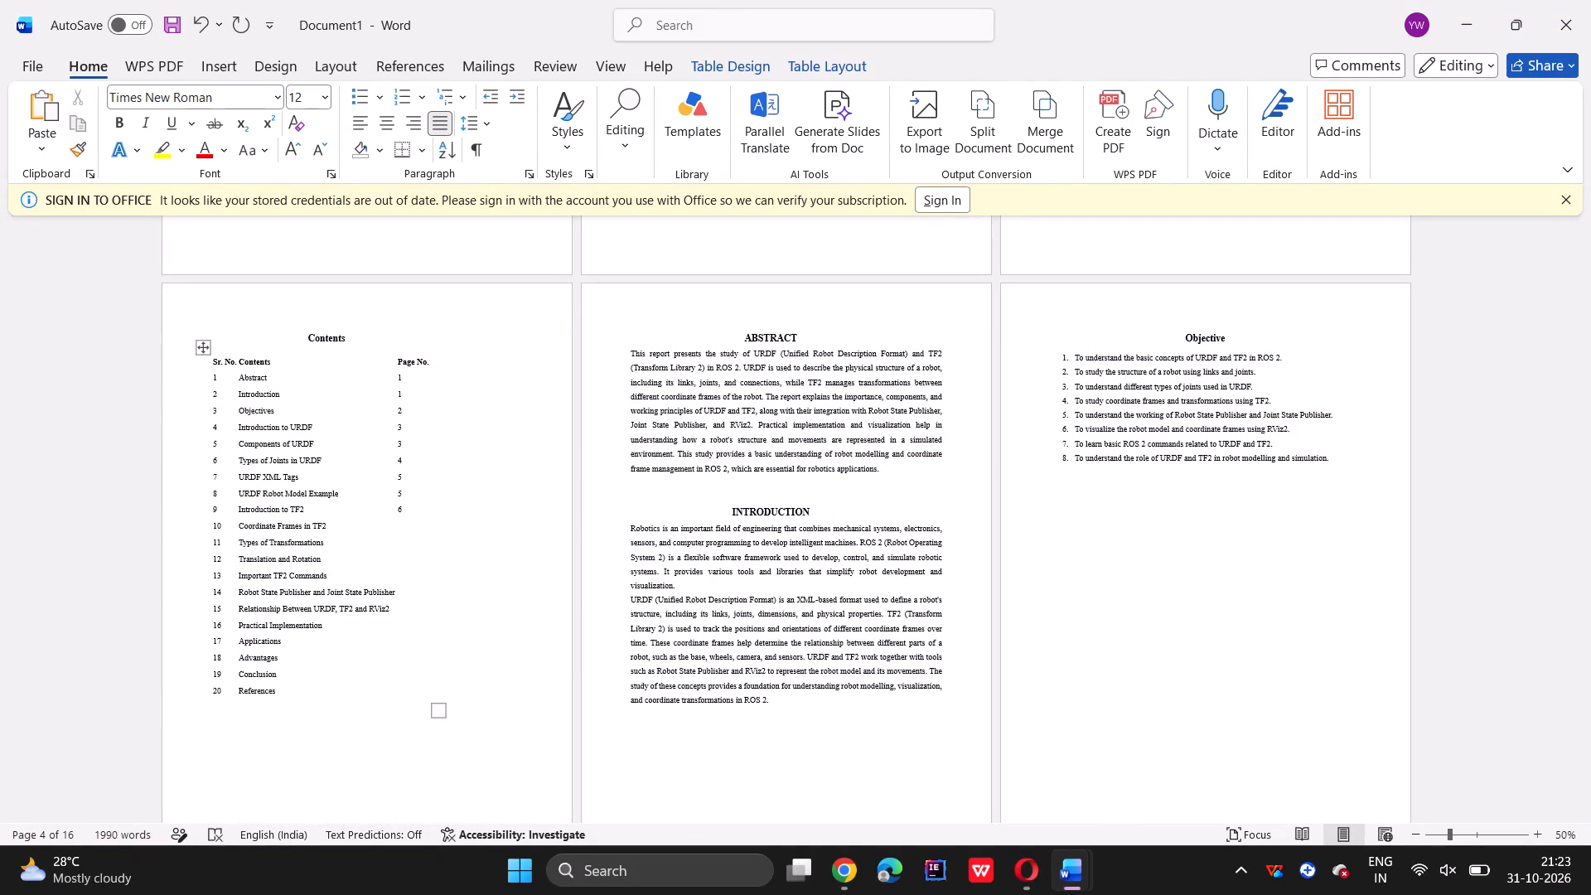
pyautogui.press('7')
pyautogui.press('Down')
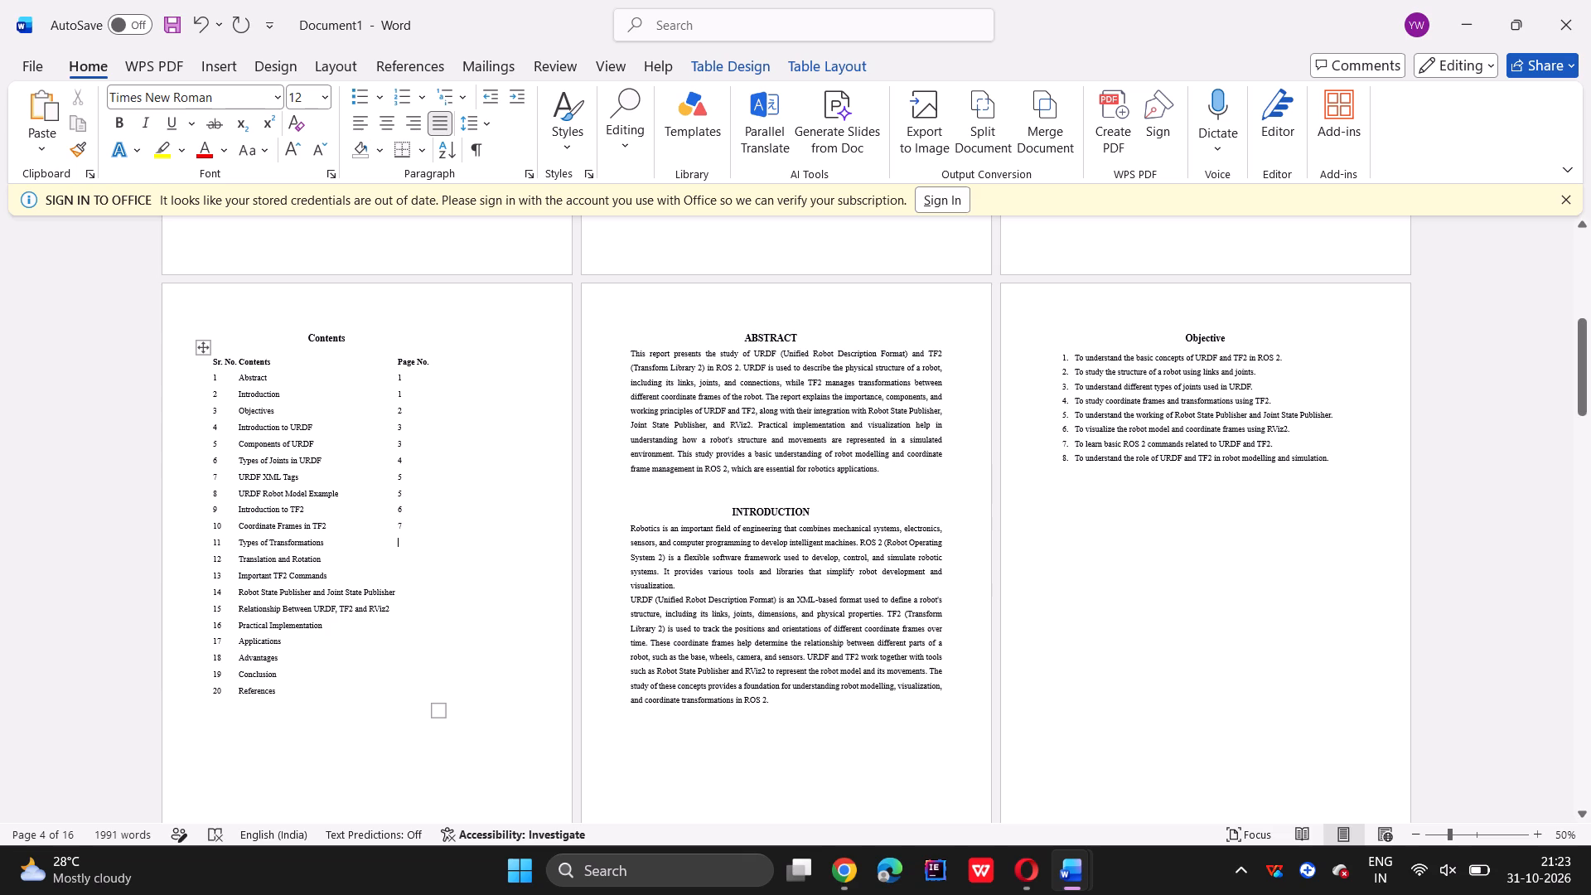
# Check the TF2 section pages and enter page number 7 for both Types of Transformations and Translation and Rotation.
pyautogui.hscroll(-1, 415, 512)
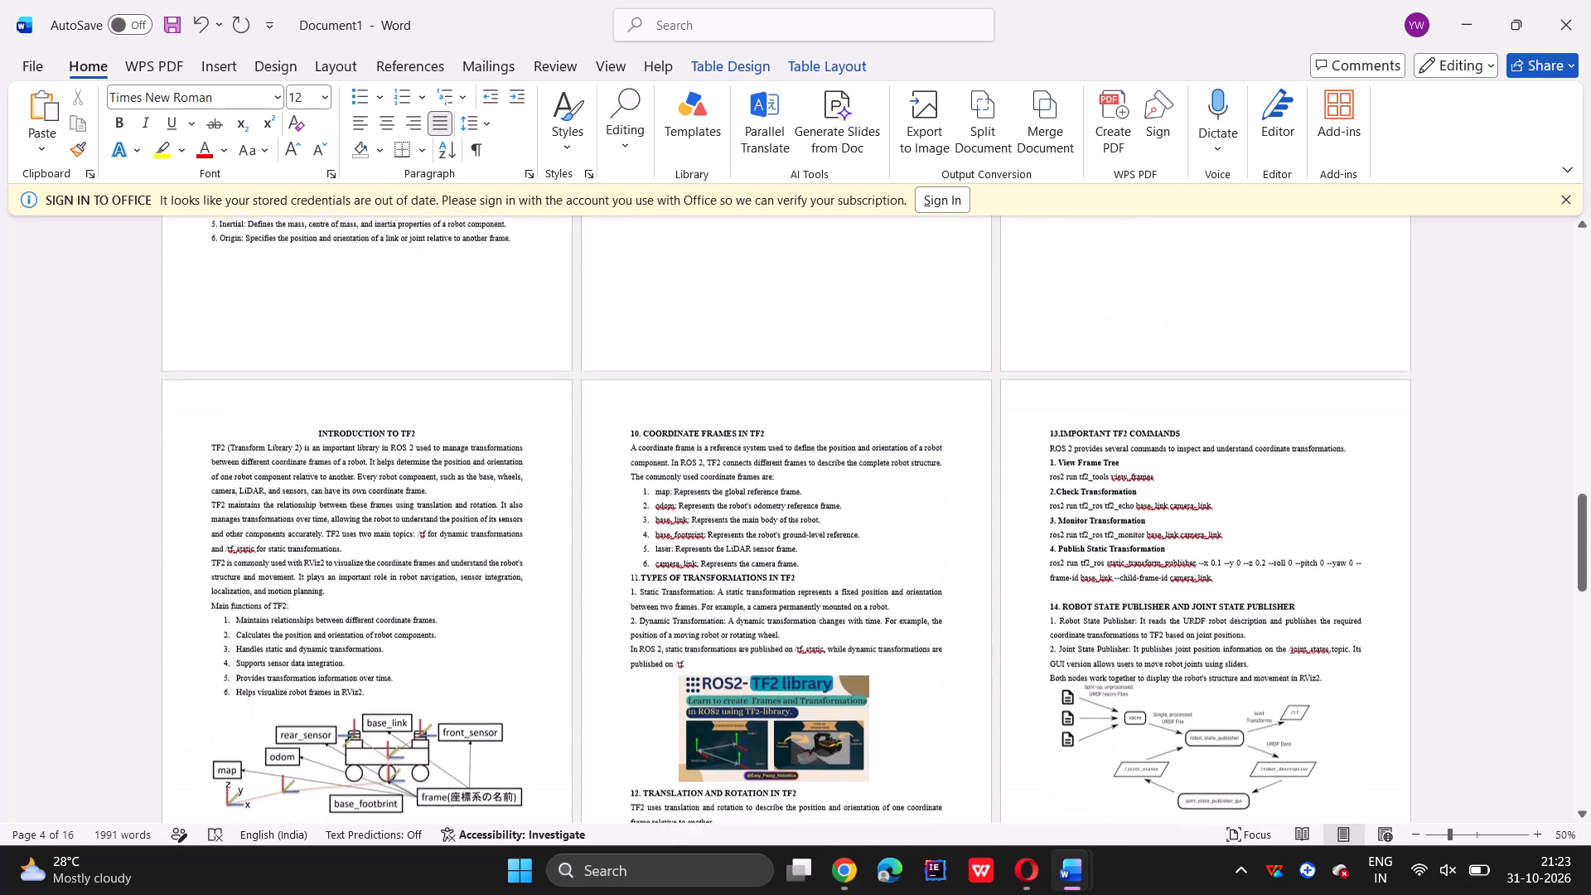
pyautogui.hscroll(-2, 415, 512)
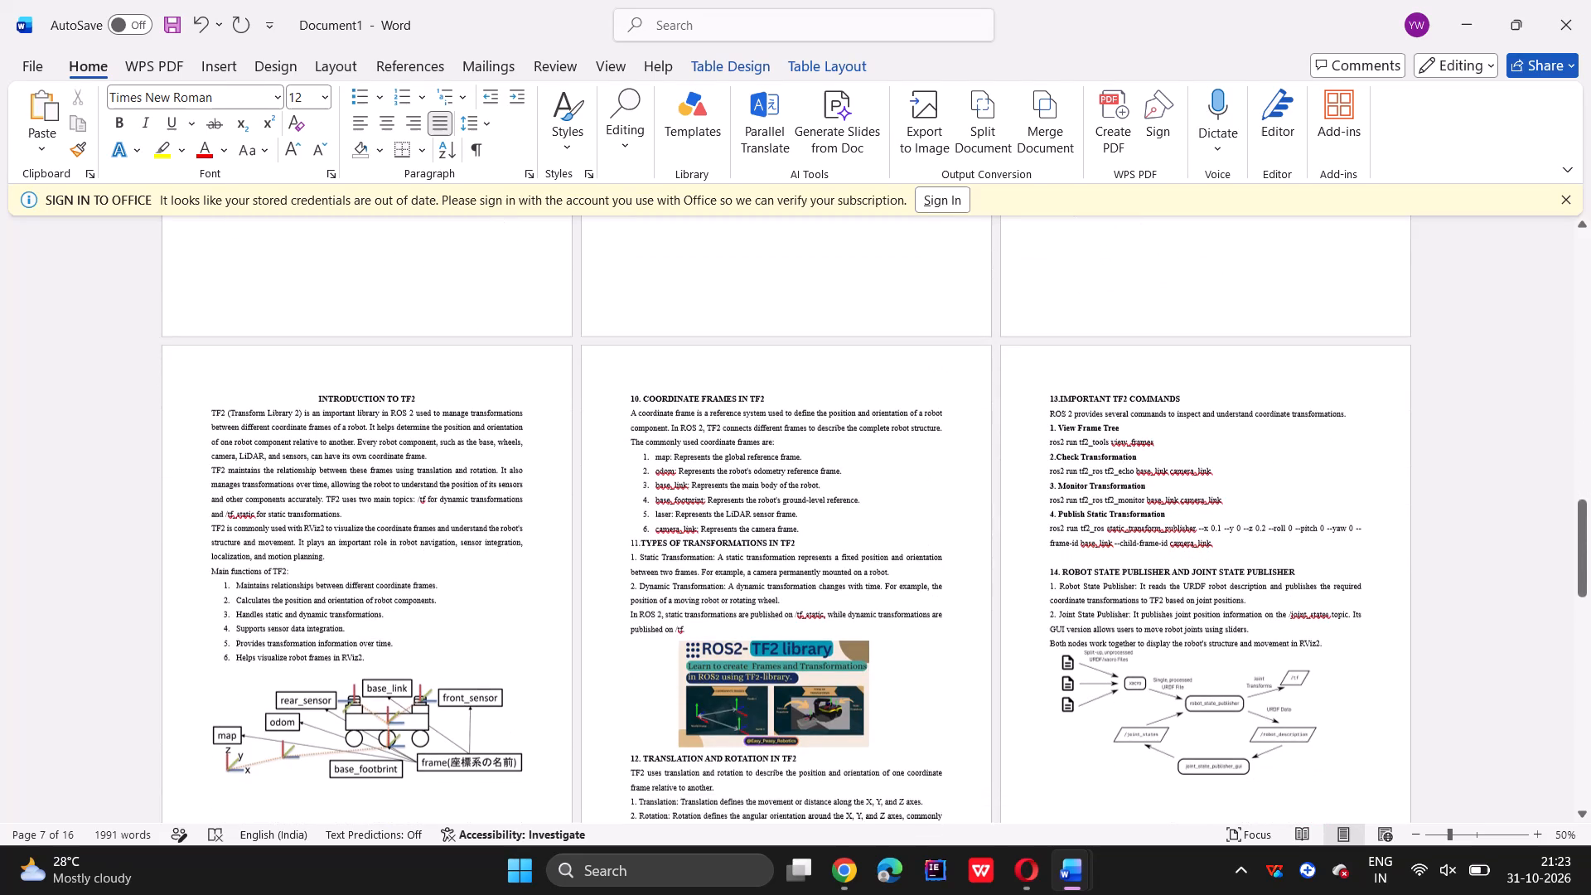
pyautogui.hscroll(-1, 415, 512)
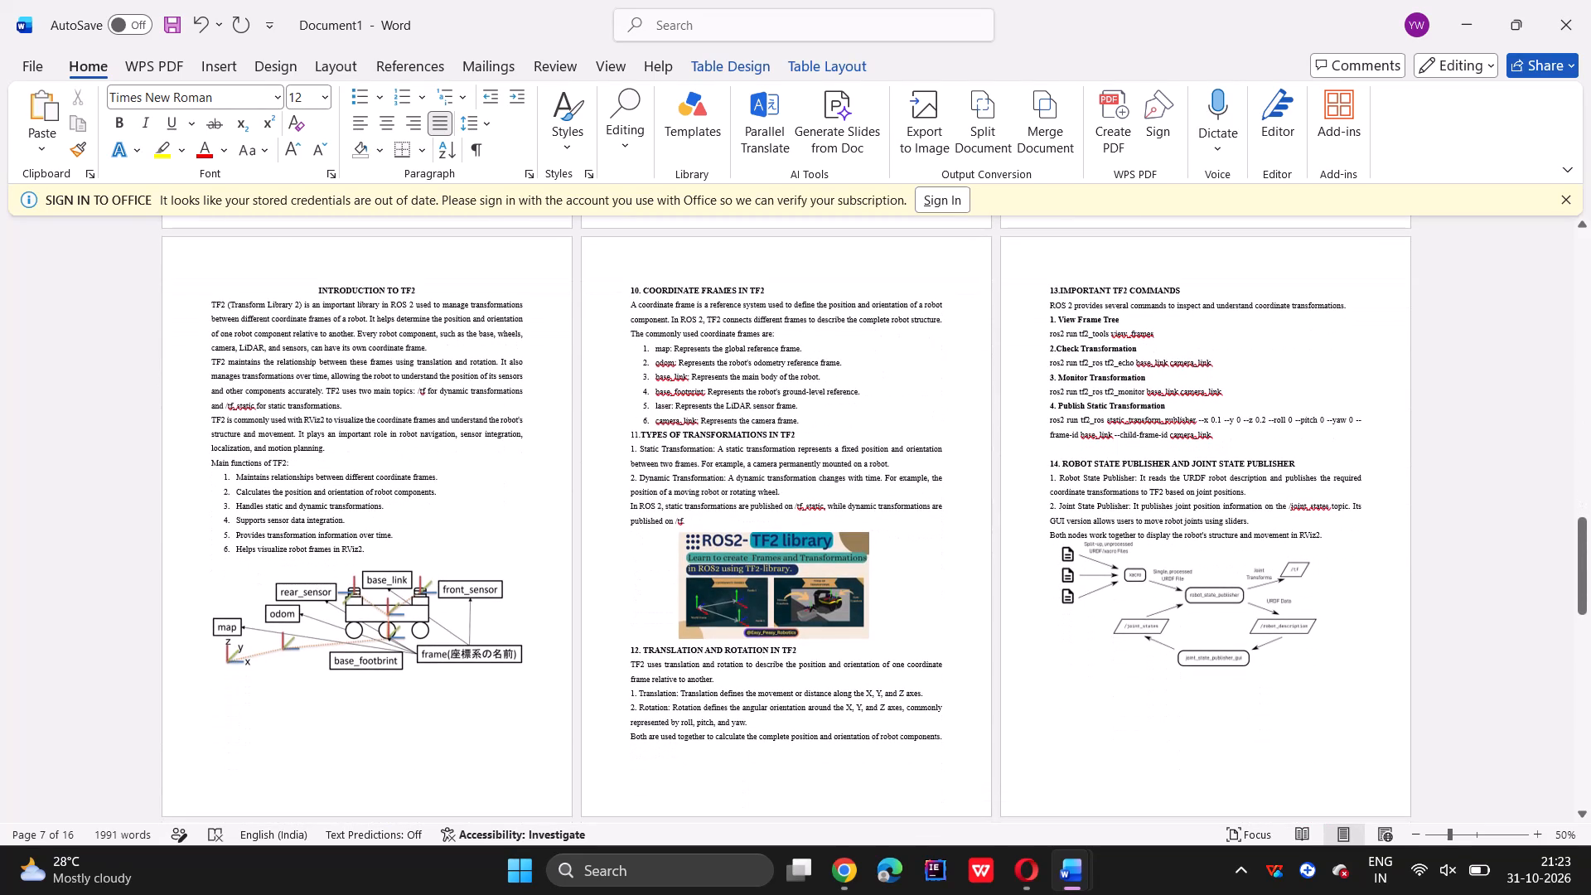
pyautogui.hscroll(-1, 415, 512)
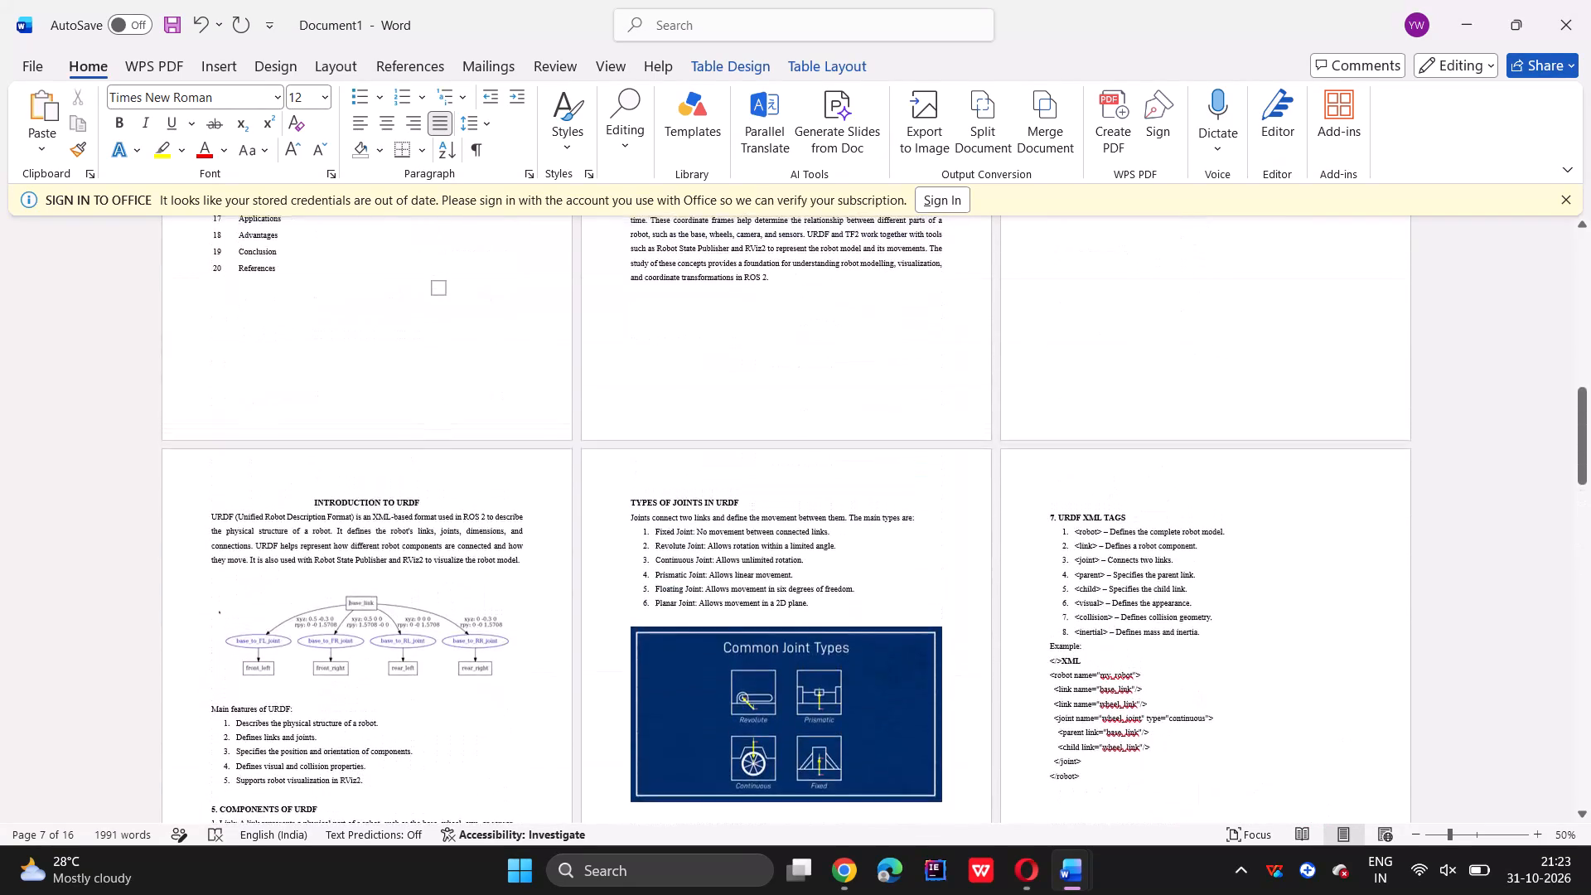
pyautogui.hscroll(-1, 415, 512)
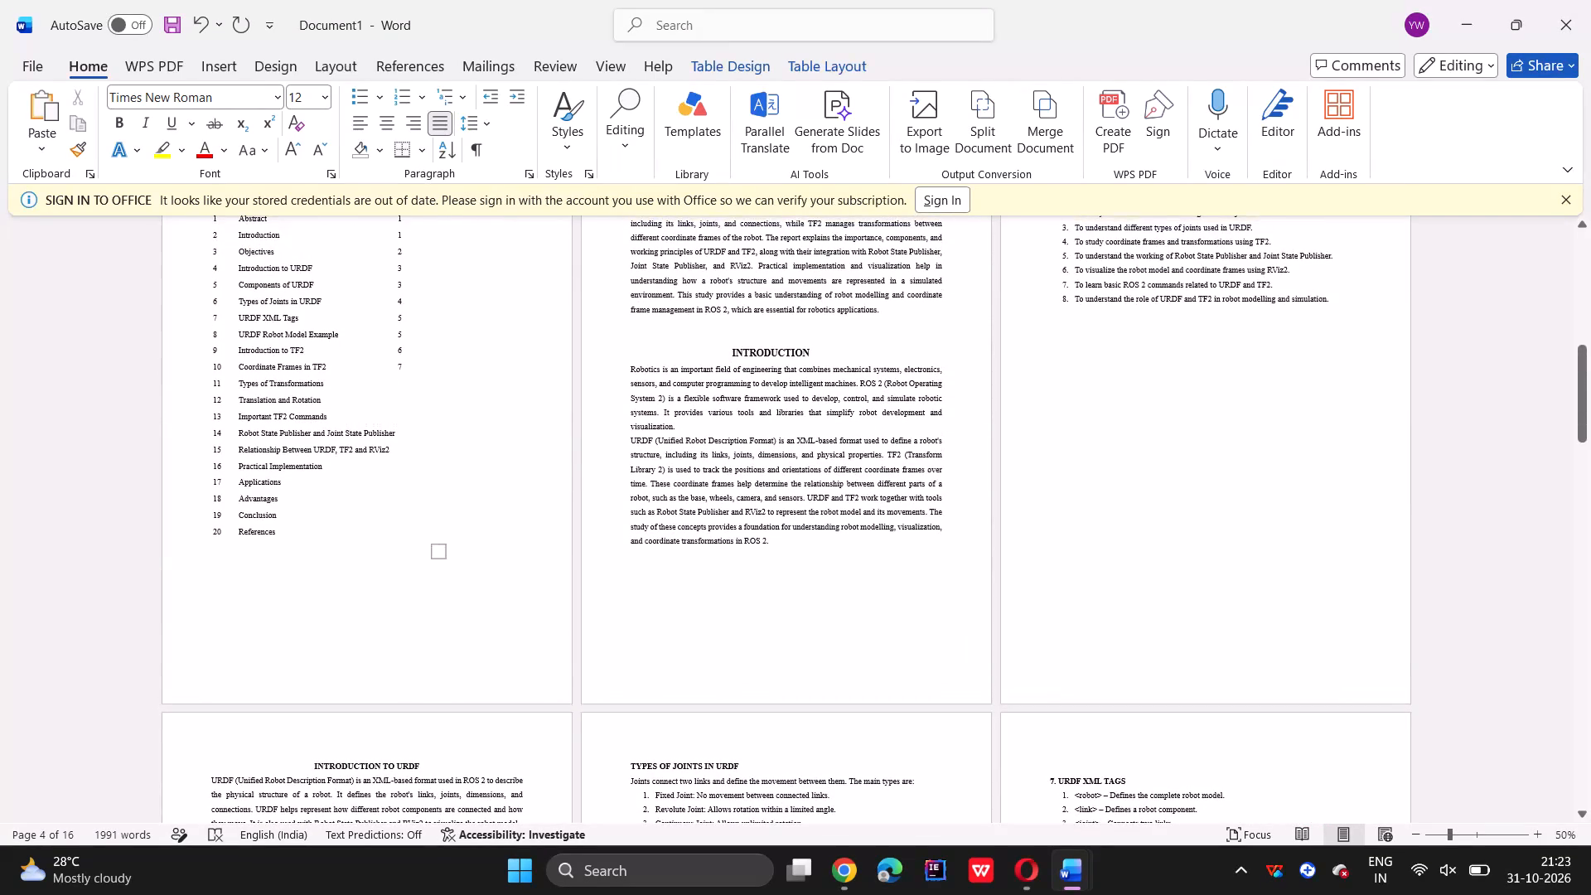
pyautogui.press('7')
pyautogui.press('Down')
pyautogui.press('7')
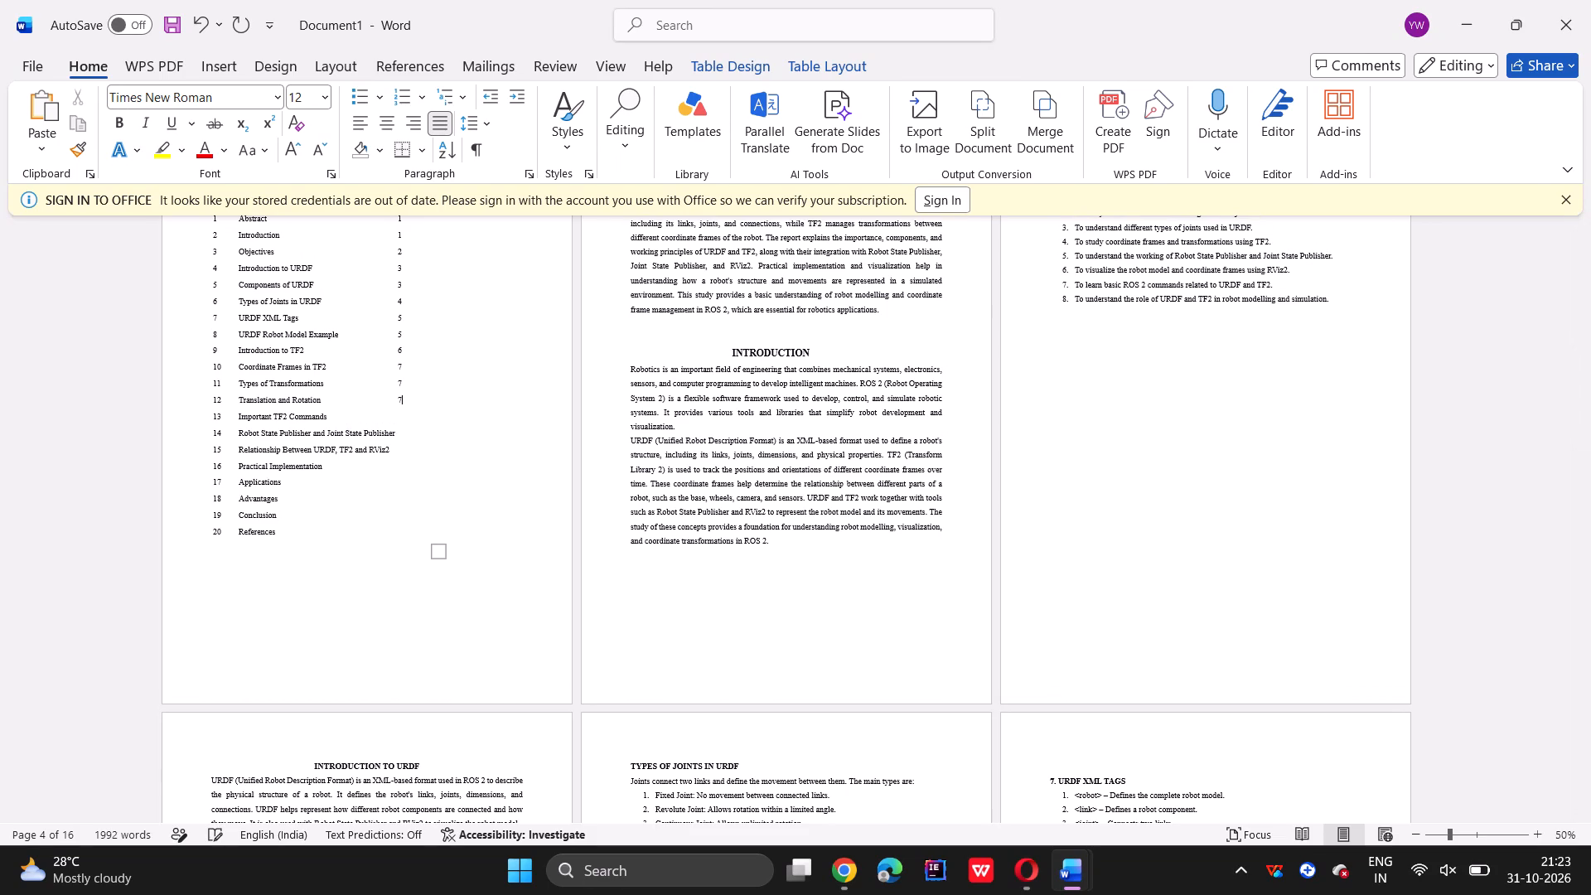
pyautogui.press('Down')
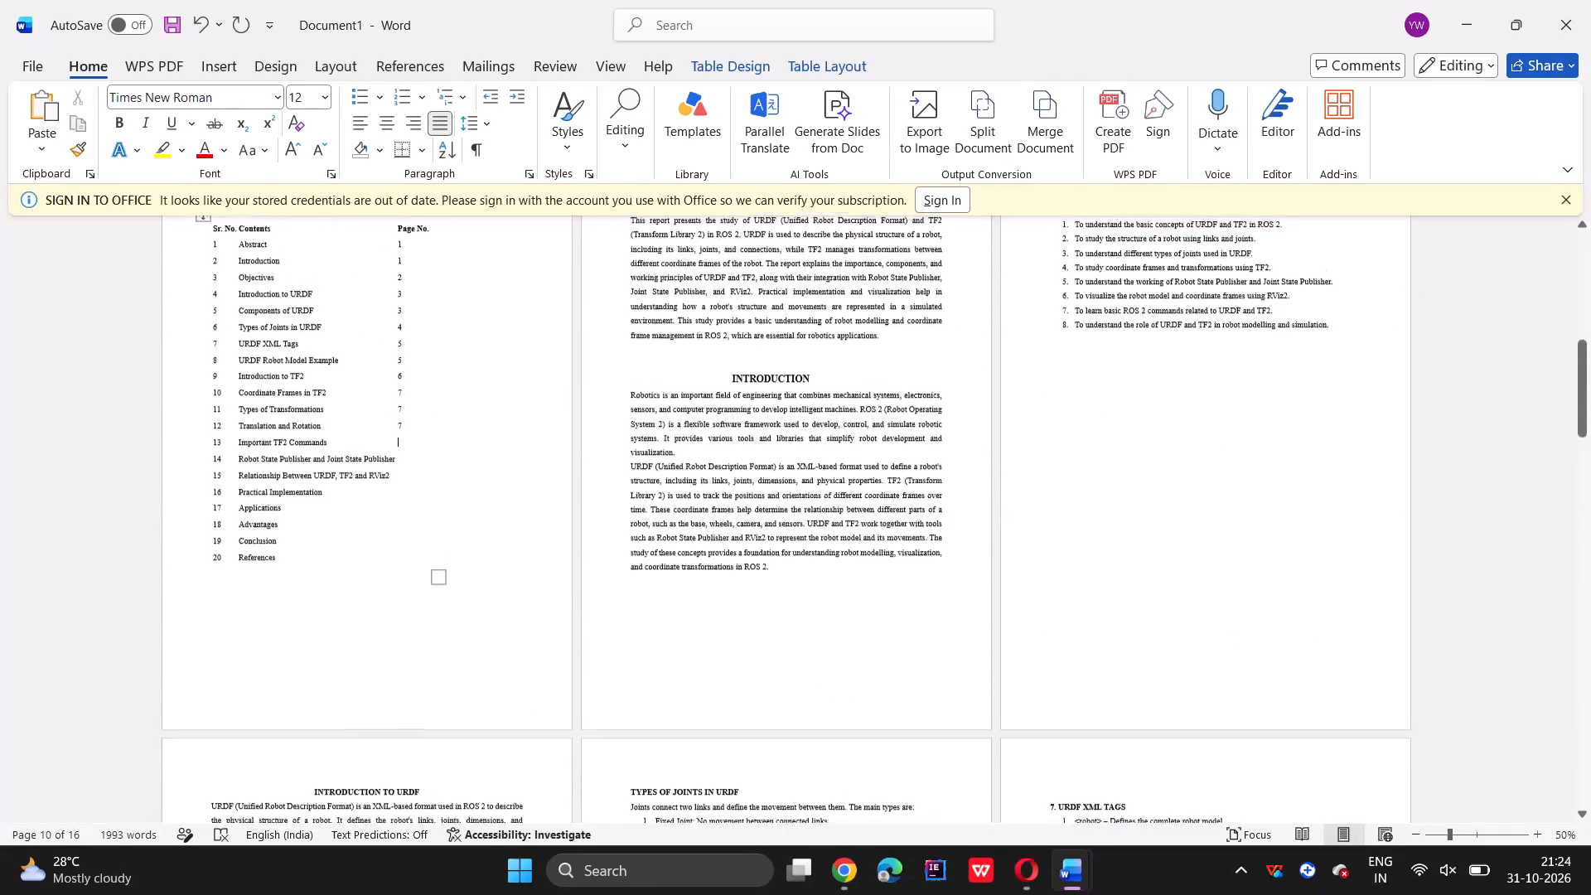
# Enter page number 8 for both Important TF2 Commands and Robot State Publisher and Joint State Publisher in the Contents table.
pyautogui.press('8')
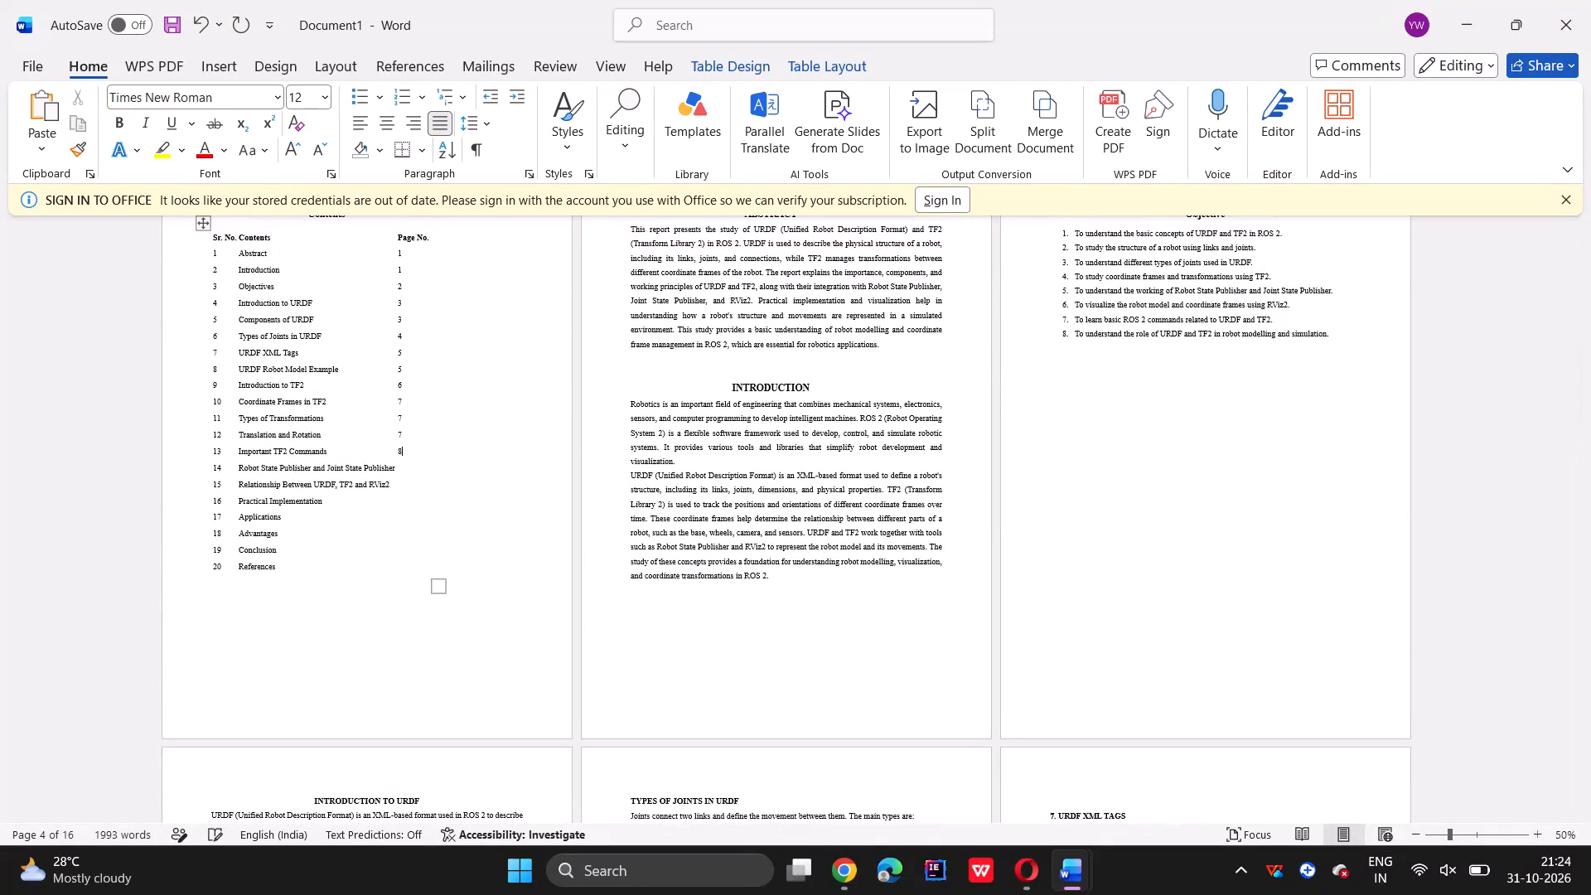
pyautogui.press('Down')
pyautogui.press('8')
pyautogui.press('Down')
# Enter page number 9 for both Relationship Between URDF, TF2 and RViz2 and Practical Implementation in the Contents table.
pyautogui.scroll(-2, 415, 512)
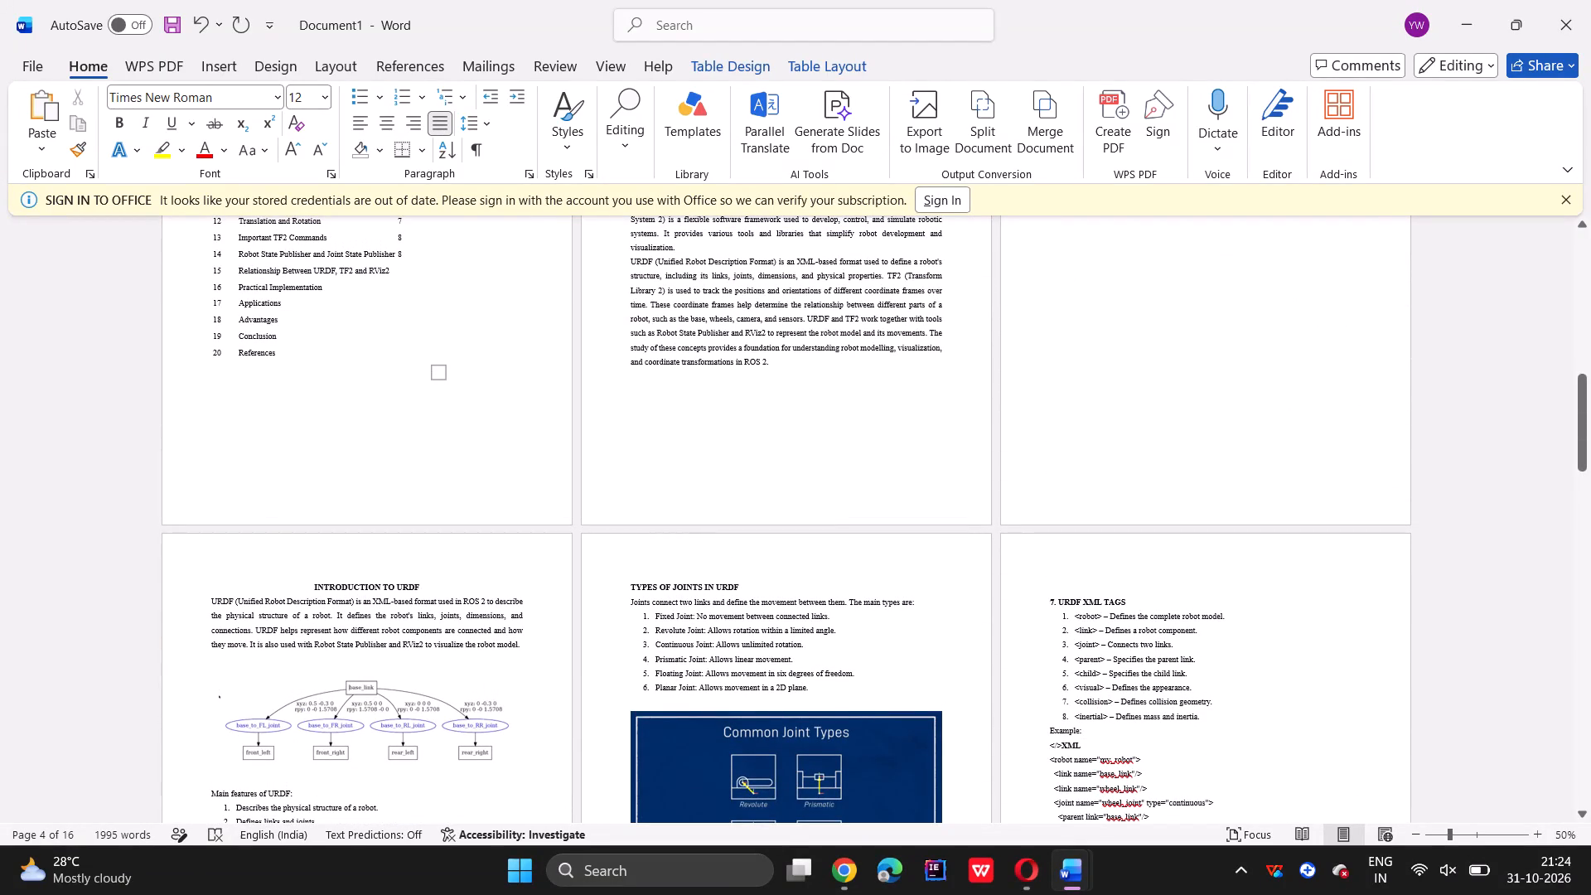
pyautogui.press('9')
pyautogui.press('Down')
pyautogui.press('9')
pyautogui.press('Down')
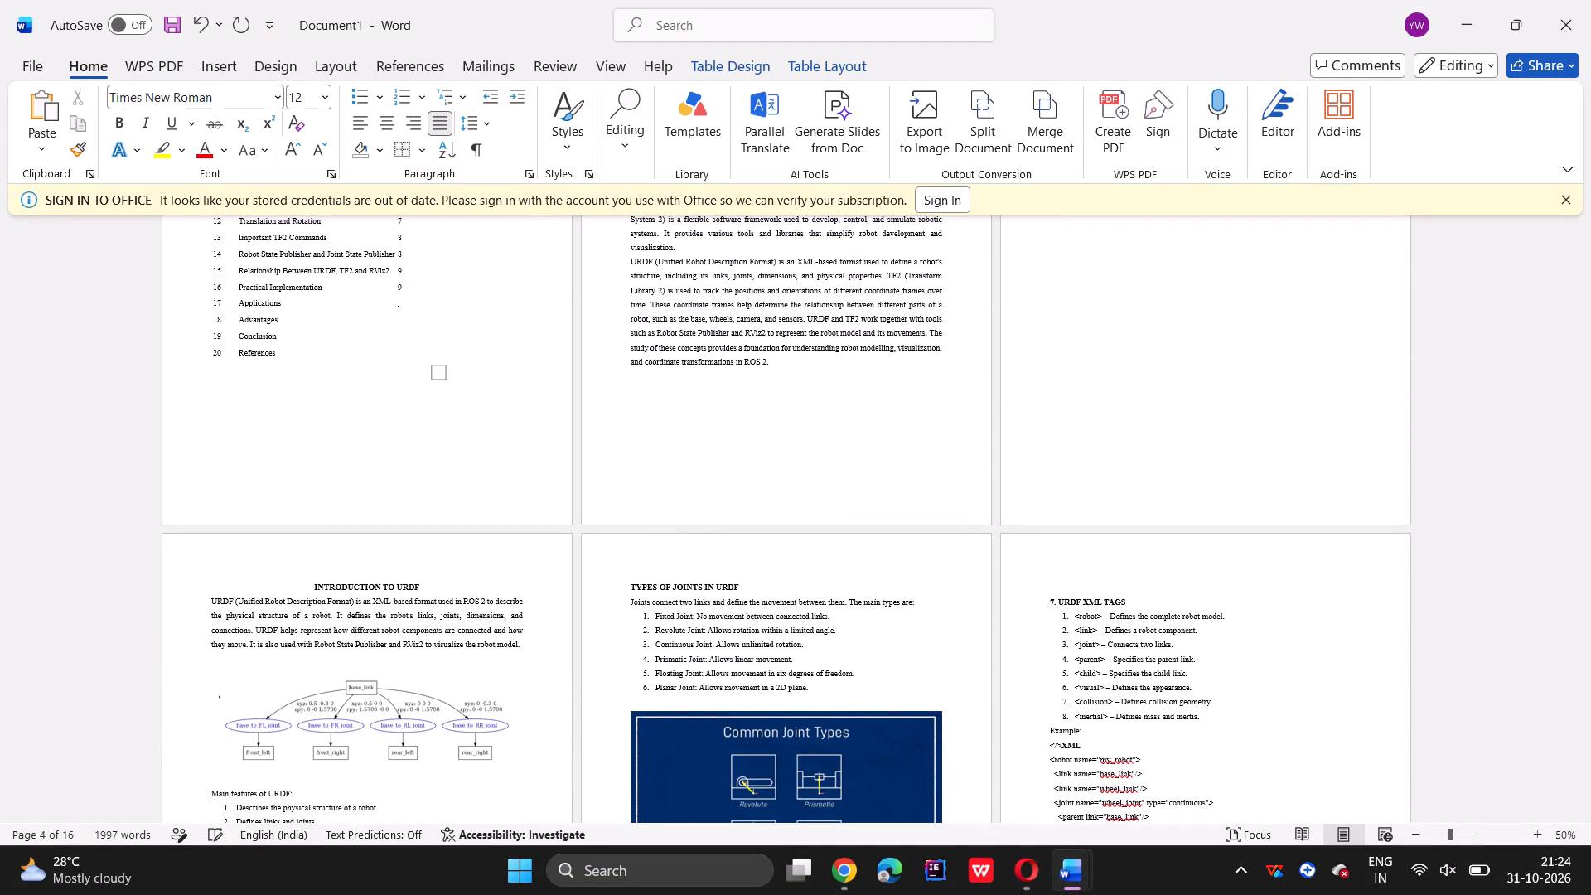
# Check where the sections around Applications fall and change the page number of Practical Implementation to 10 in the Contents table.
pyautogui.hscroll(-2, 379, 509)
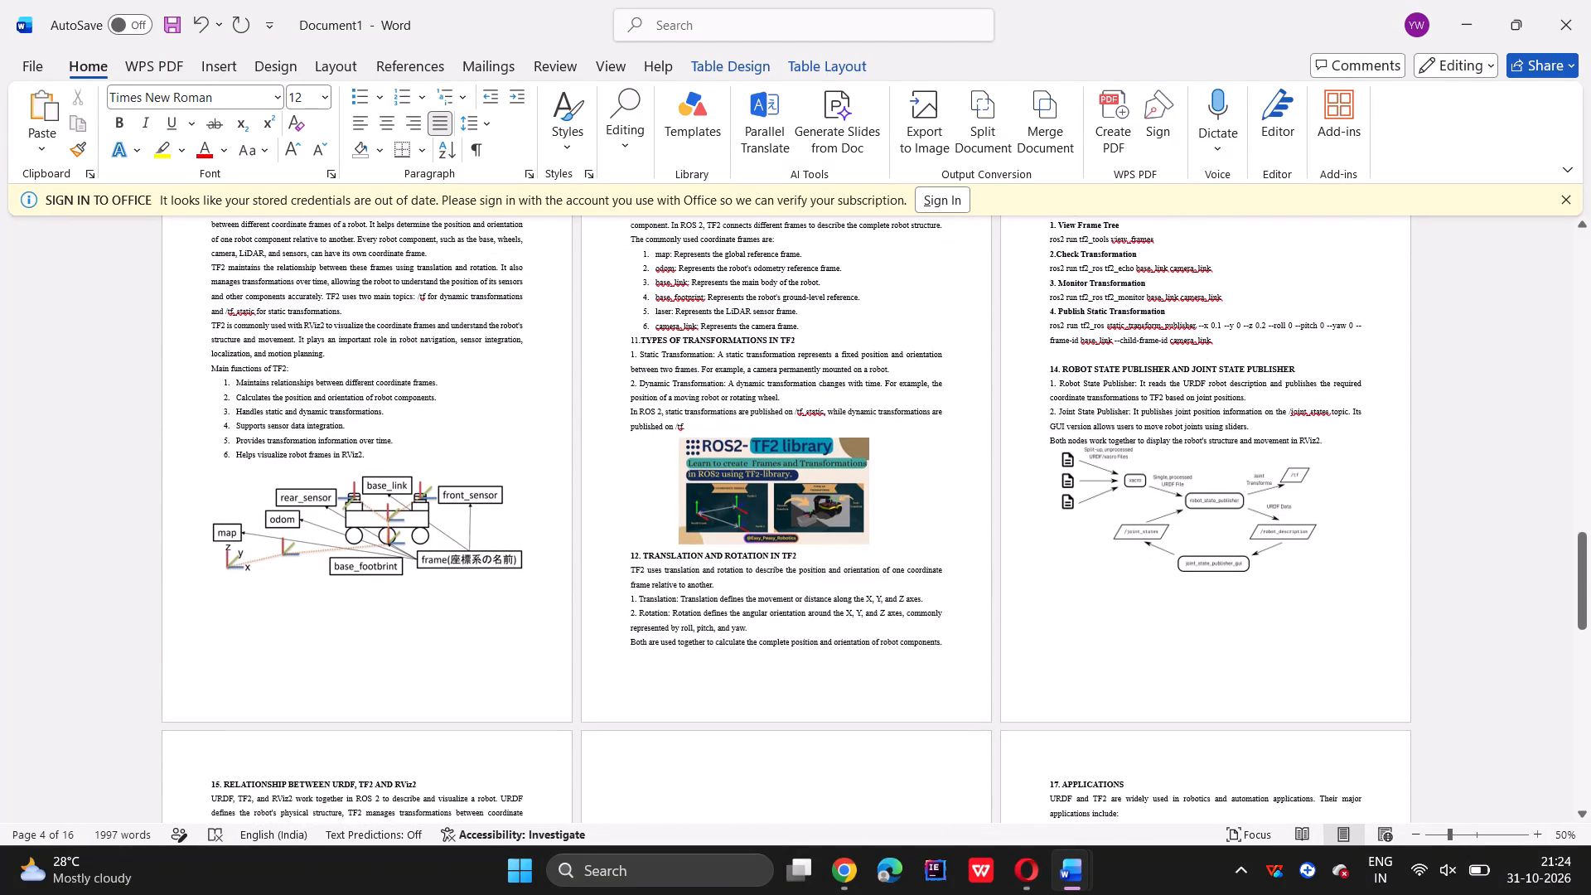
pyautogui.hscroll(-3, 379, 509)
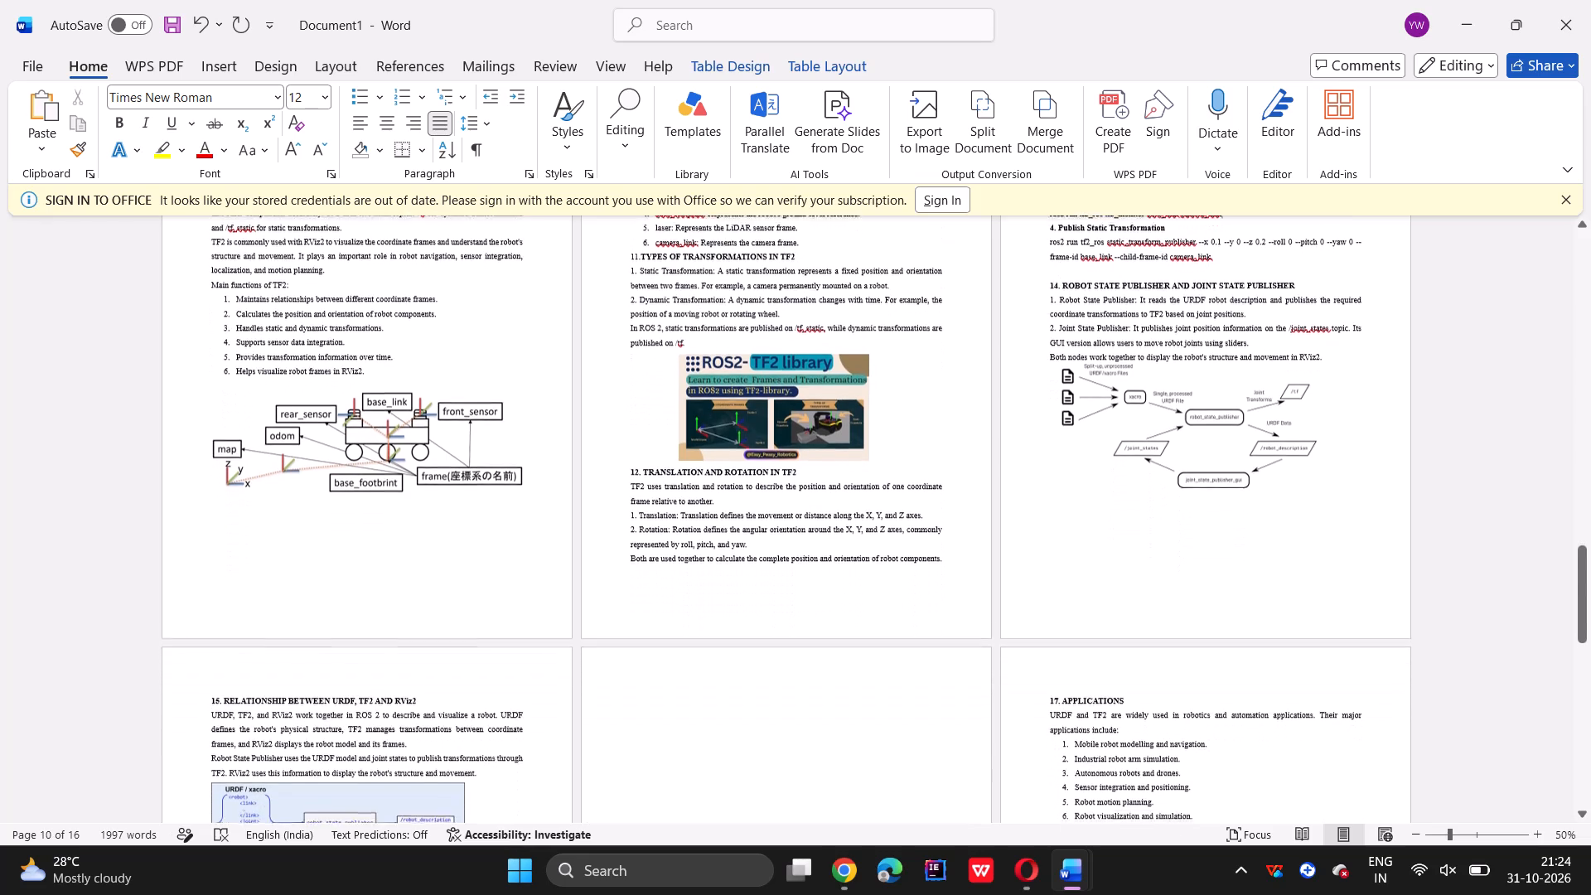
pyautogui.hscroll(-1, 379, 509)
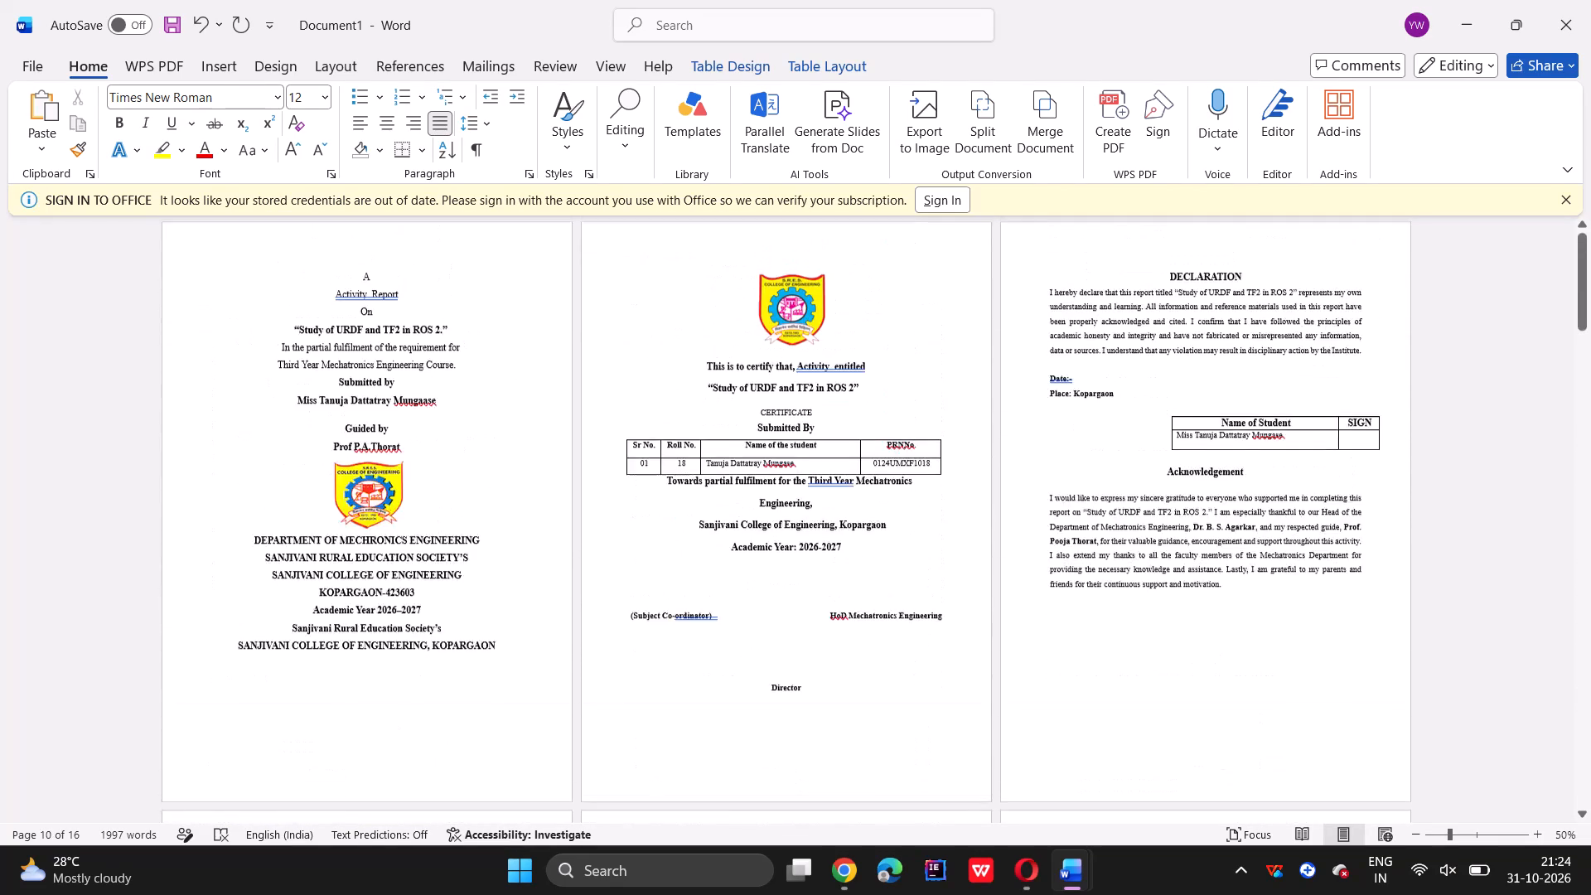
pyautogui.hscroll(-3, 379, 509)
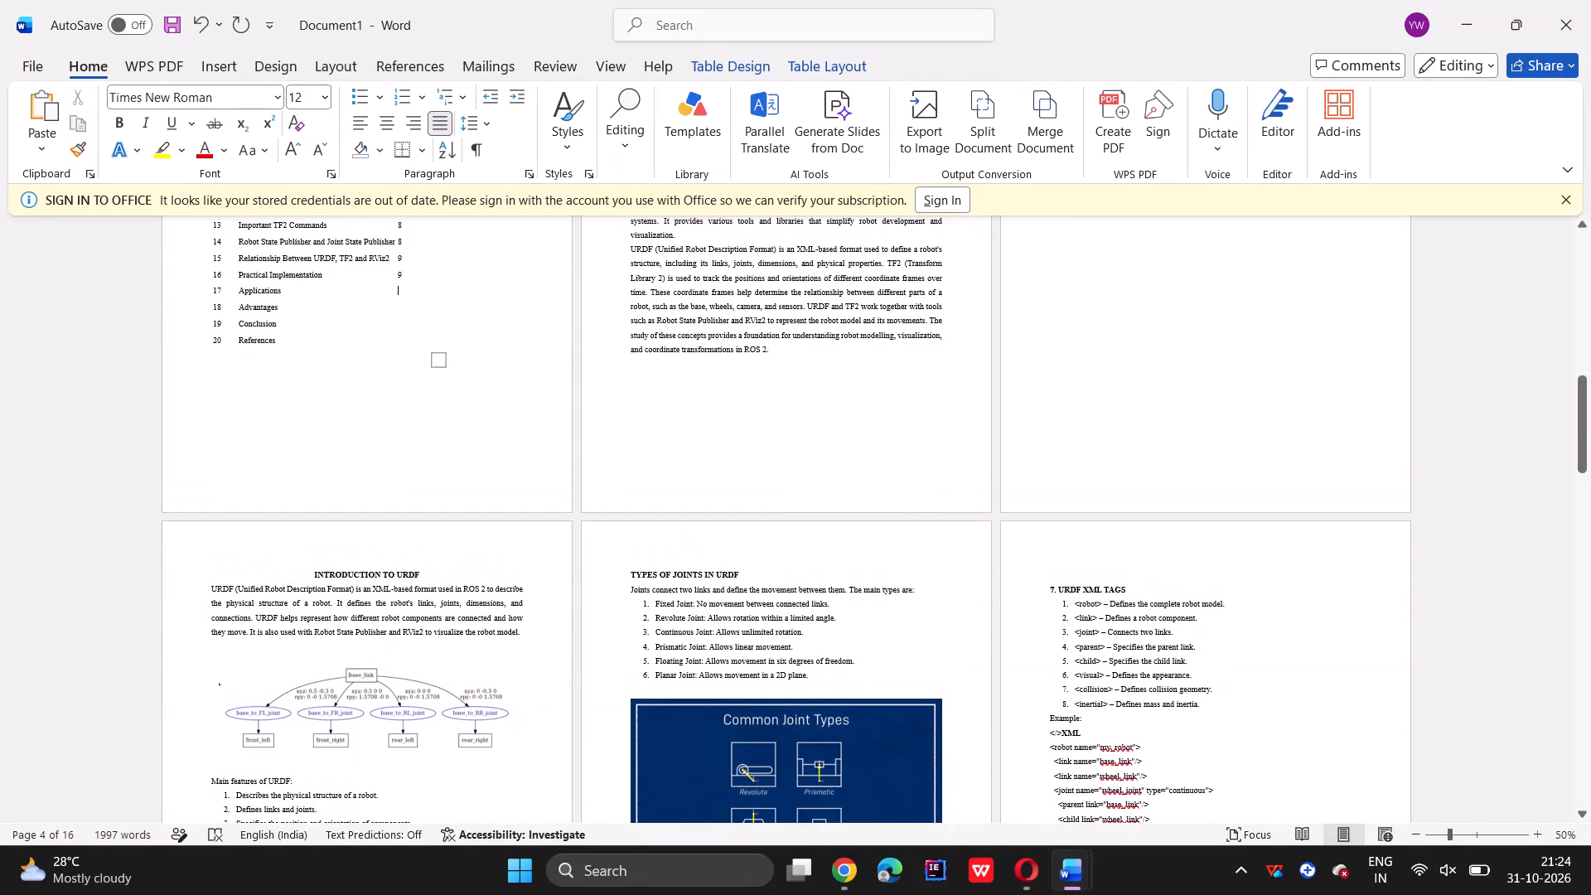
pyautogui.click(408, 278)
pyautogui.press('BackSpace')
pyautogui.write('10')
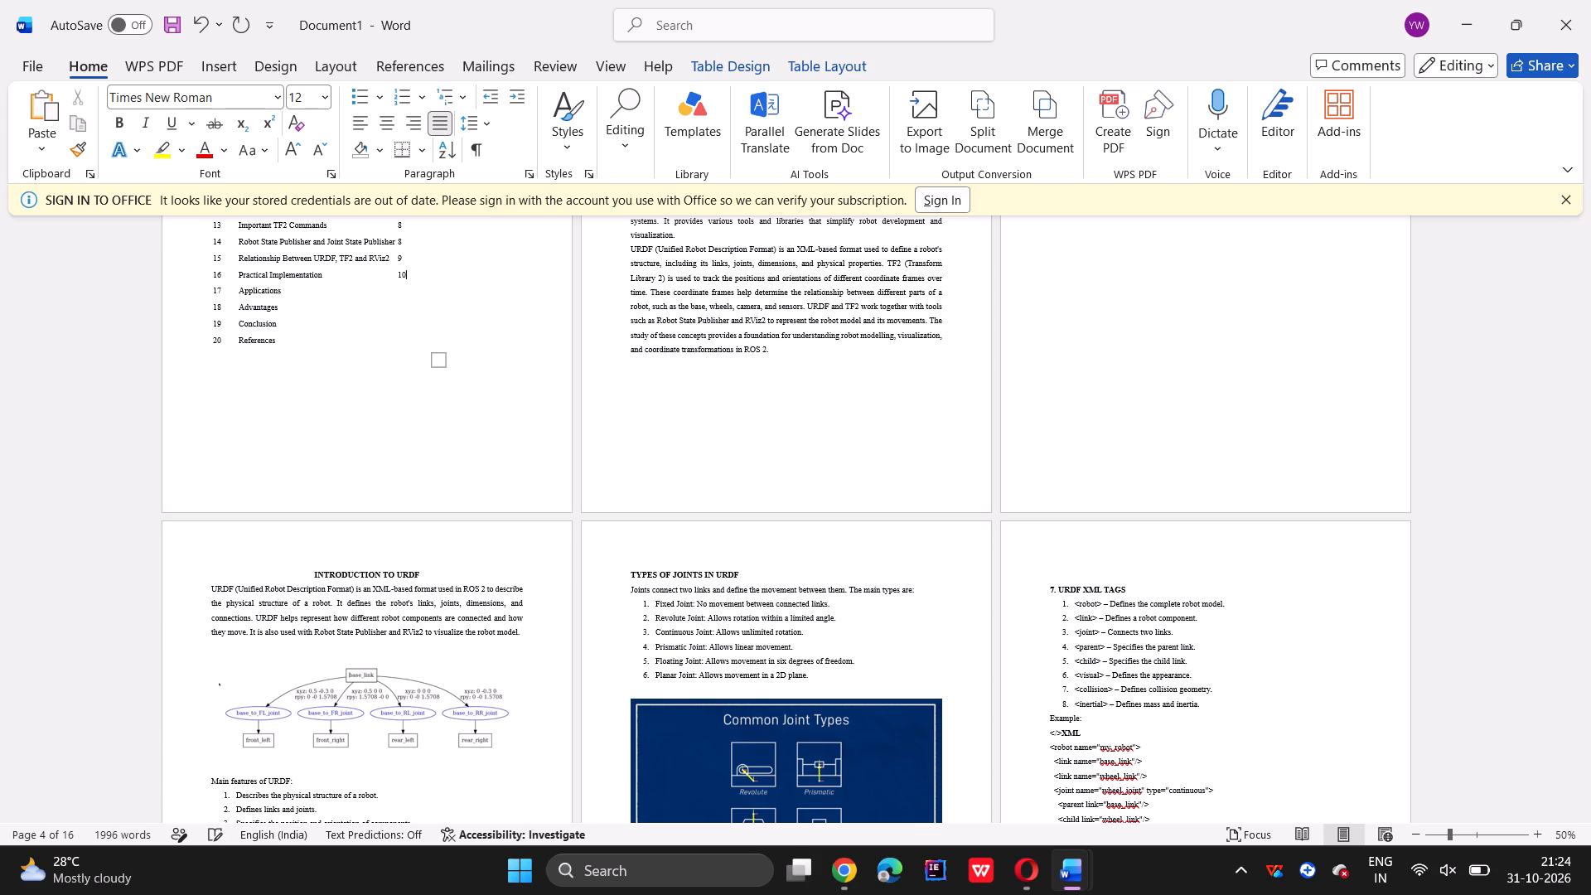
pyautogui.press('Down')
# Enter page numbers 11 for Applications, 12 for Advantages and 13 for Conclusion in the Contents table.
pyautogui.write('11')
pyautogui.press('Down')
pyautogui.write('12')
pyautogui.press('Down')
pyautogui.press('1')
pyautogui.press('3')
pyautogui.press('Down')
# Enter page number 13 for References in the Contents table.
pyautogui.press('1')
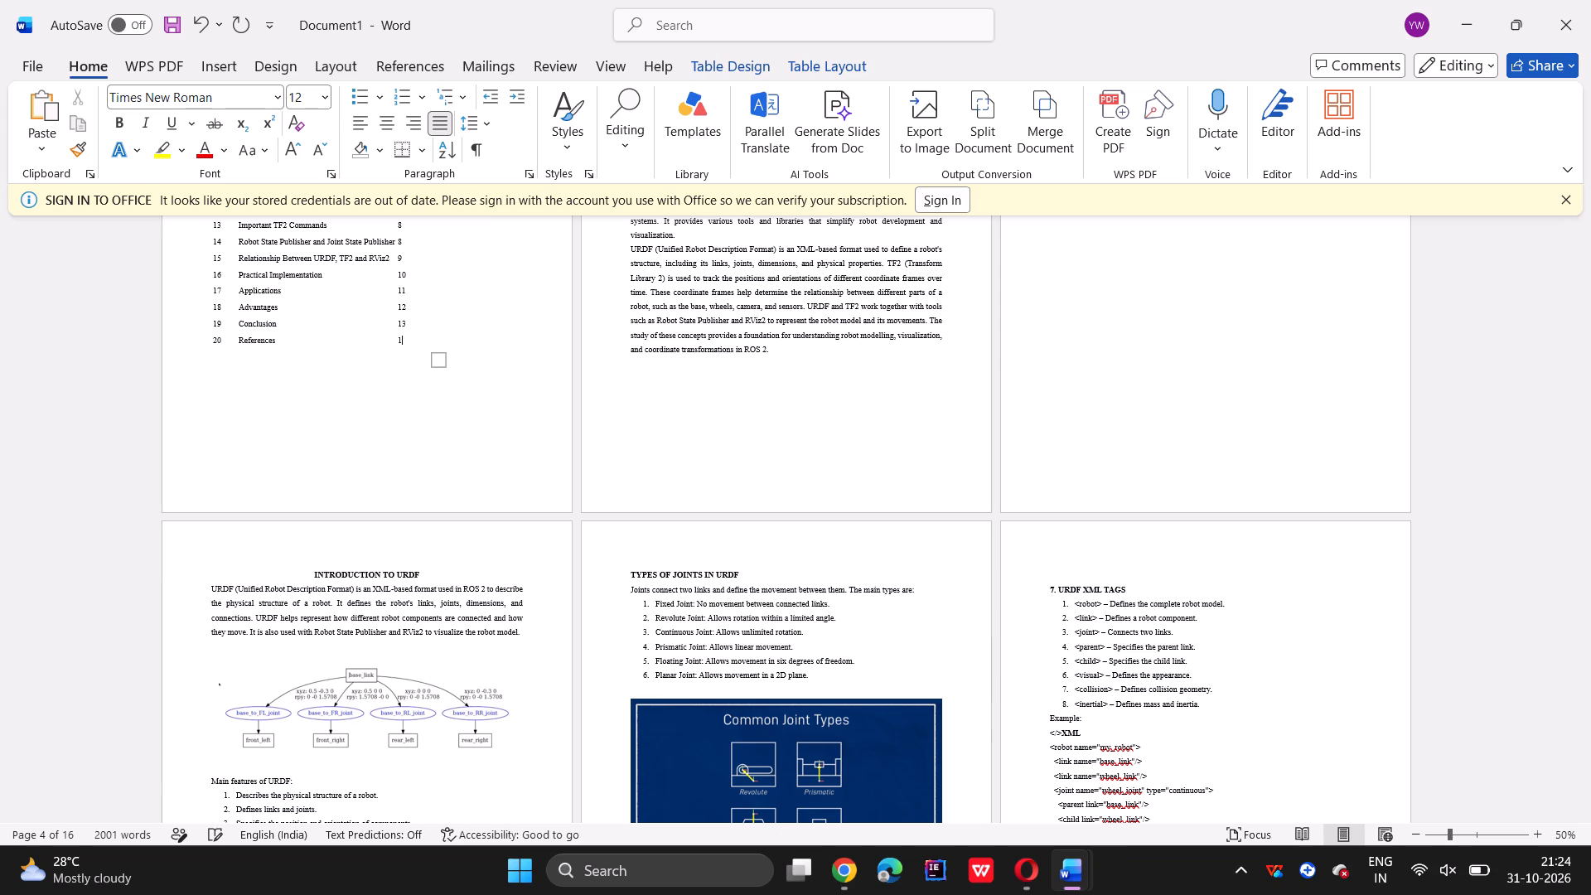
pyautogui.press('BackSpace')
pyautogui.press('1')
pyautogui.press('3')
# Review the report's pages from the cover to References against the completed Contents table, including an overview of all pages.
pyautogui.scroll(1, 394, 453)
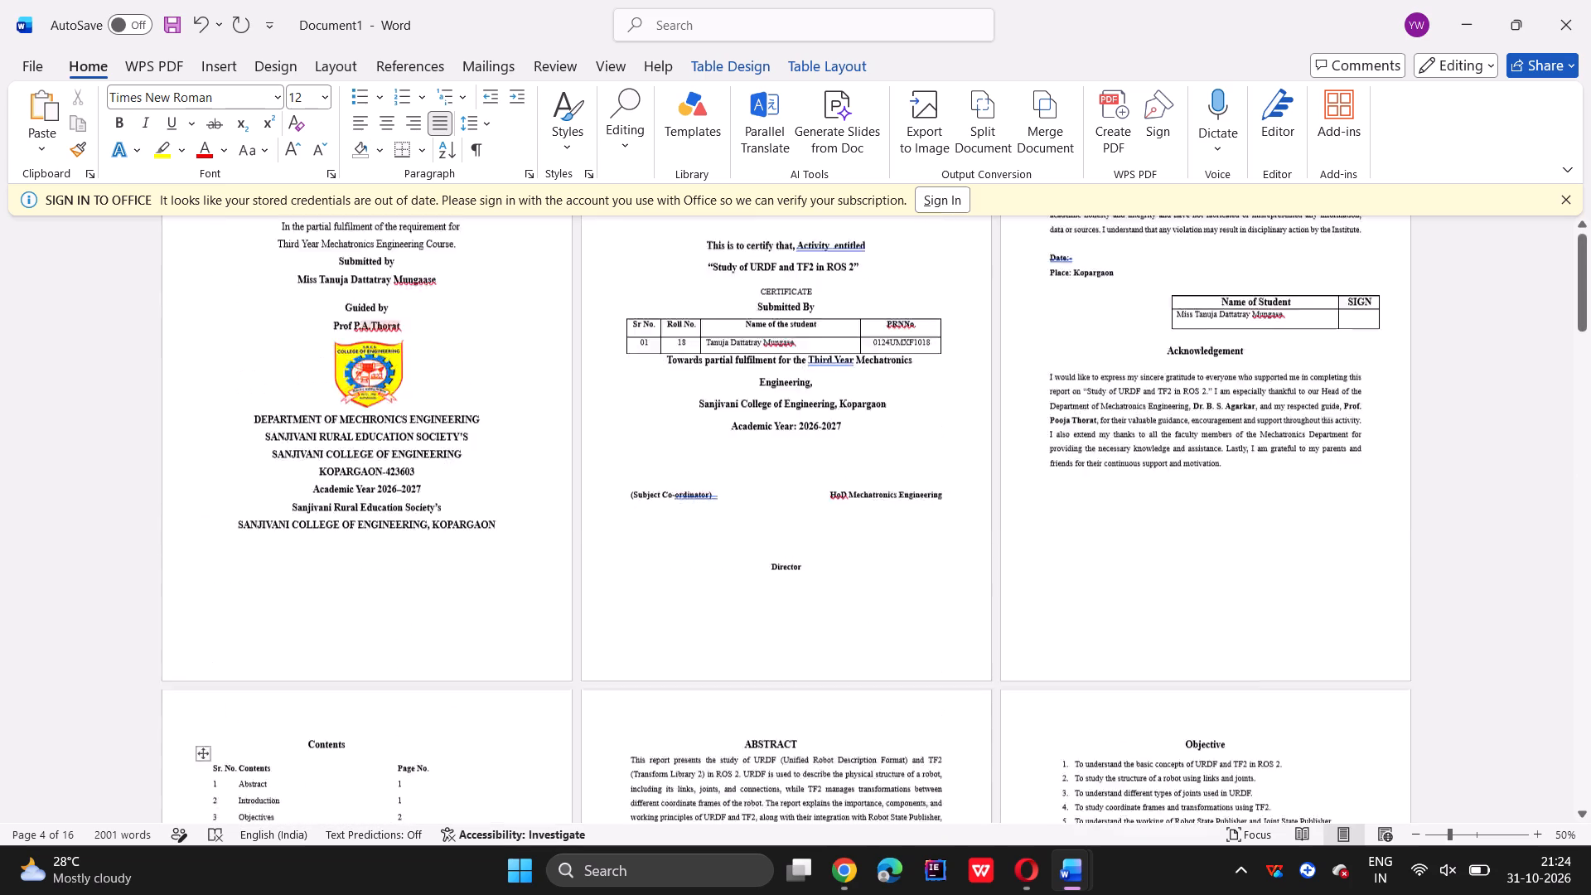
pyautogui.scroll(1, 394, 453)
pyautogui.scroll(-1, 543, 453)
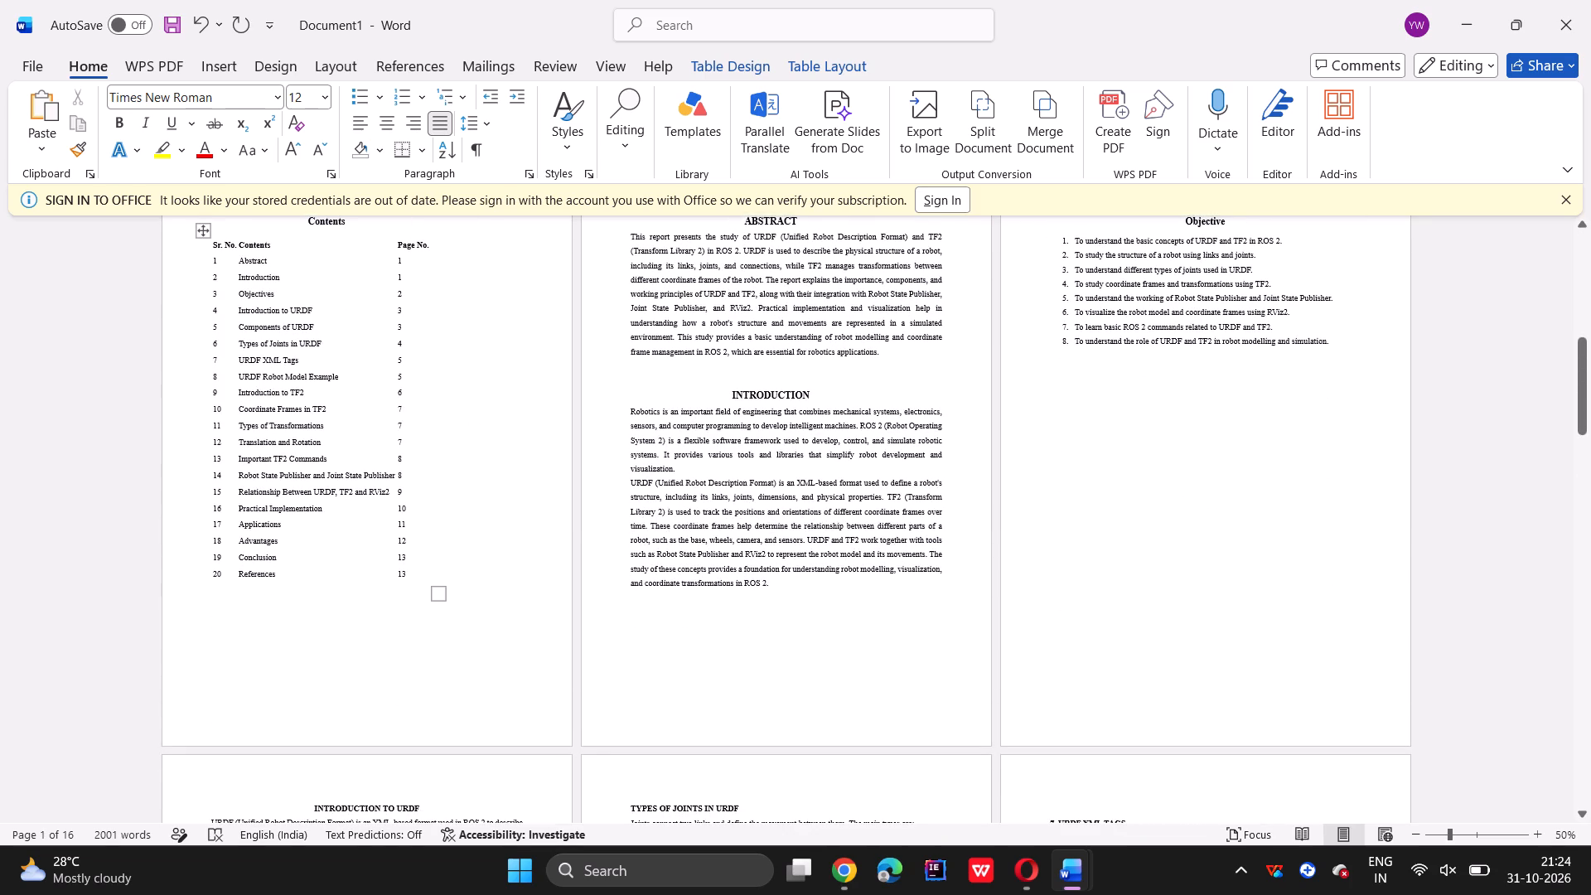
pyautogui.scroll(-1, 543, 453)
pyautogui.scroll(-1, 1093, 512)
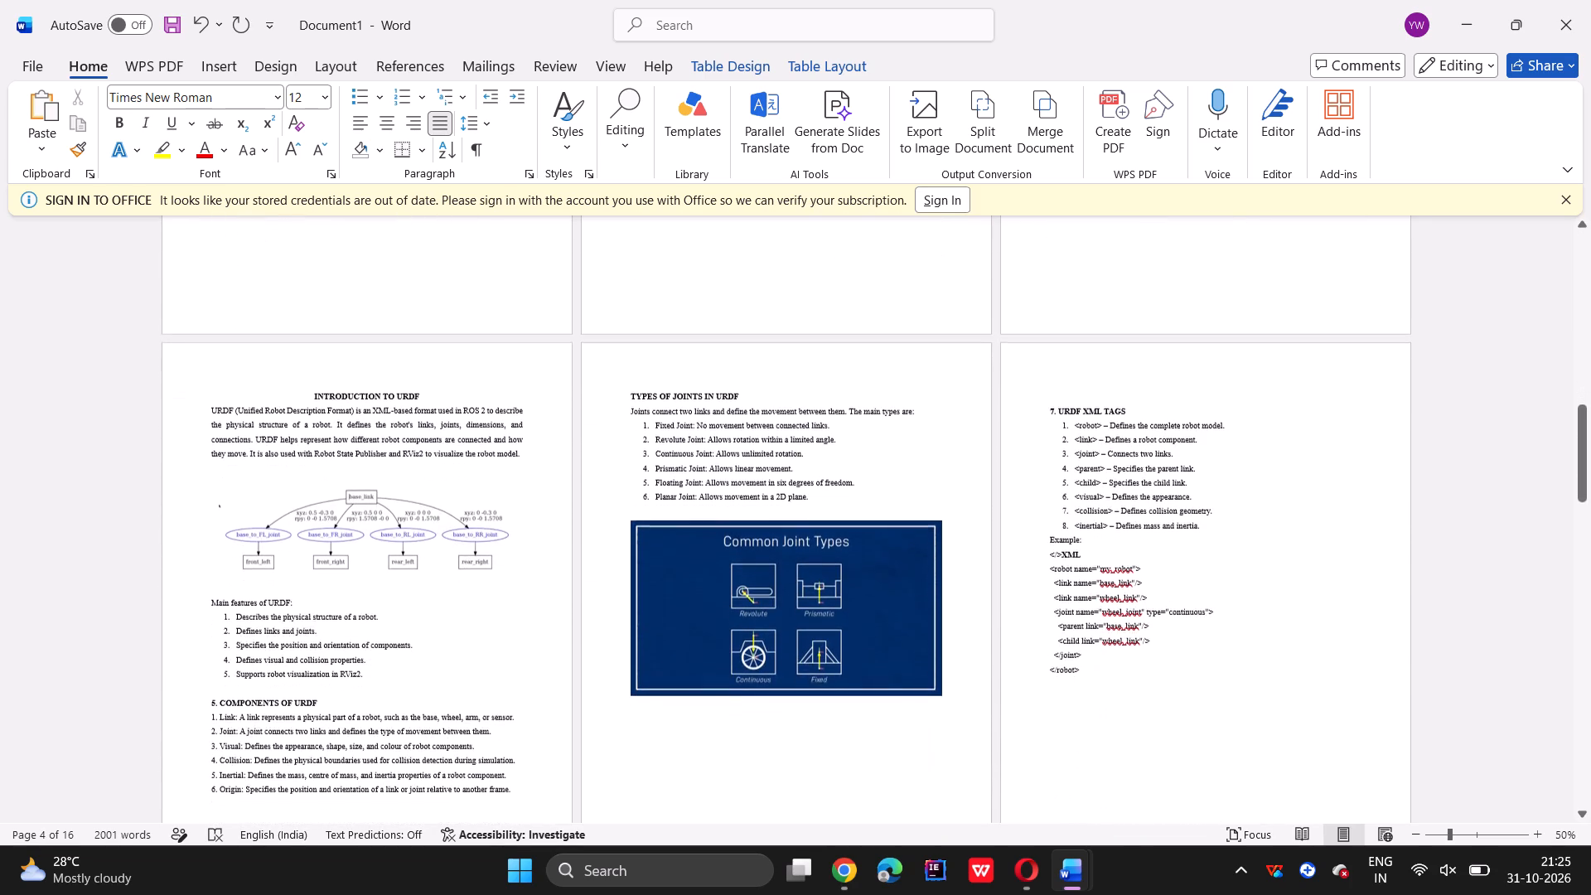
pyautogui.scroll(-1, 1093, 512)
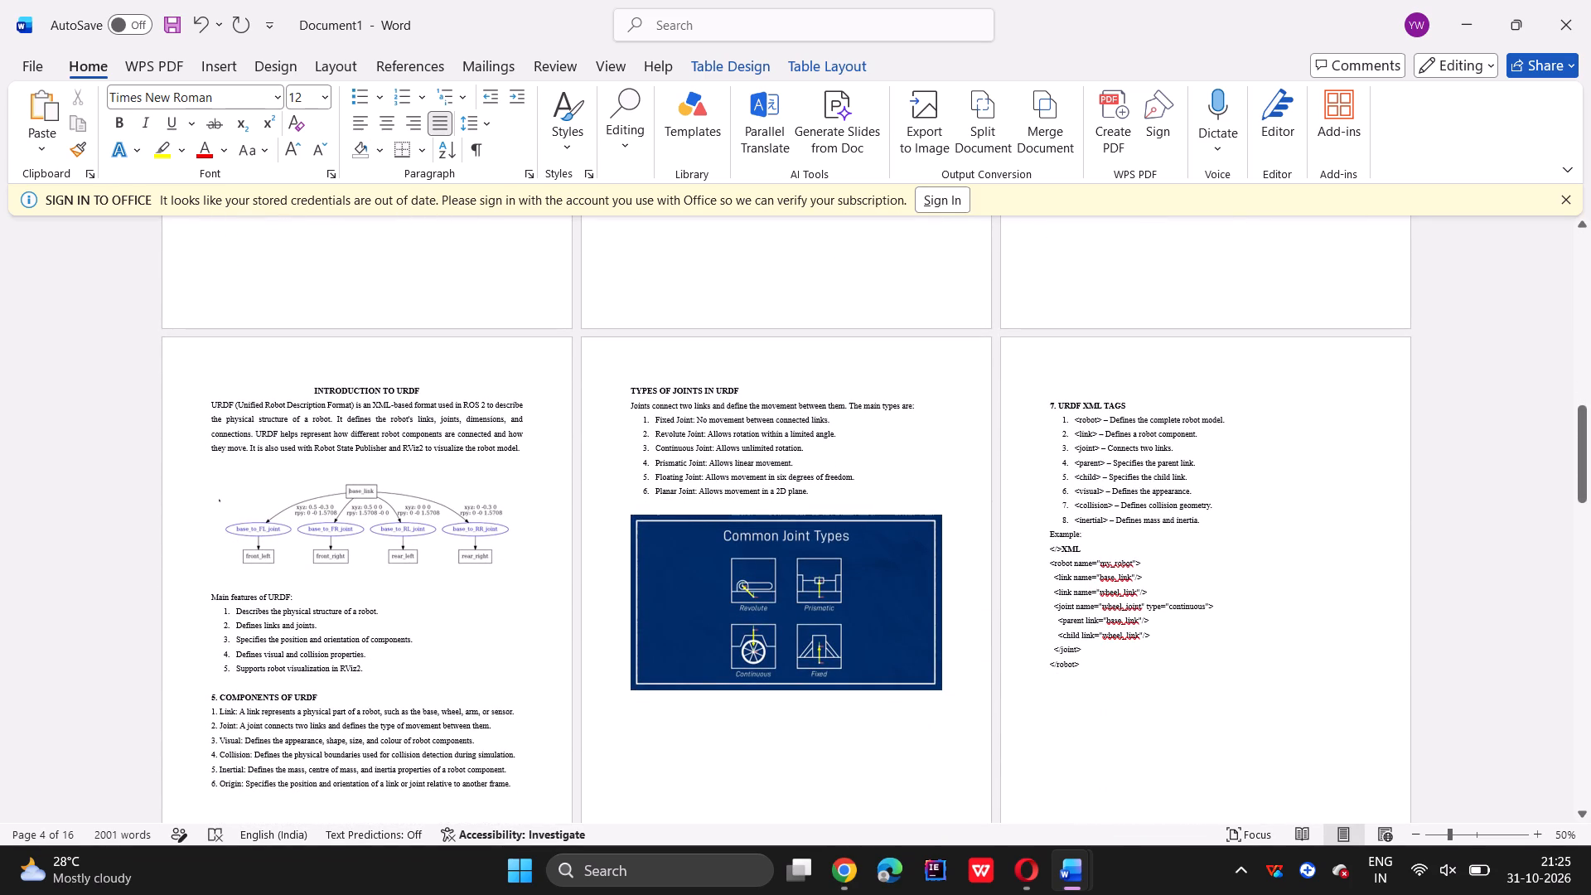
pyautogui.scroll(-1, 858, 641)
pyautogui.scroll(-2, 676, 611)
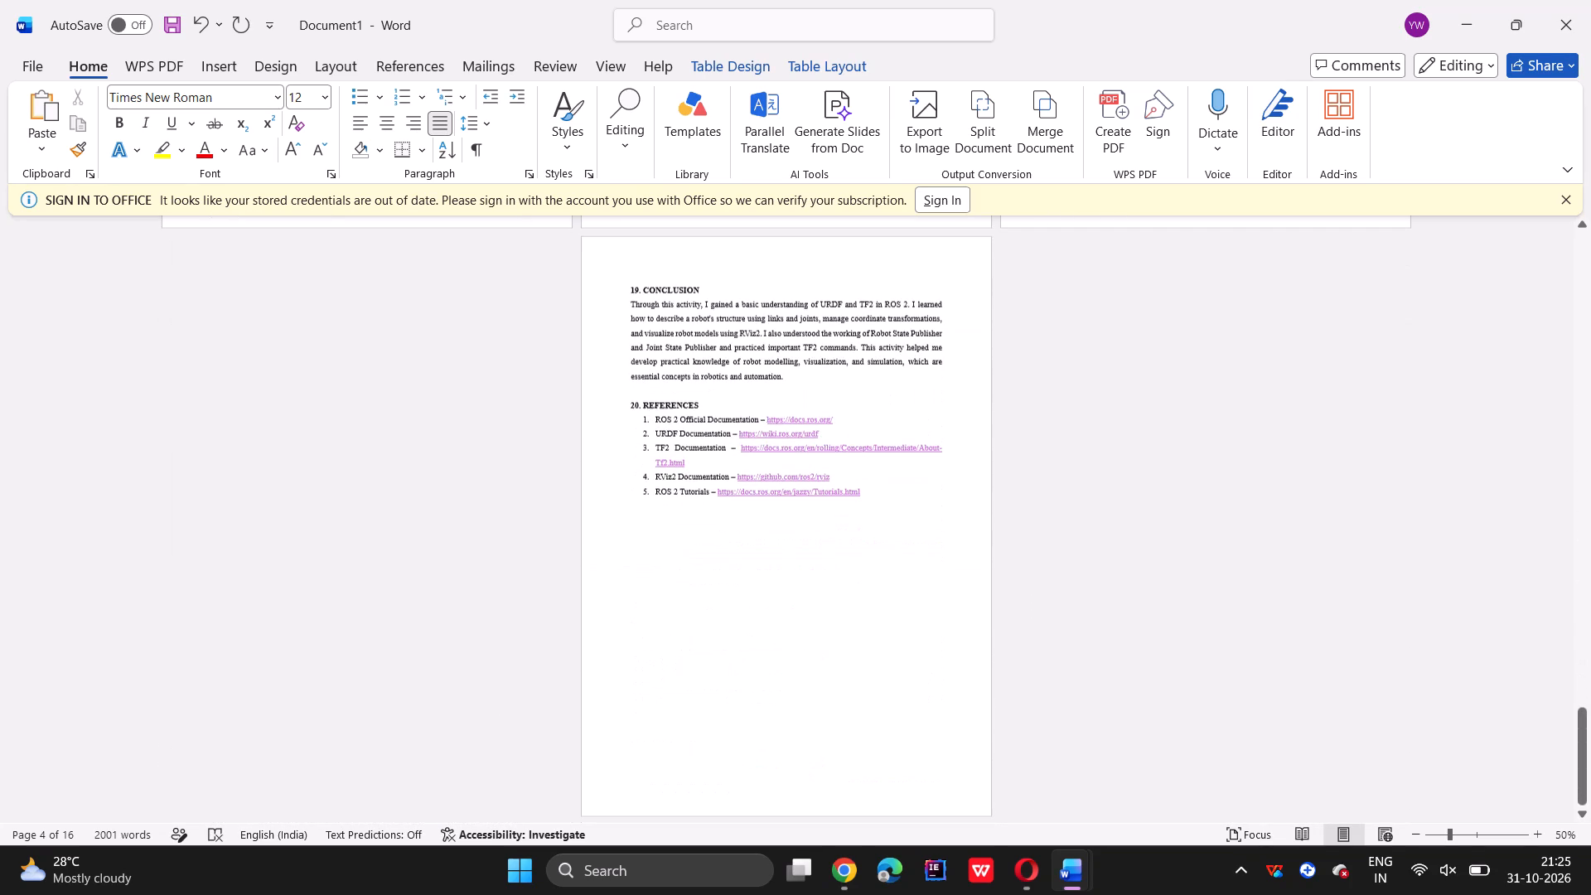
pyautogui.scroll(-2, 725, 668)
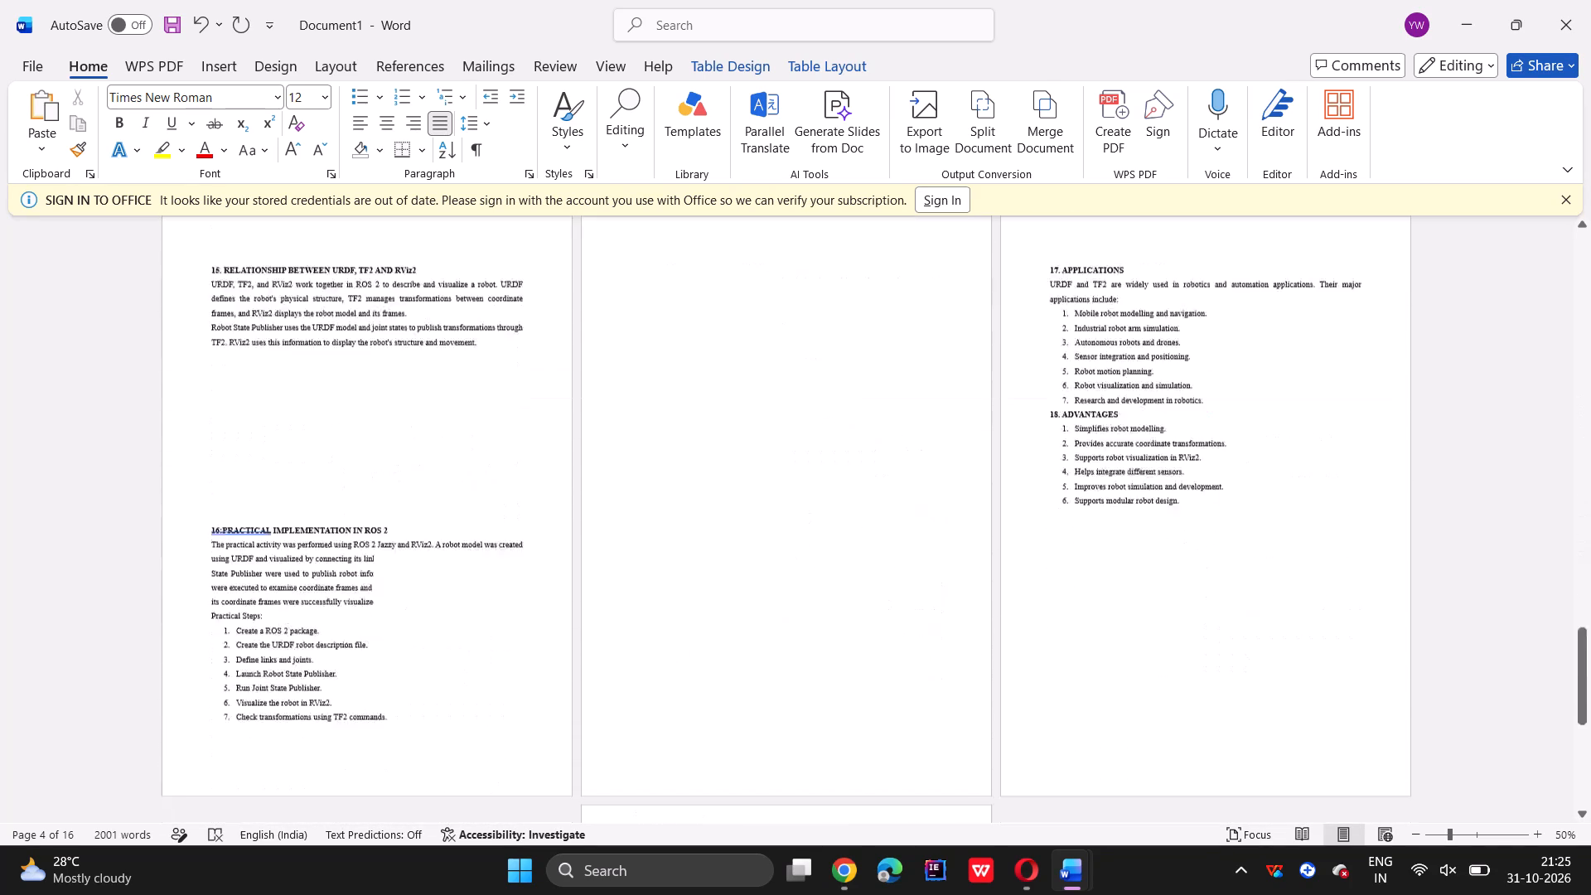
pyautogui.scroll(1, 773, 704)
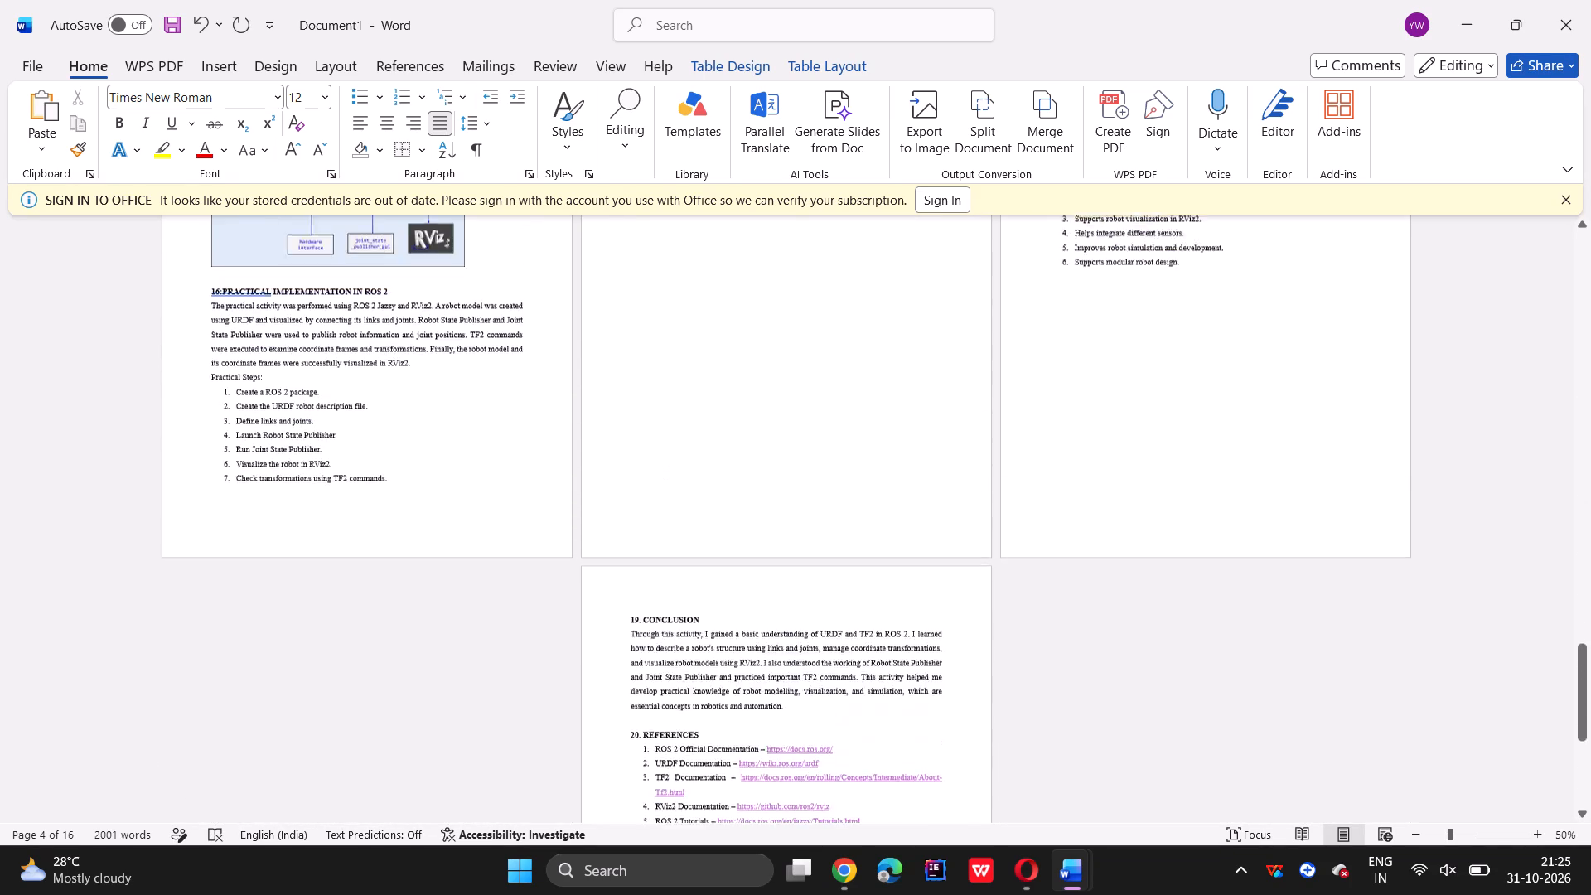
pyautogui.scroll(1, 773, 704)
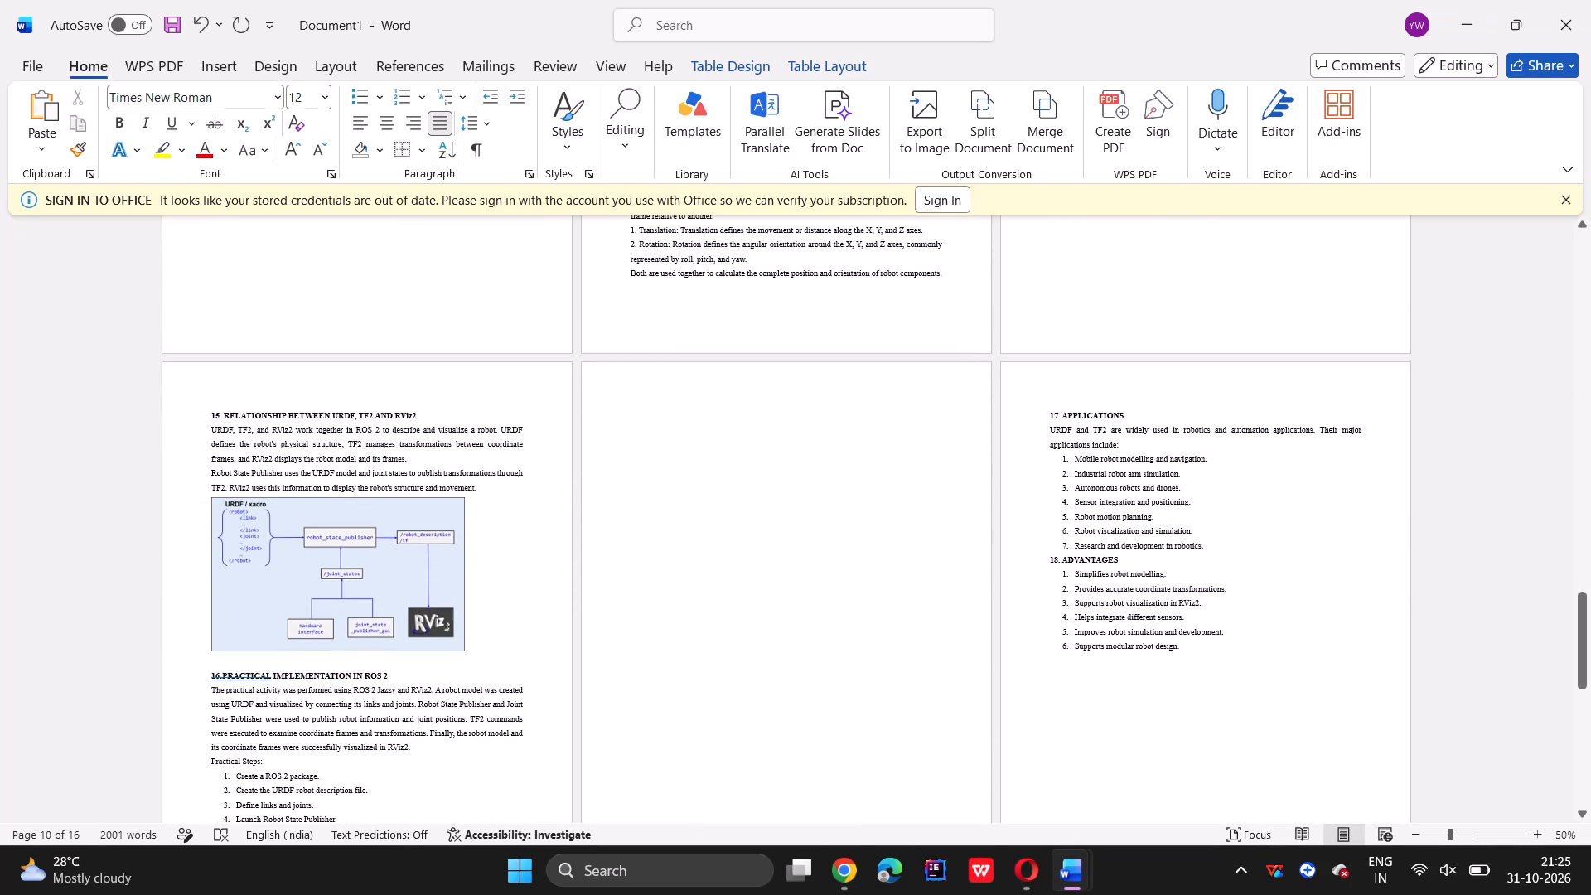
pyautogui.scroll(2, 773, 704)
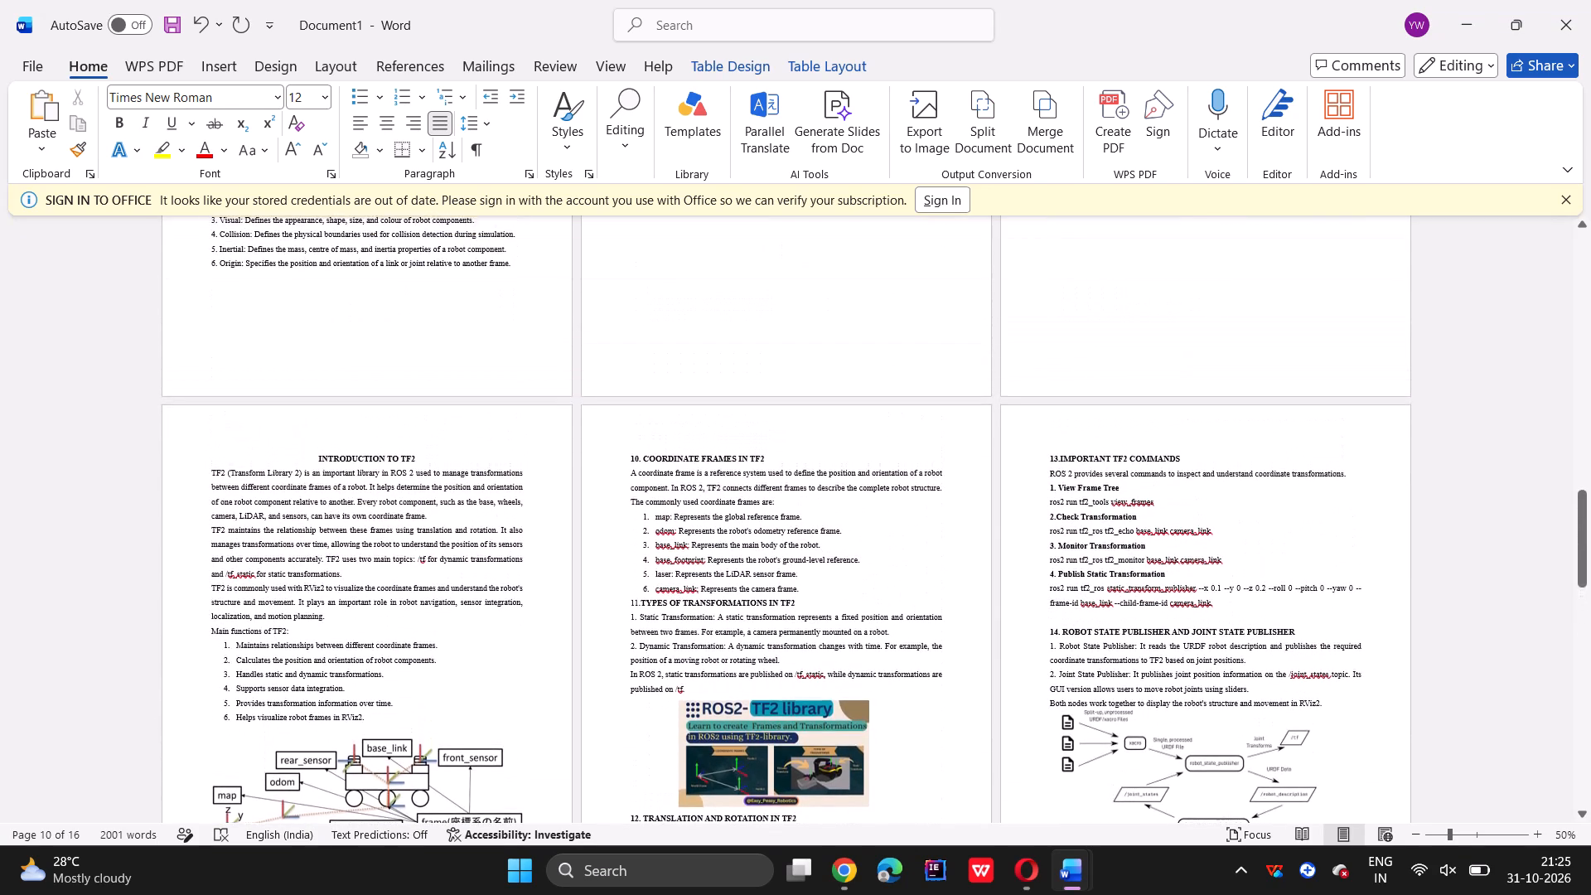
pyautogui.scroll(1, 773, 704)
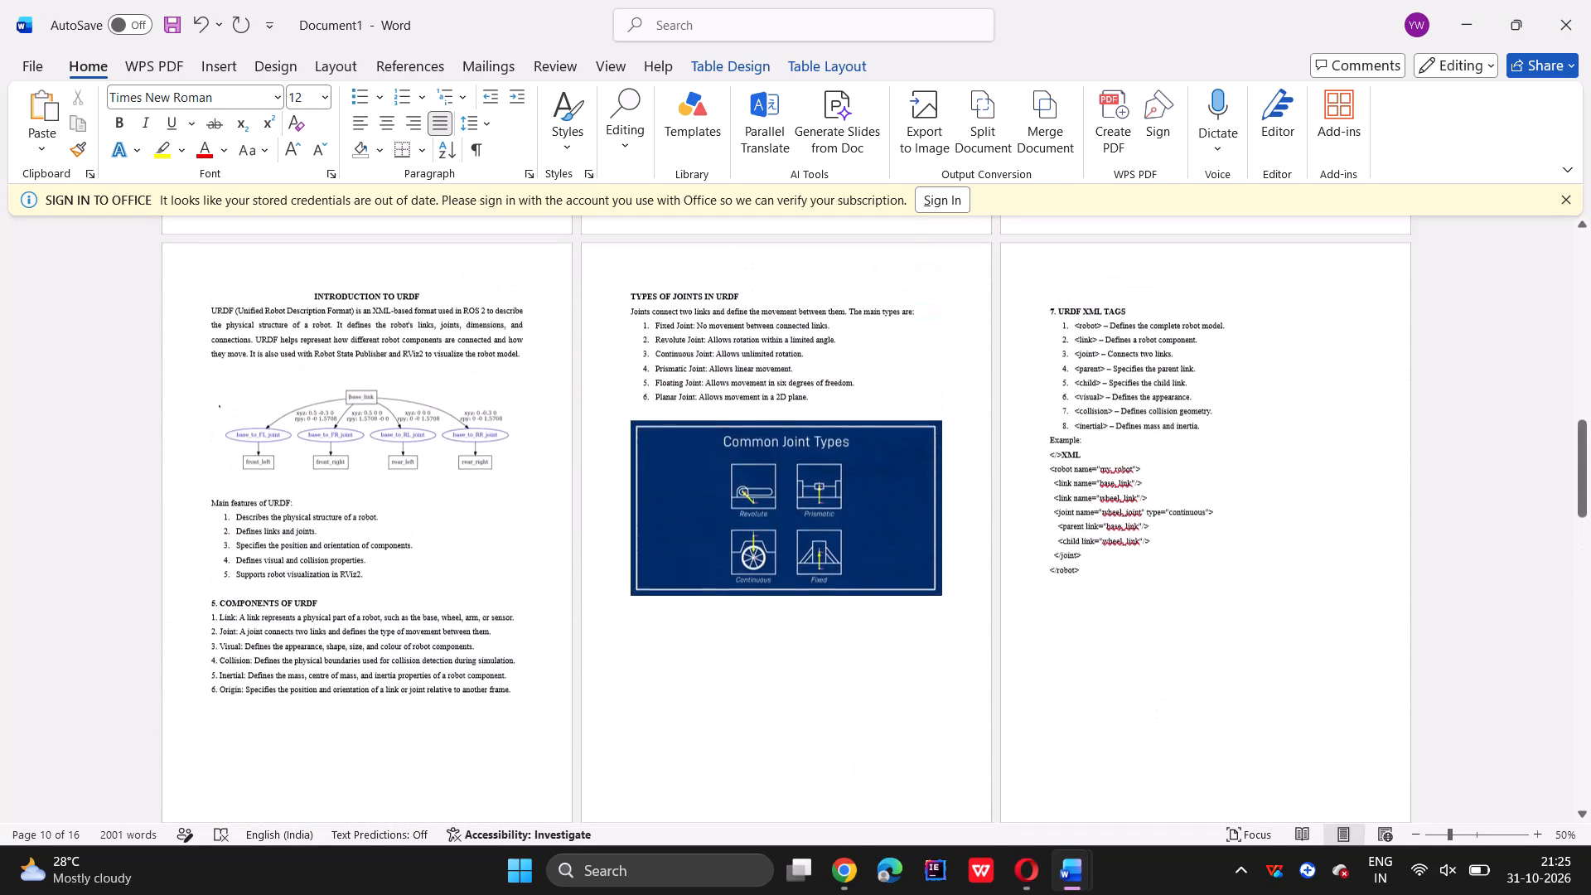
pyautogui.scroll(2, 773, 704)
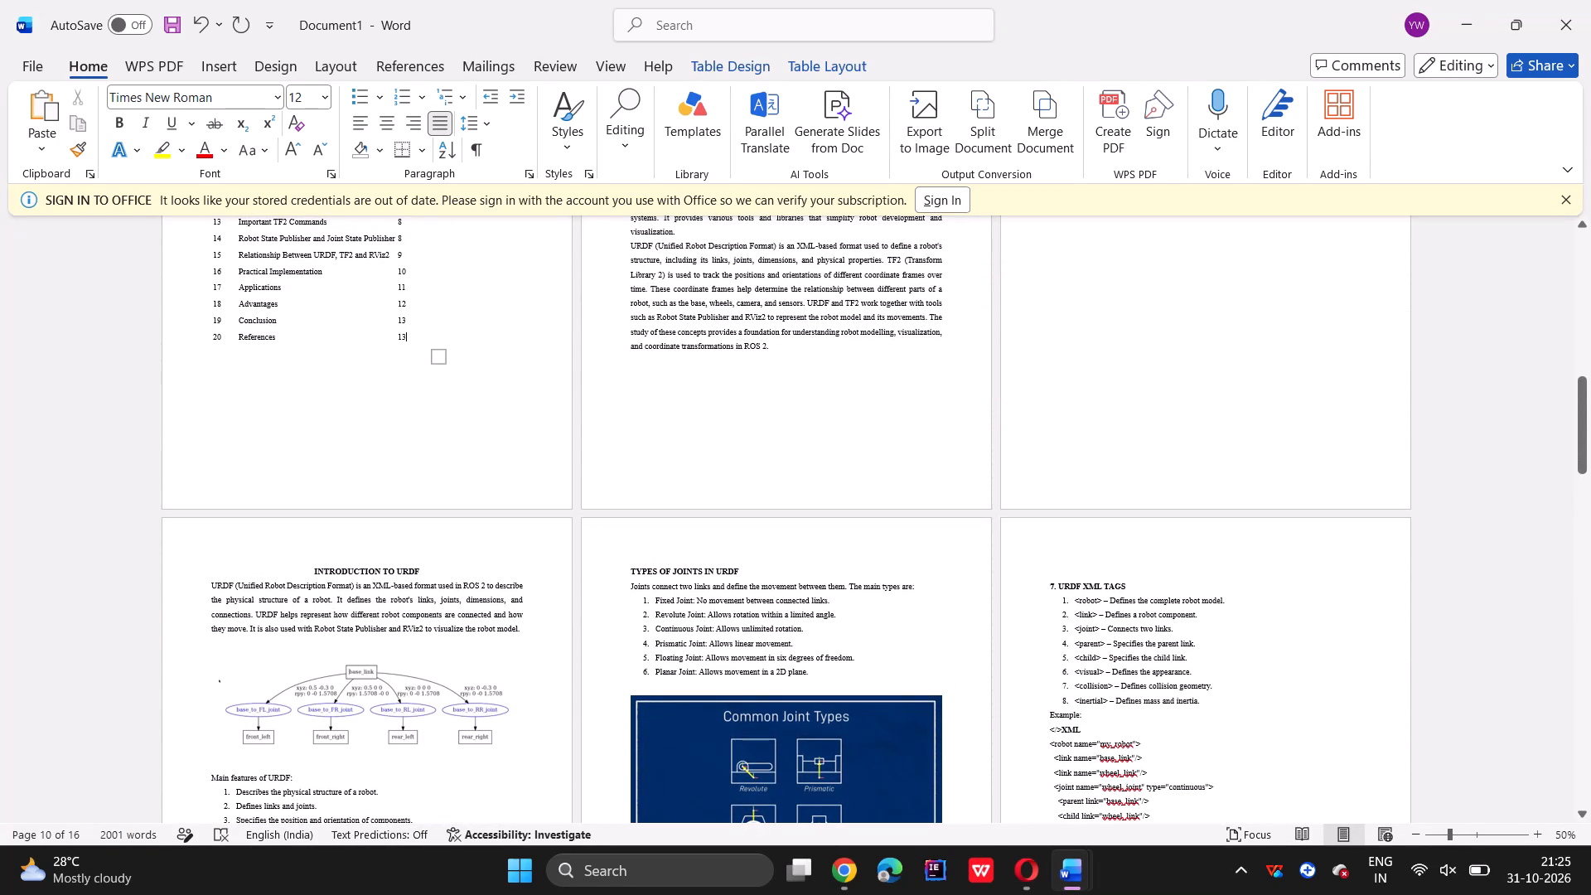
pyautogui.keyDown('ctrl'); pyautogui.scroll(-3, 773, 704); pyautogui.keyUp('ctrl')
pyautogui.keyDown('ctrl'); pyautogui.scroll(-3, 730, 609); pyautogui.keyUp('ctrl')
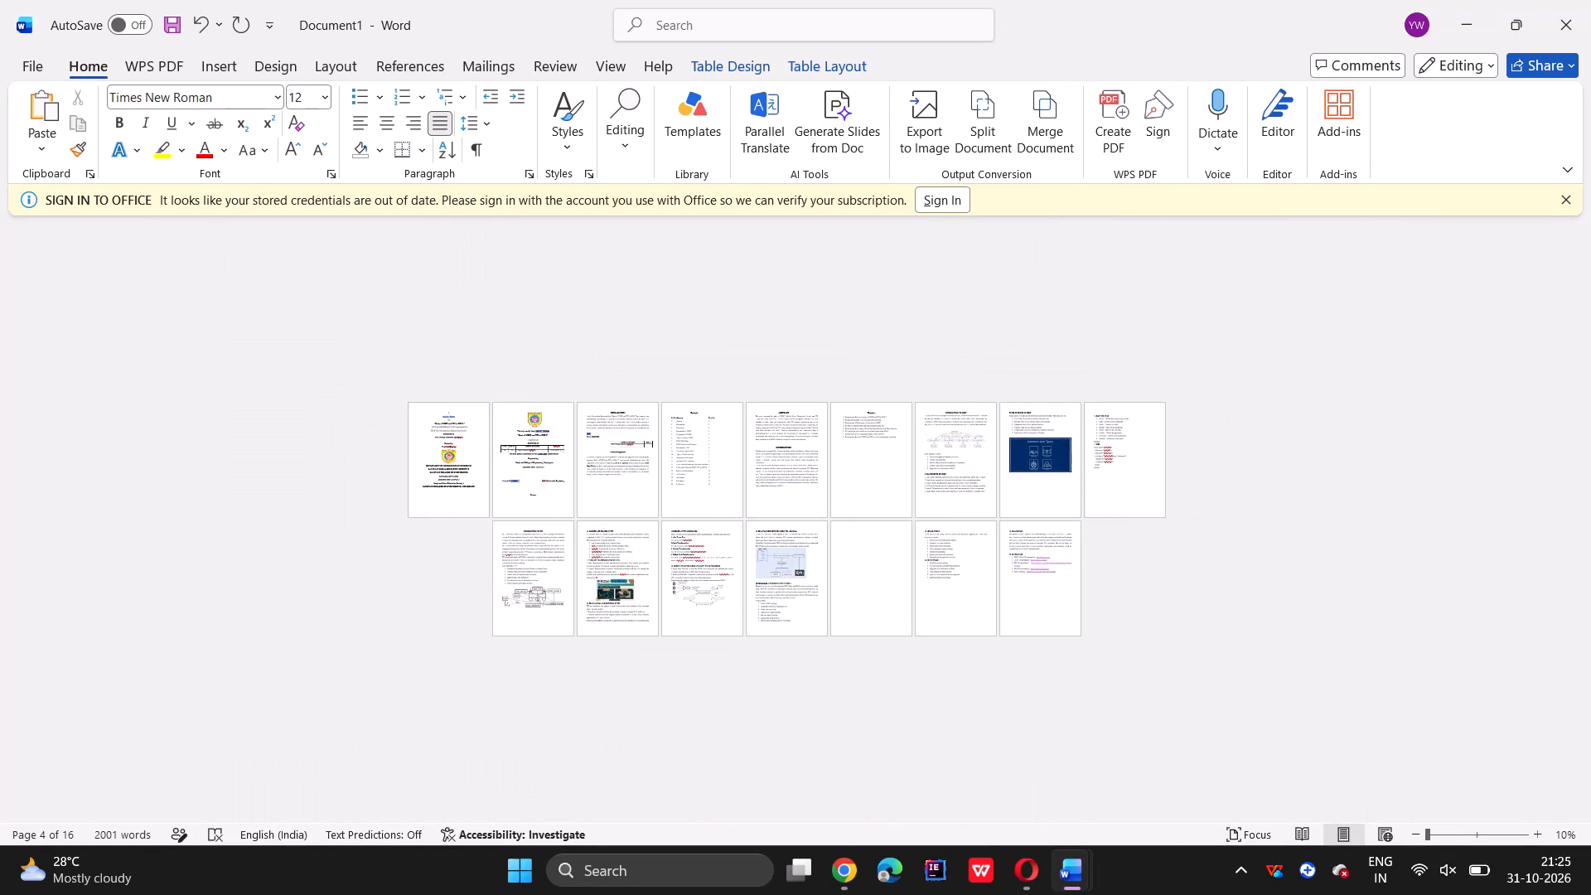
pyautogui.click(562, 679)
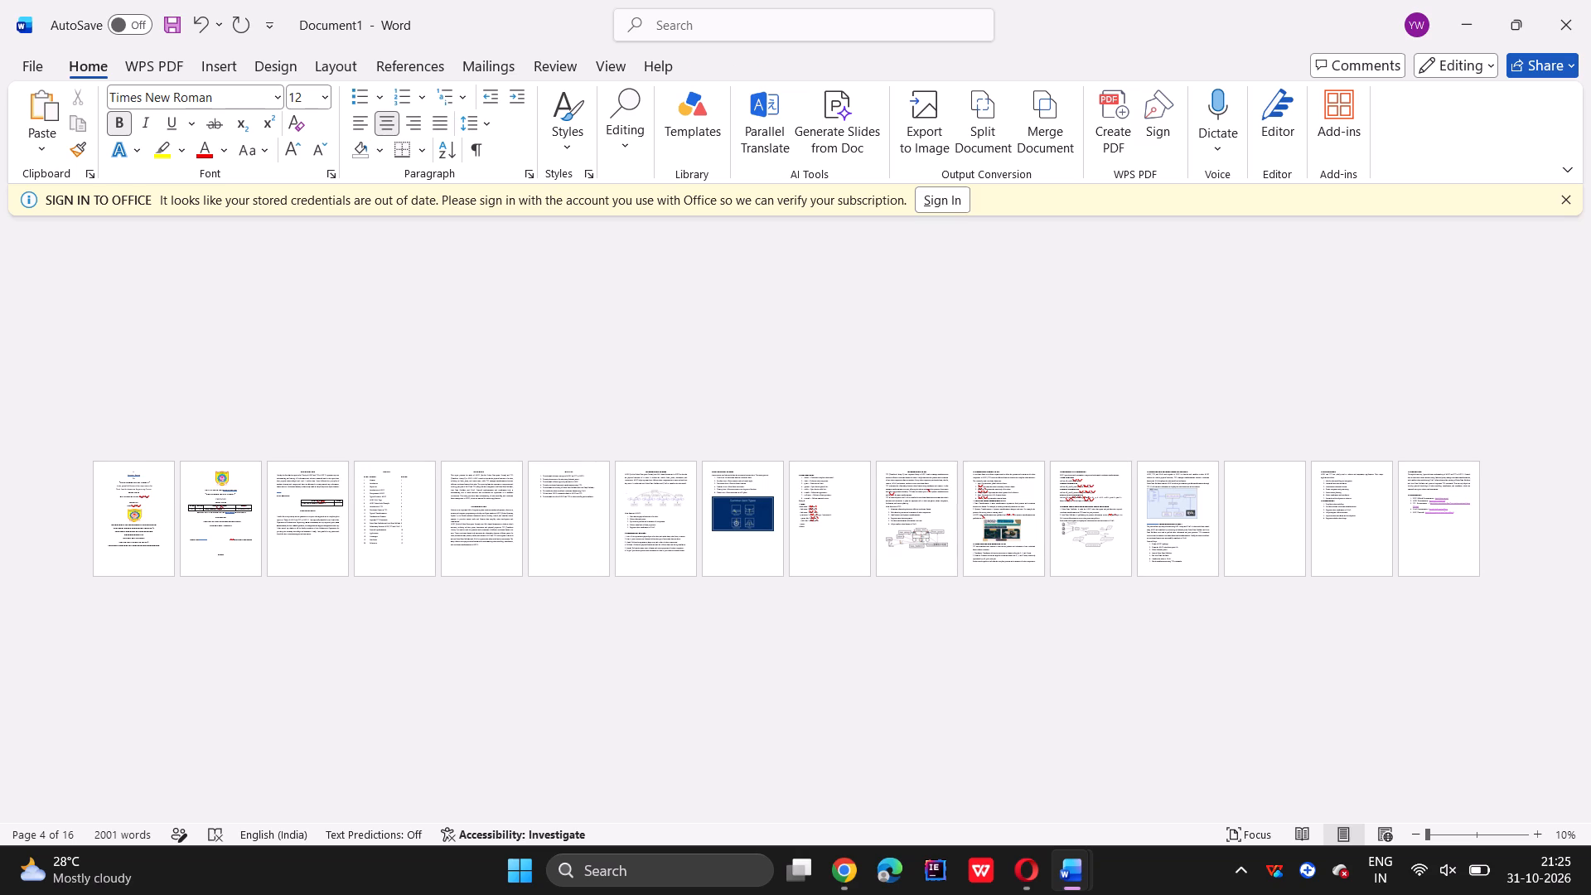
pyautogui.click(470, 544)
pyautogui.hscroll(1, 470, 544)
pyautogui.keyDown('ctrl'); pyautogui.scroll(1, 470, 544); pyautogui.keyUp('ctrl')
pyautogui.keyDown('ctrl'); pyautogui.hscroll(1, 470, 544); pyautogui.keyUp('ctrl')
pyautogui.keyDown('ctrl'); pyautogui.scroll(3, 470, 544); pyautogui.keyUp('ctrl')
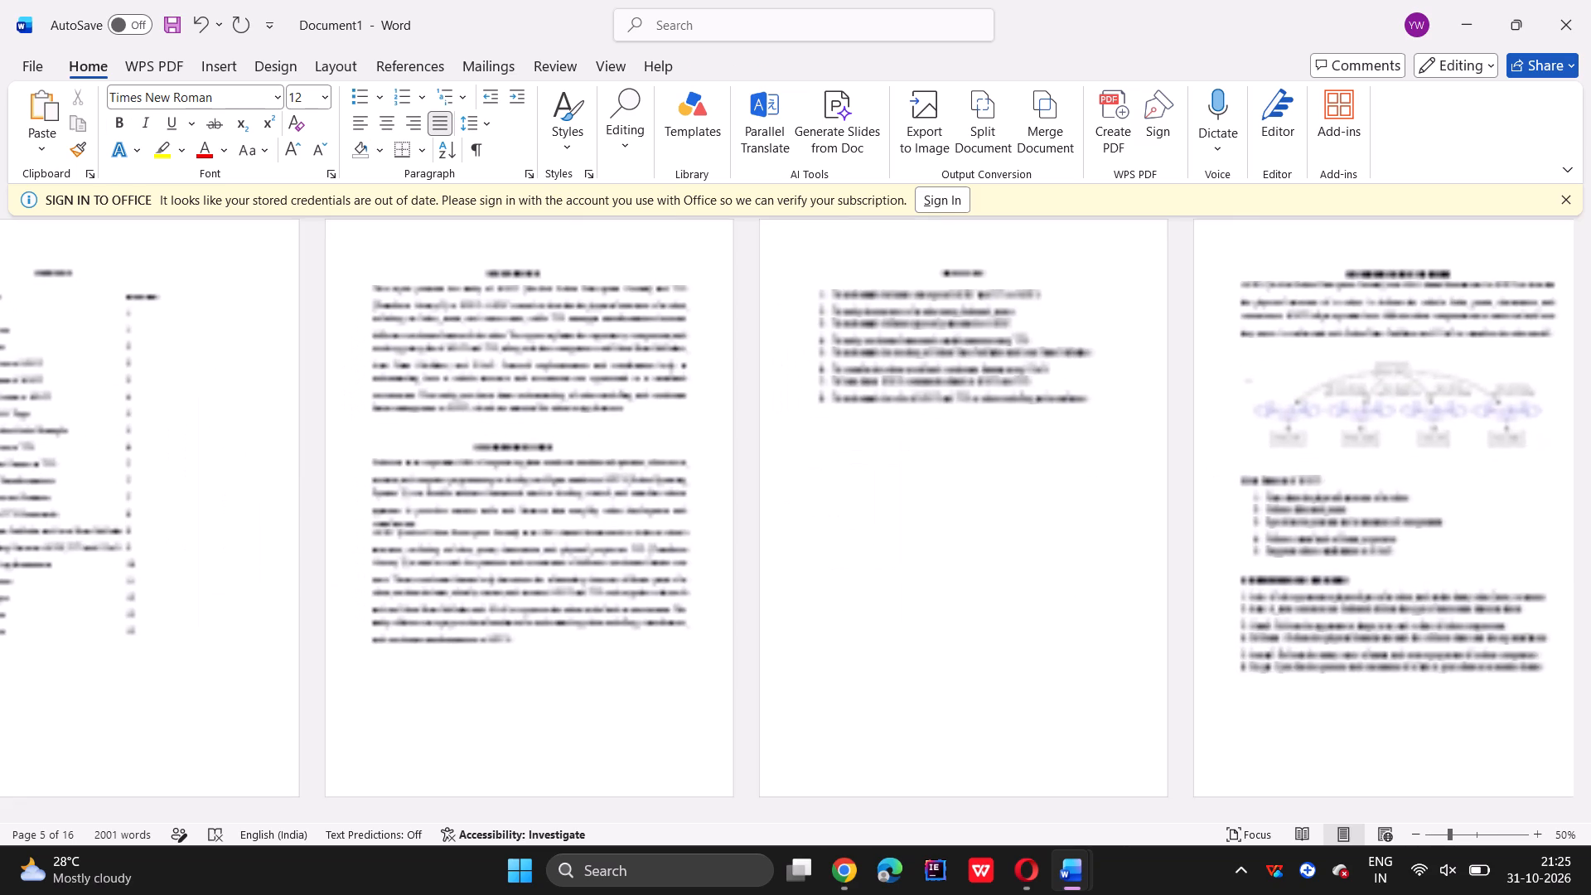
pyautogui.scroll(1, 404, 562)
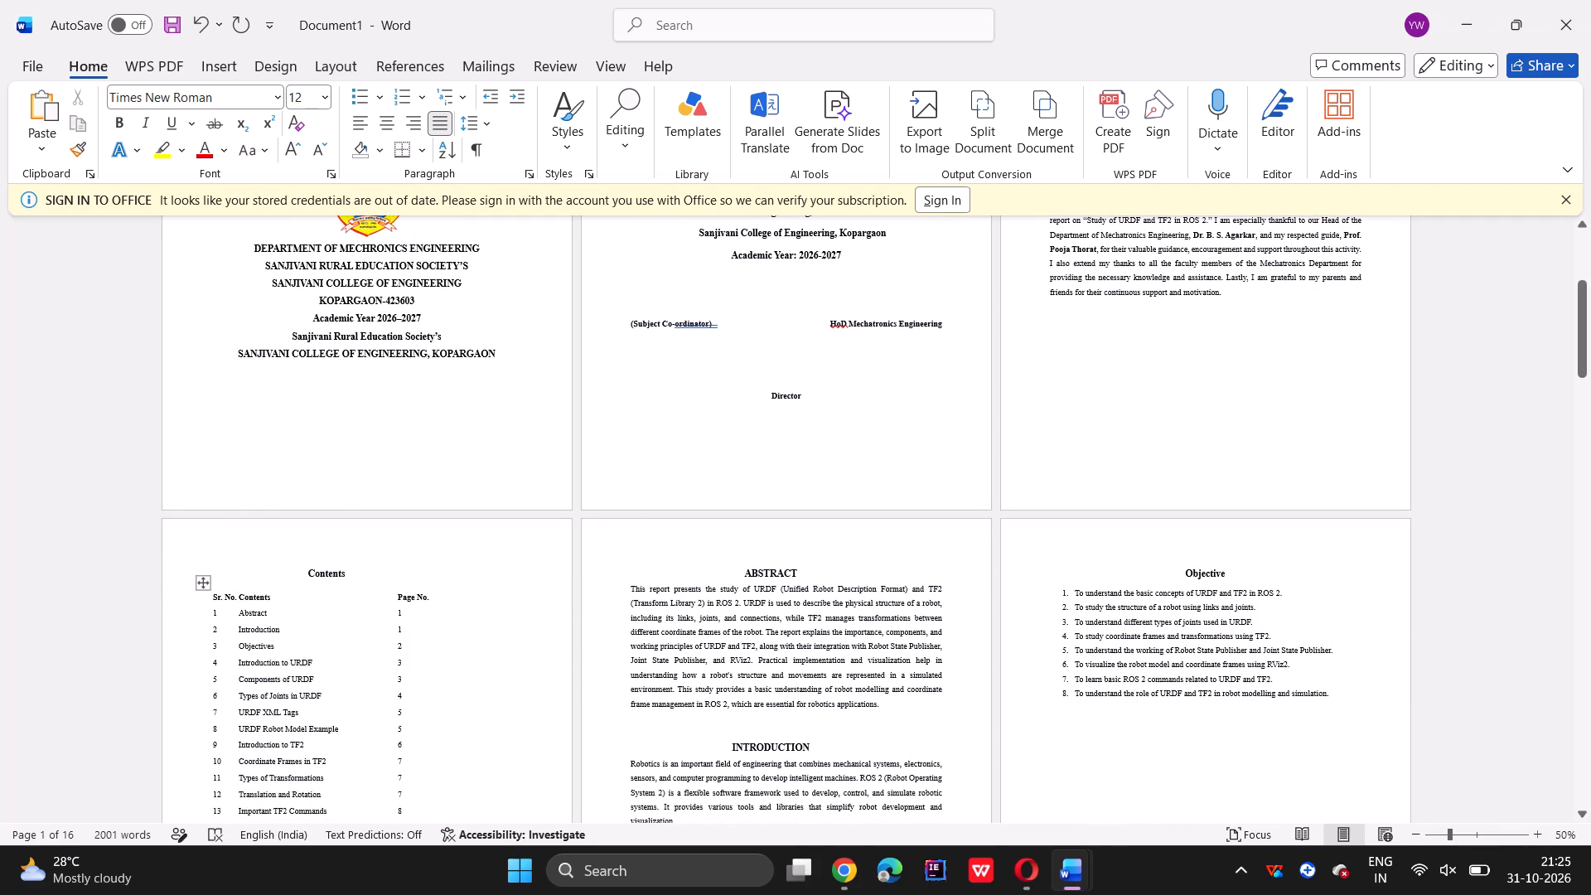
# Widen the Sr. No. and Contents columns of the Contents table so the Contents and Page No. entries are spaced farther apart.
pyautogui.moveTo(235, 597); pyautogui.dragTo(243, 597)
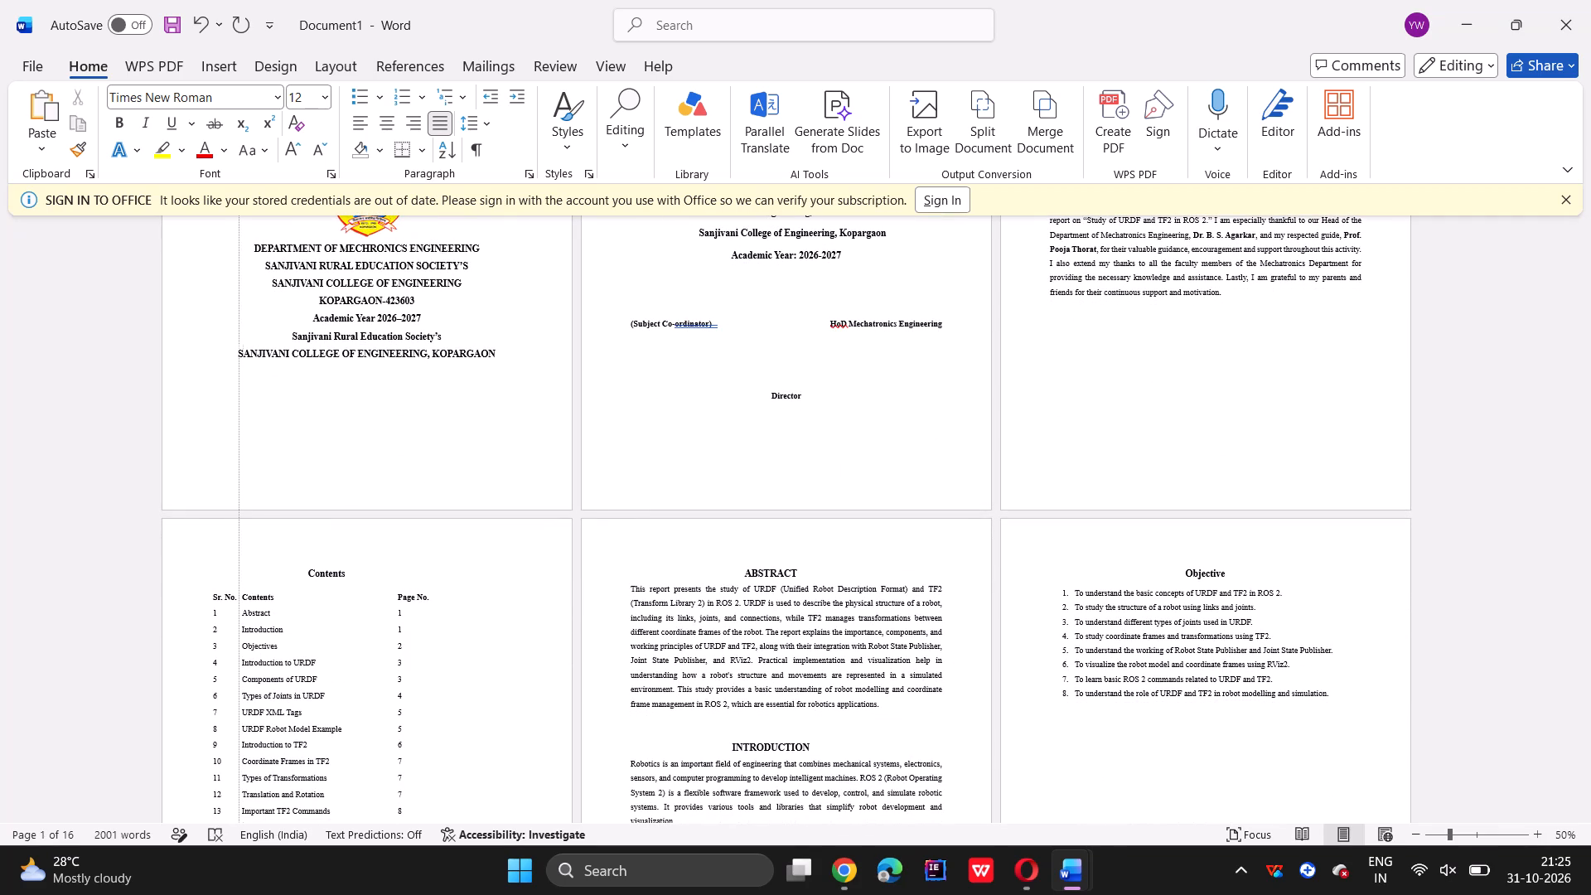
pyautogui.moveTo(243, 597); pyautogui.dragTo(262, 597)
pyautogui.click(382, 597)
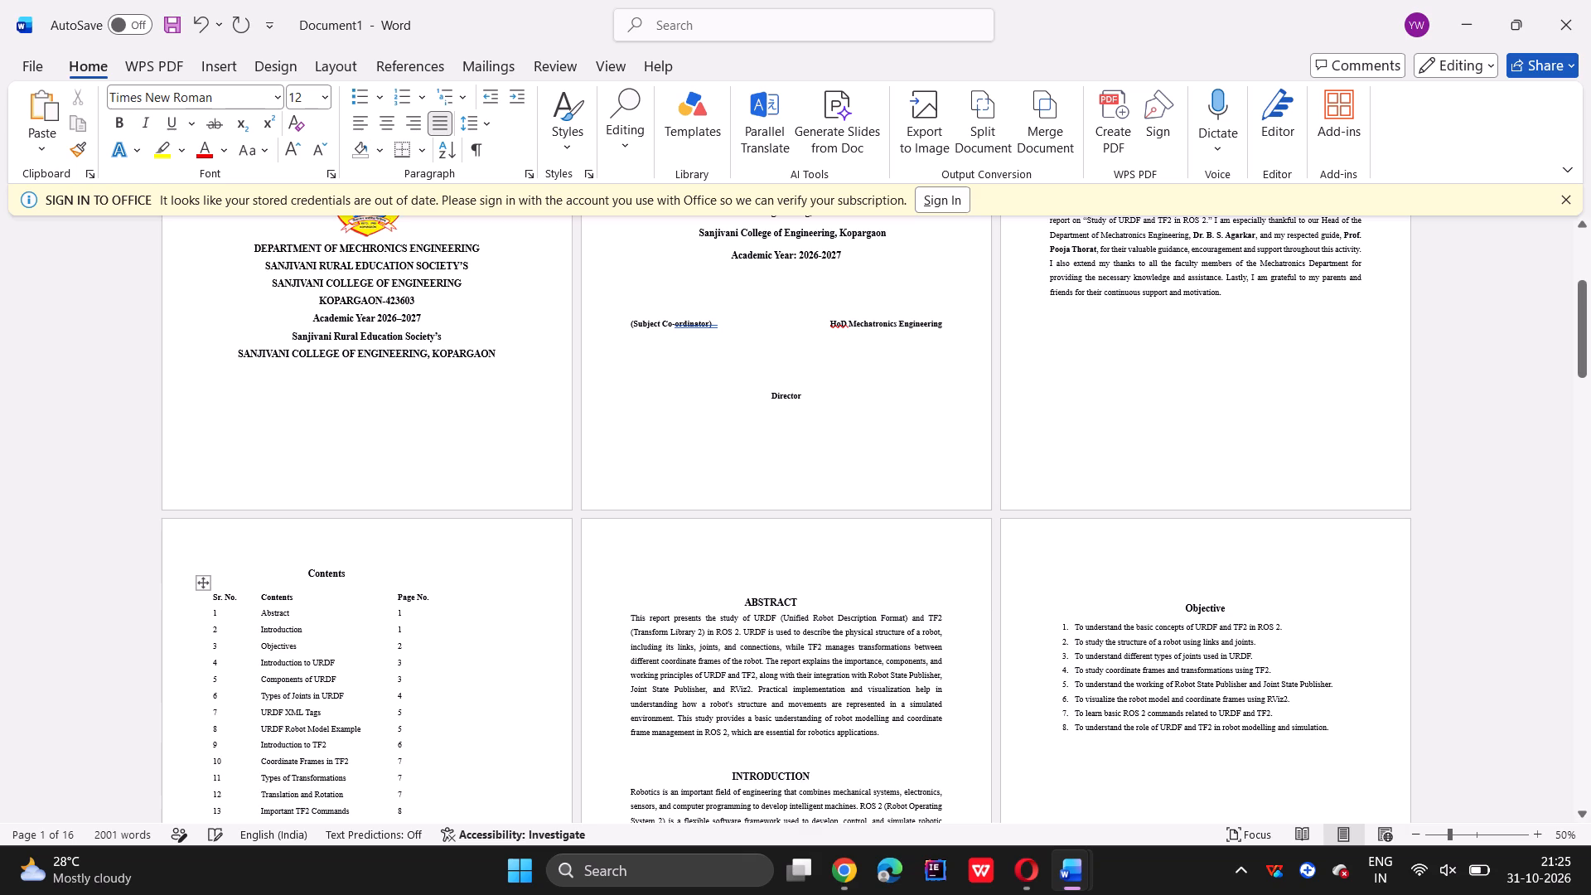
pyautogui.moveTo(394, 598); pyautogui.dragTo(396, 598)
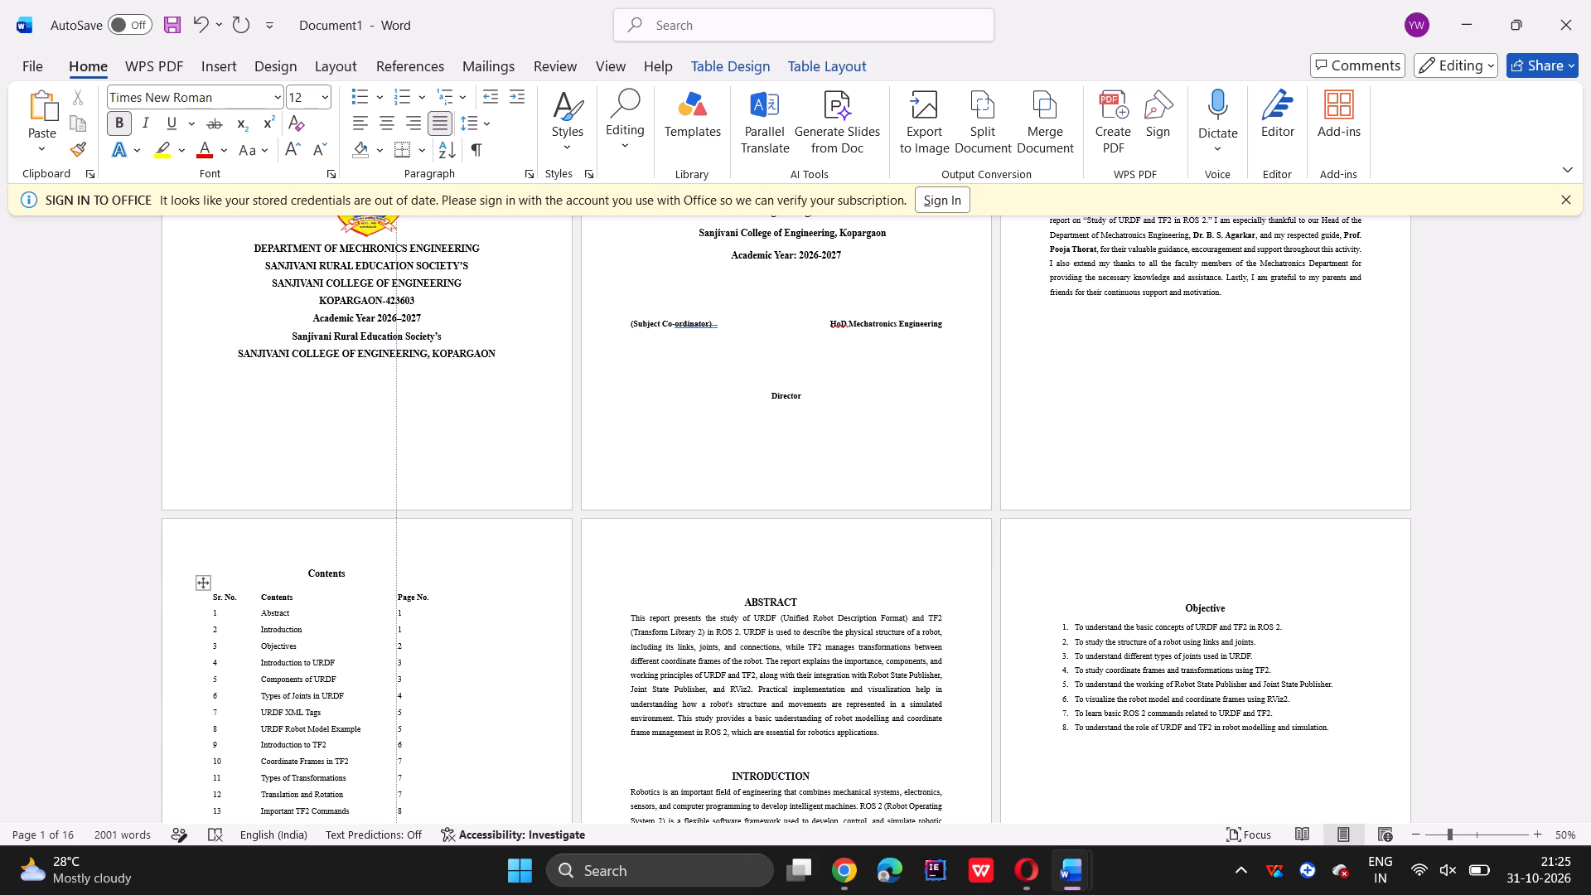
pyautogui.moveTo(396, 598); pyautogui.dragTo(419, 598)
pyautogui.click(82, 591)
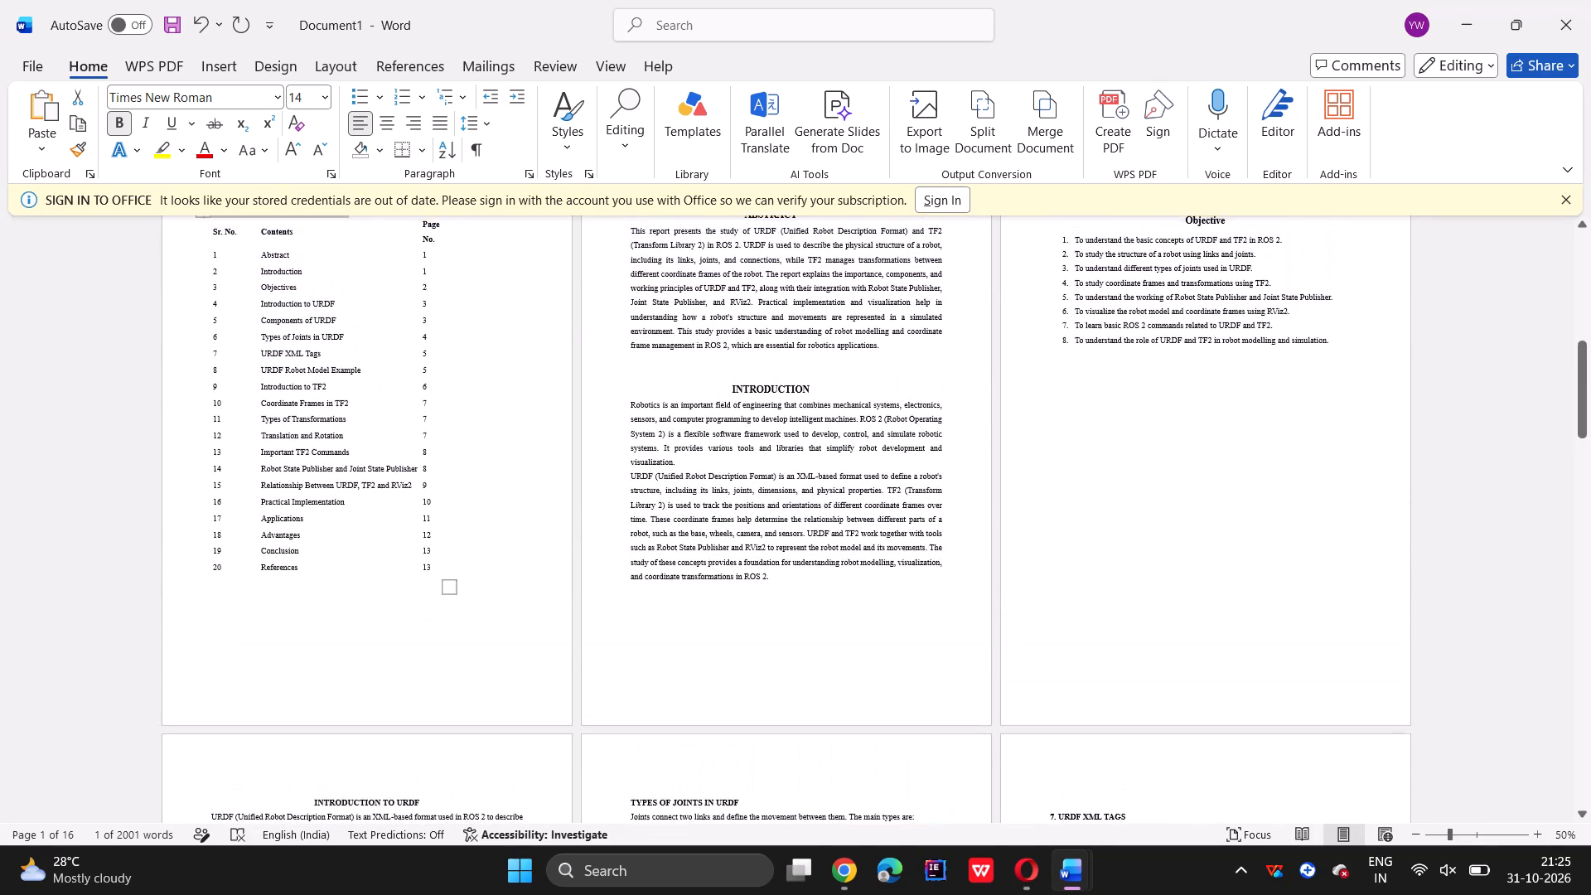
pyautogui.click(35, 536)
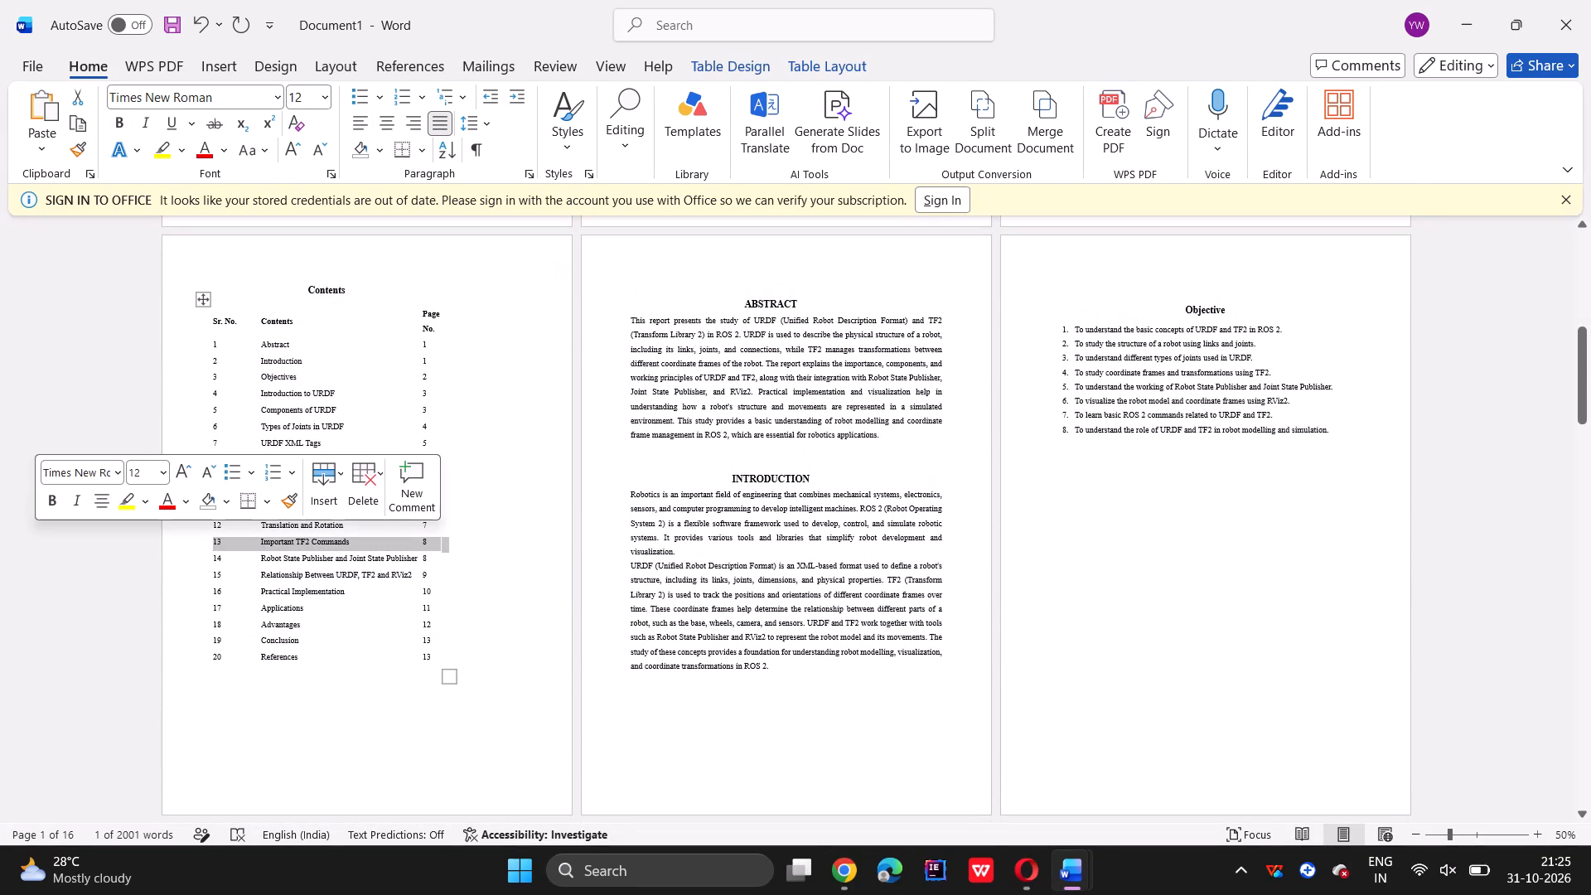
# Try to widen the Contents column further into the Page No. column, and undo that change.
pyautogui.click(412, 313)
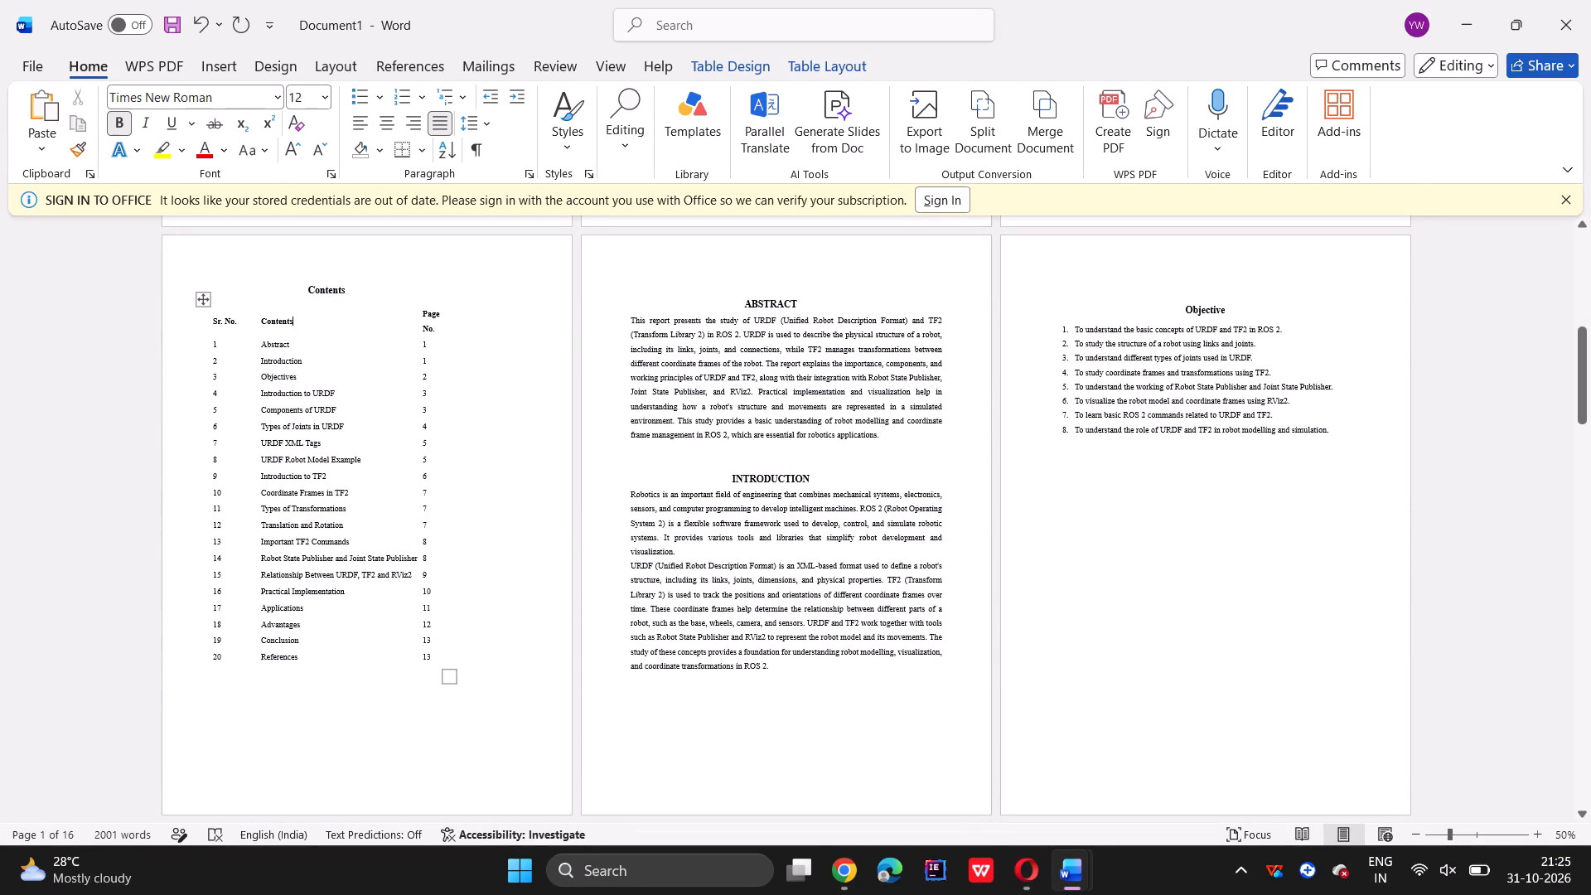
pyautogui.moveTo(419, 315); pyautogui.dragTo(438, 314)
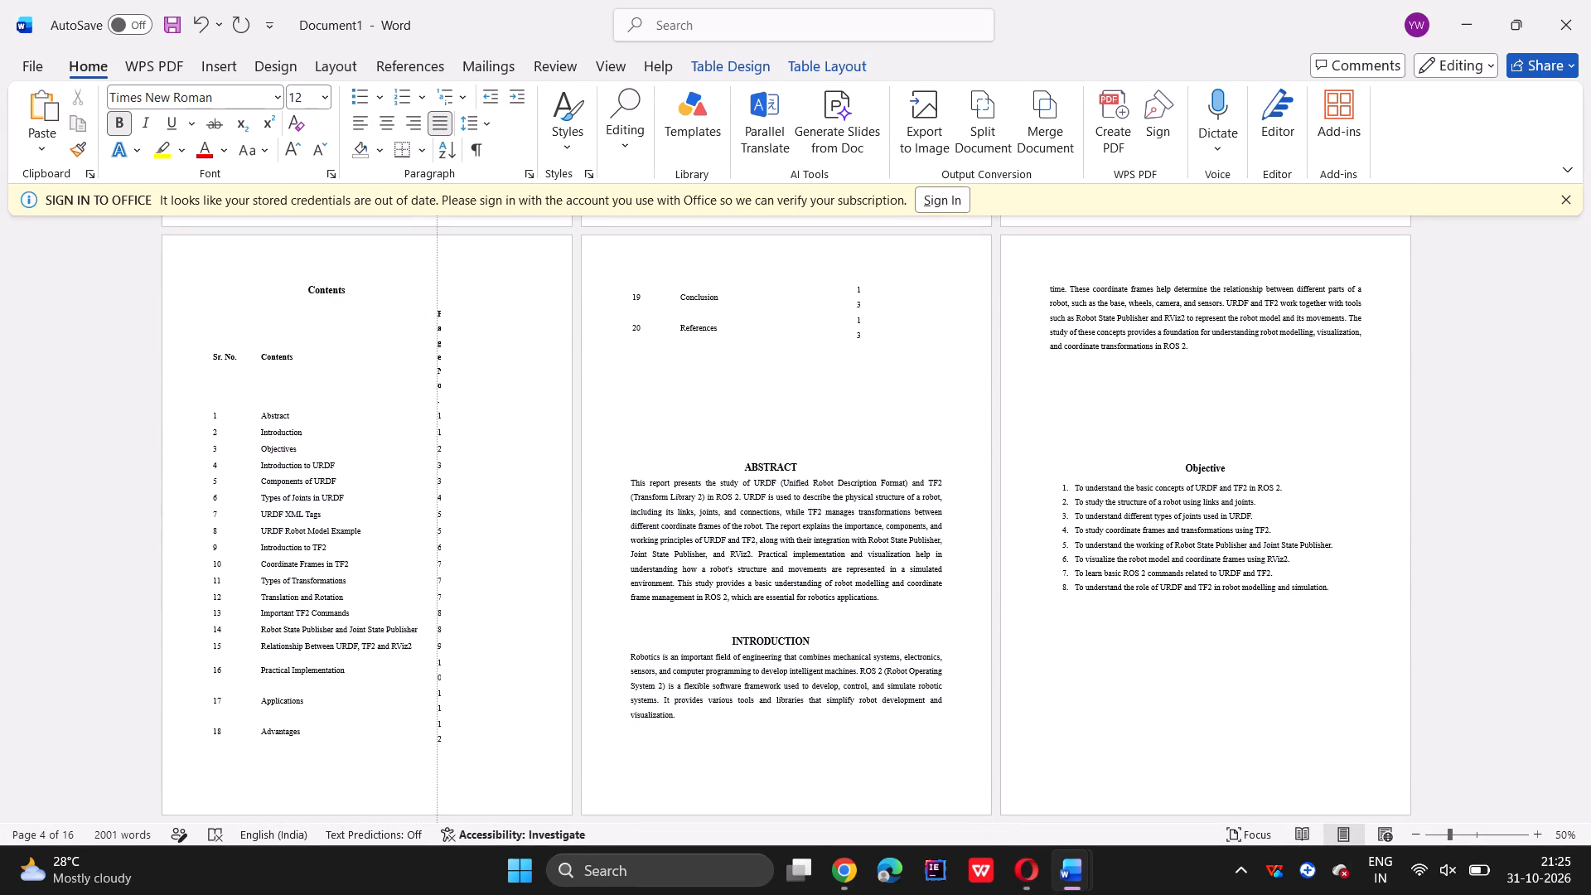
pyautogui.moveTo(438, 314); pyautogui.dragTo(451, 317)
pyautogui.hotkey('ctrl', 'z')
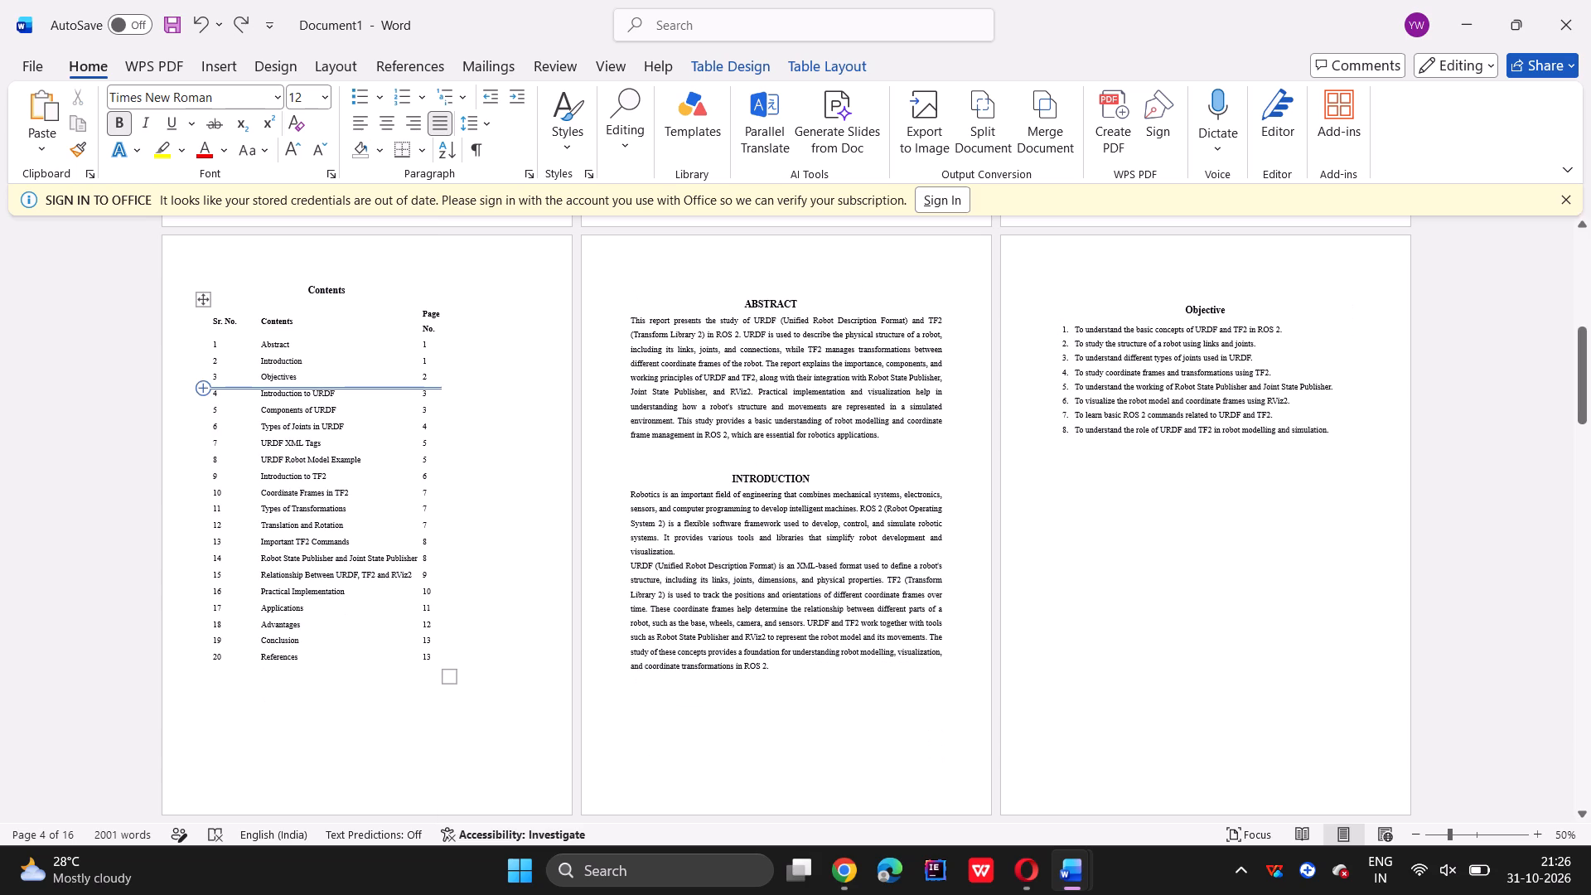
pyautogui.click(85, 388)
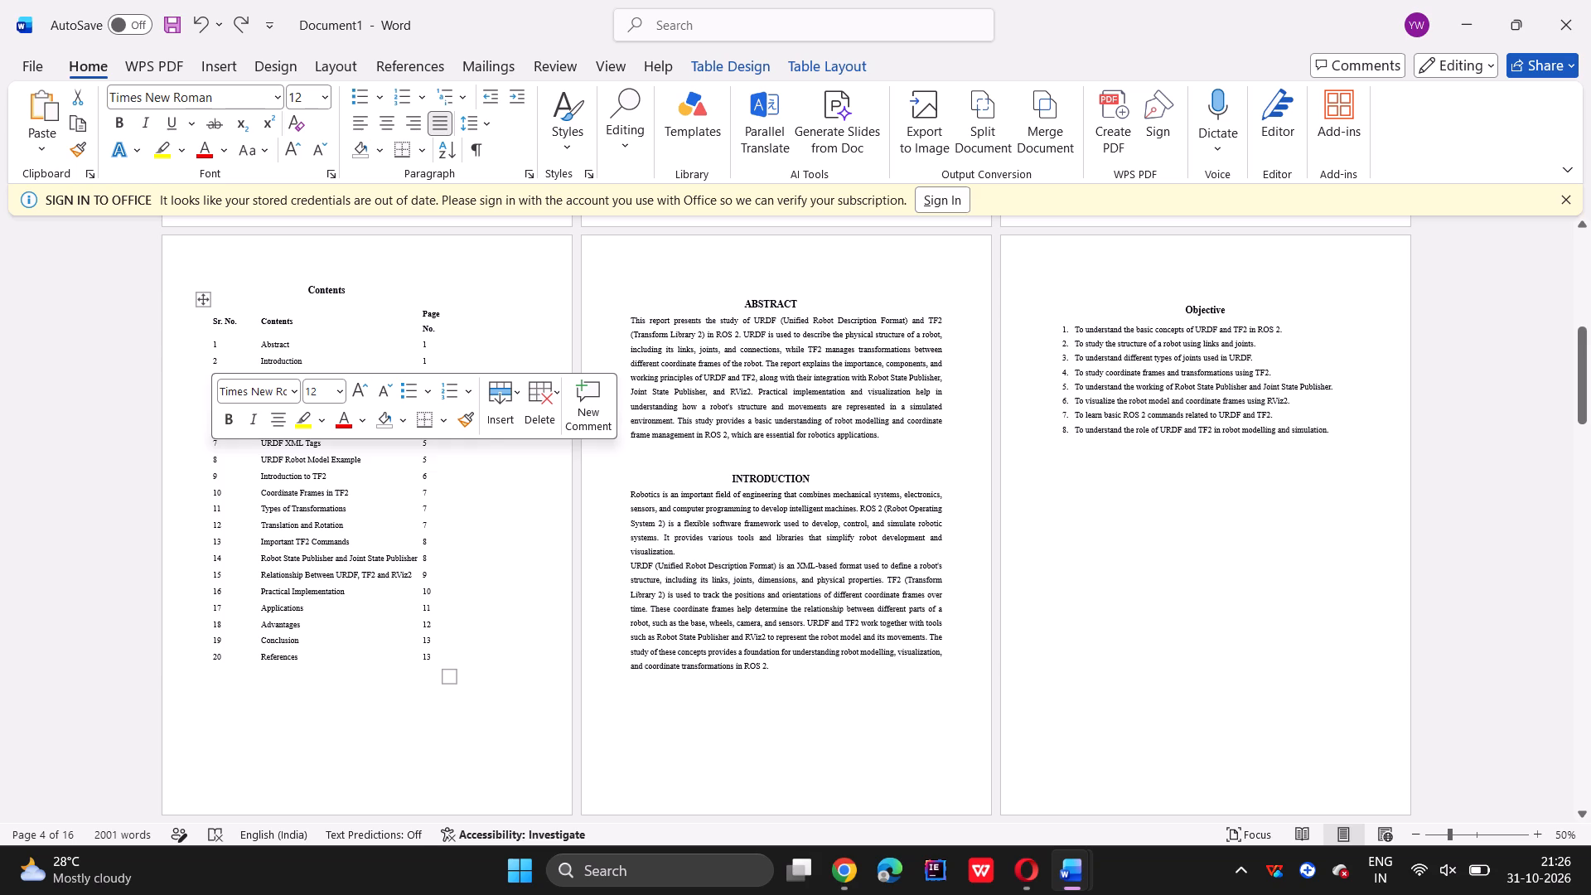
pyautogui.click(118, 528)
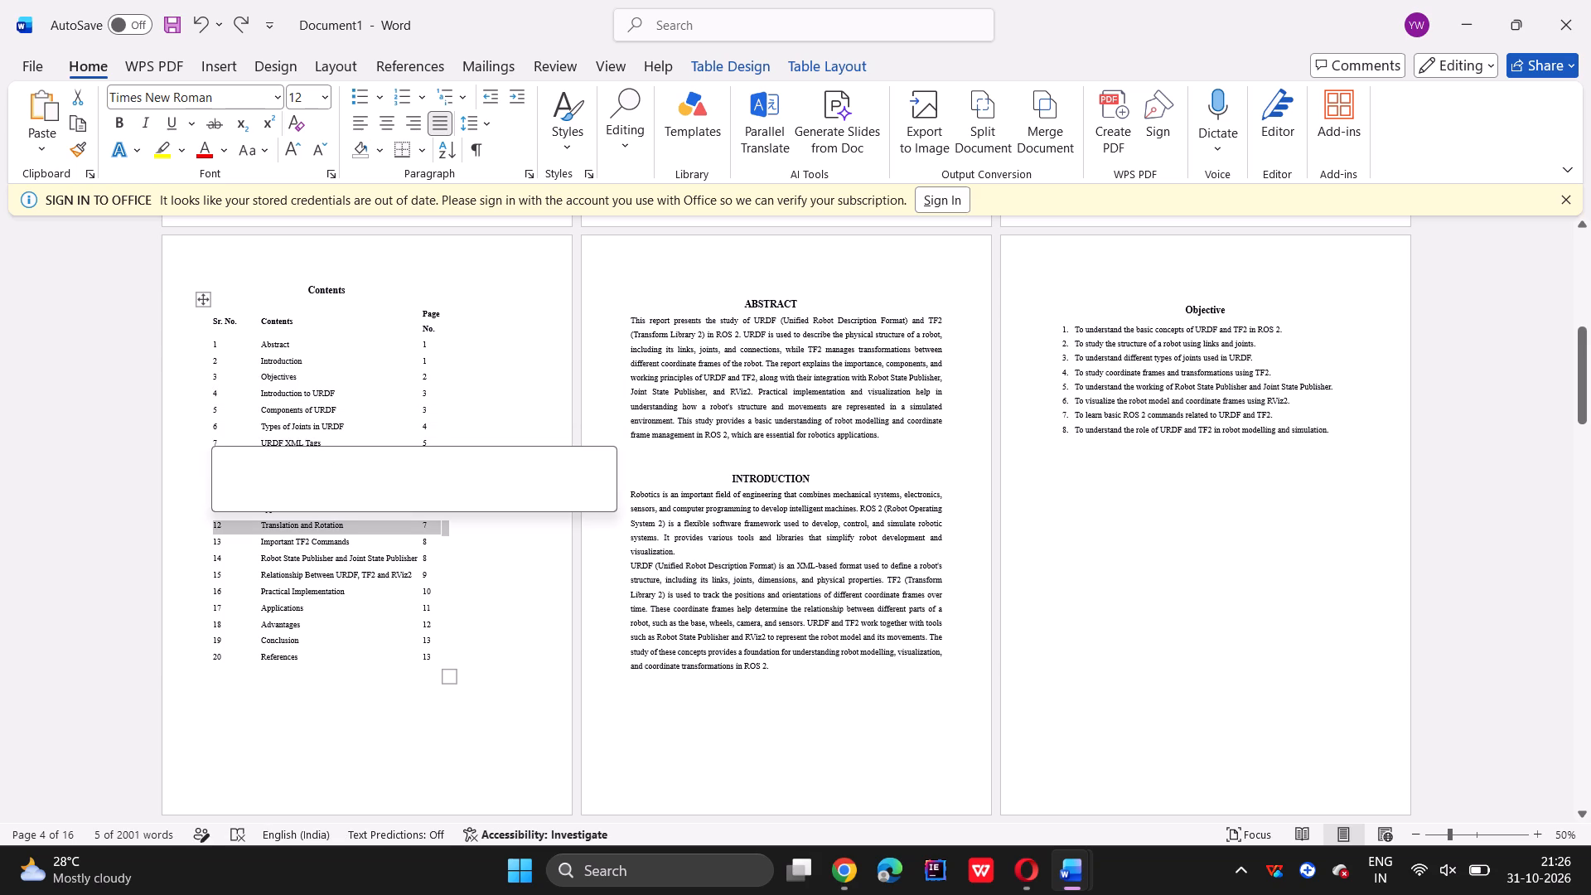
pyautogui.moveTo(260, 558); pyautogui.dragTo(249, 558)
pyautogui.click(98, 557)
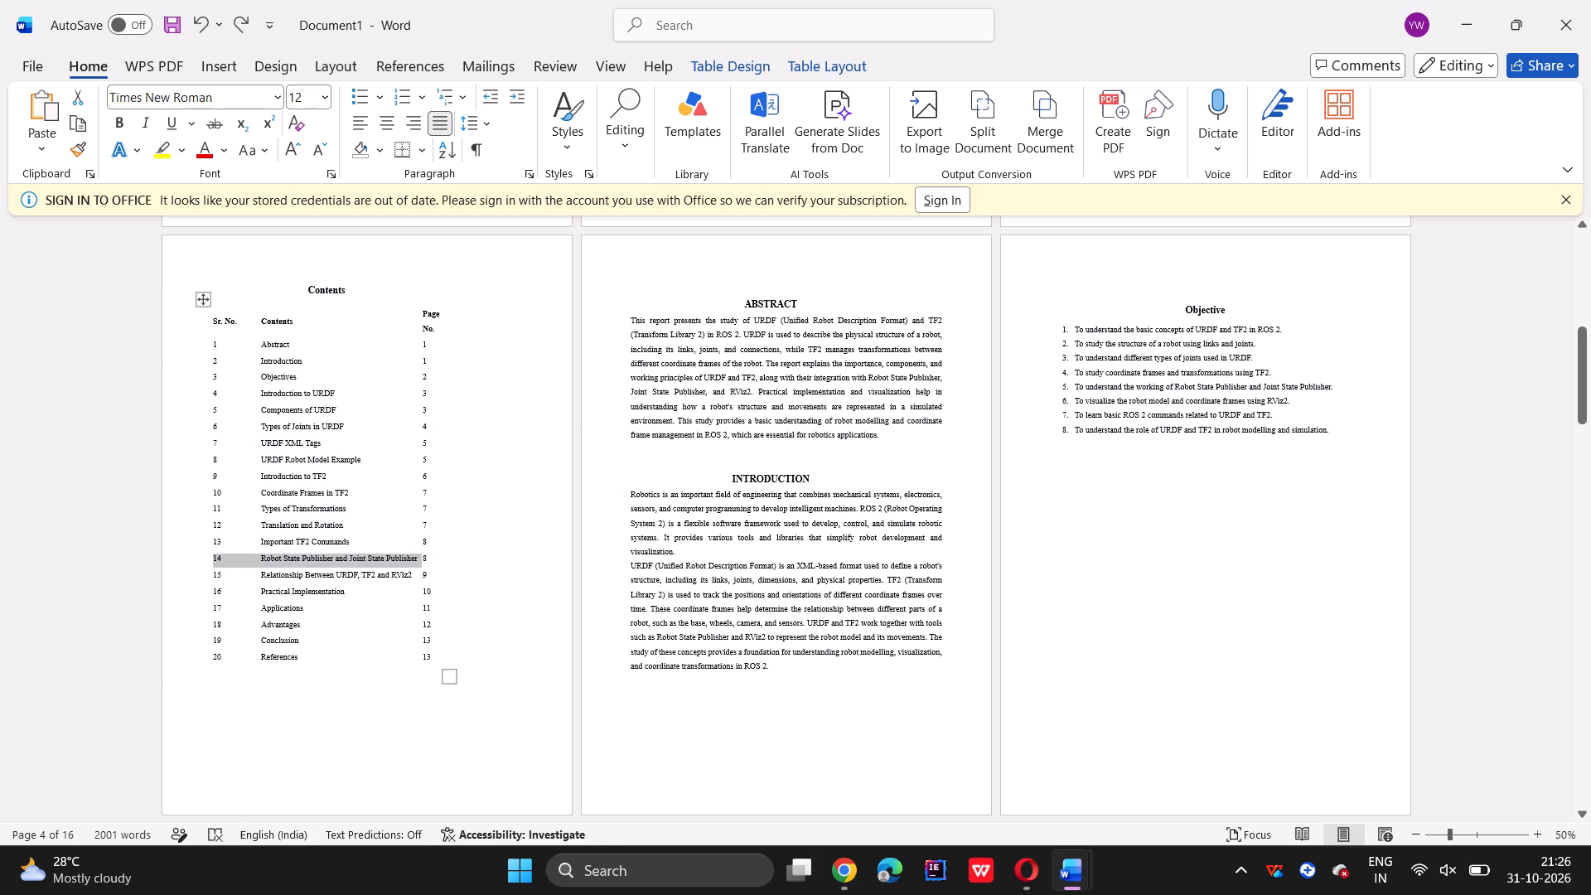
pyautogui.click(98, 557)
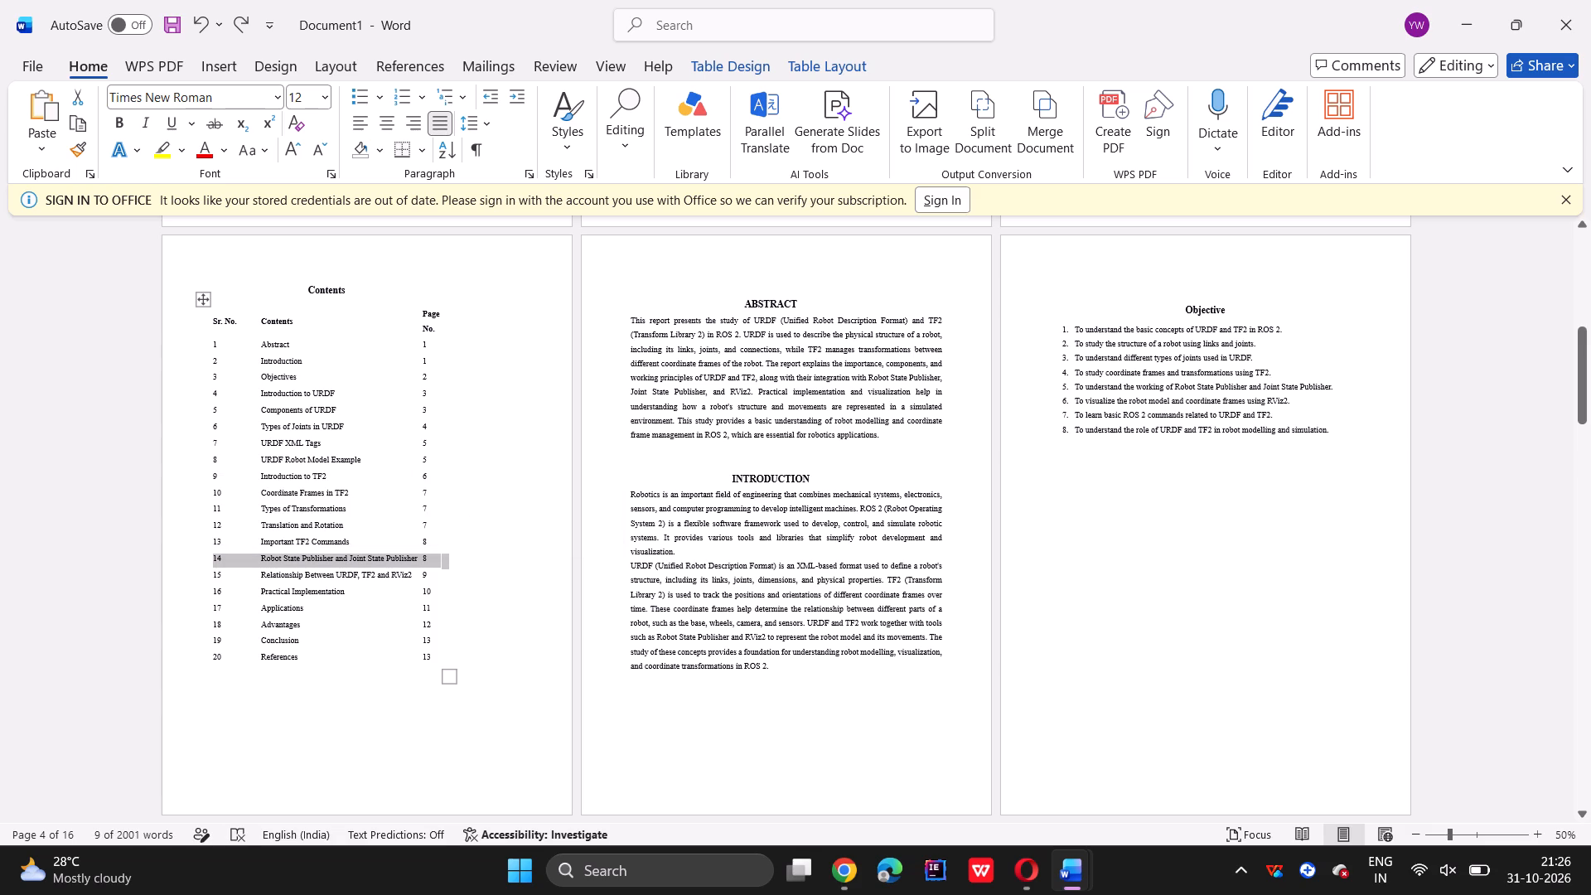
# Look through the whole report from the cover page to the Conclusion and References page to check its layout.
pyautogui.scroll(2, 467, 743)
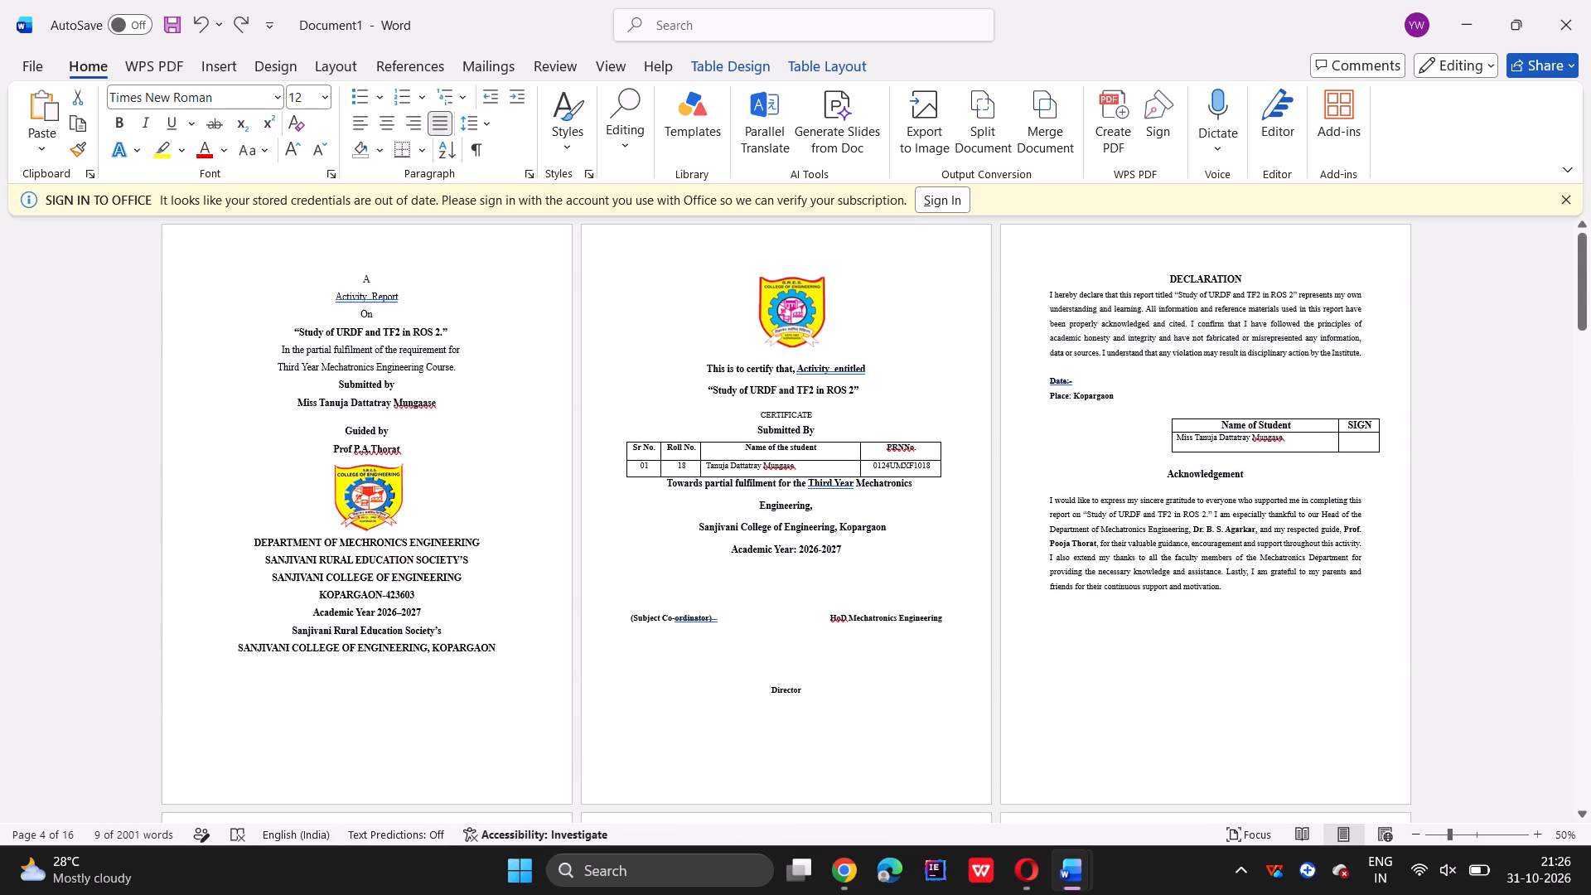
pyautogui.scroll(-2, 704, 733)
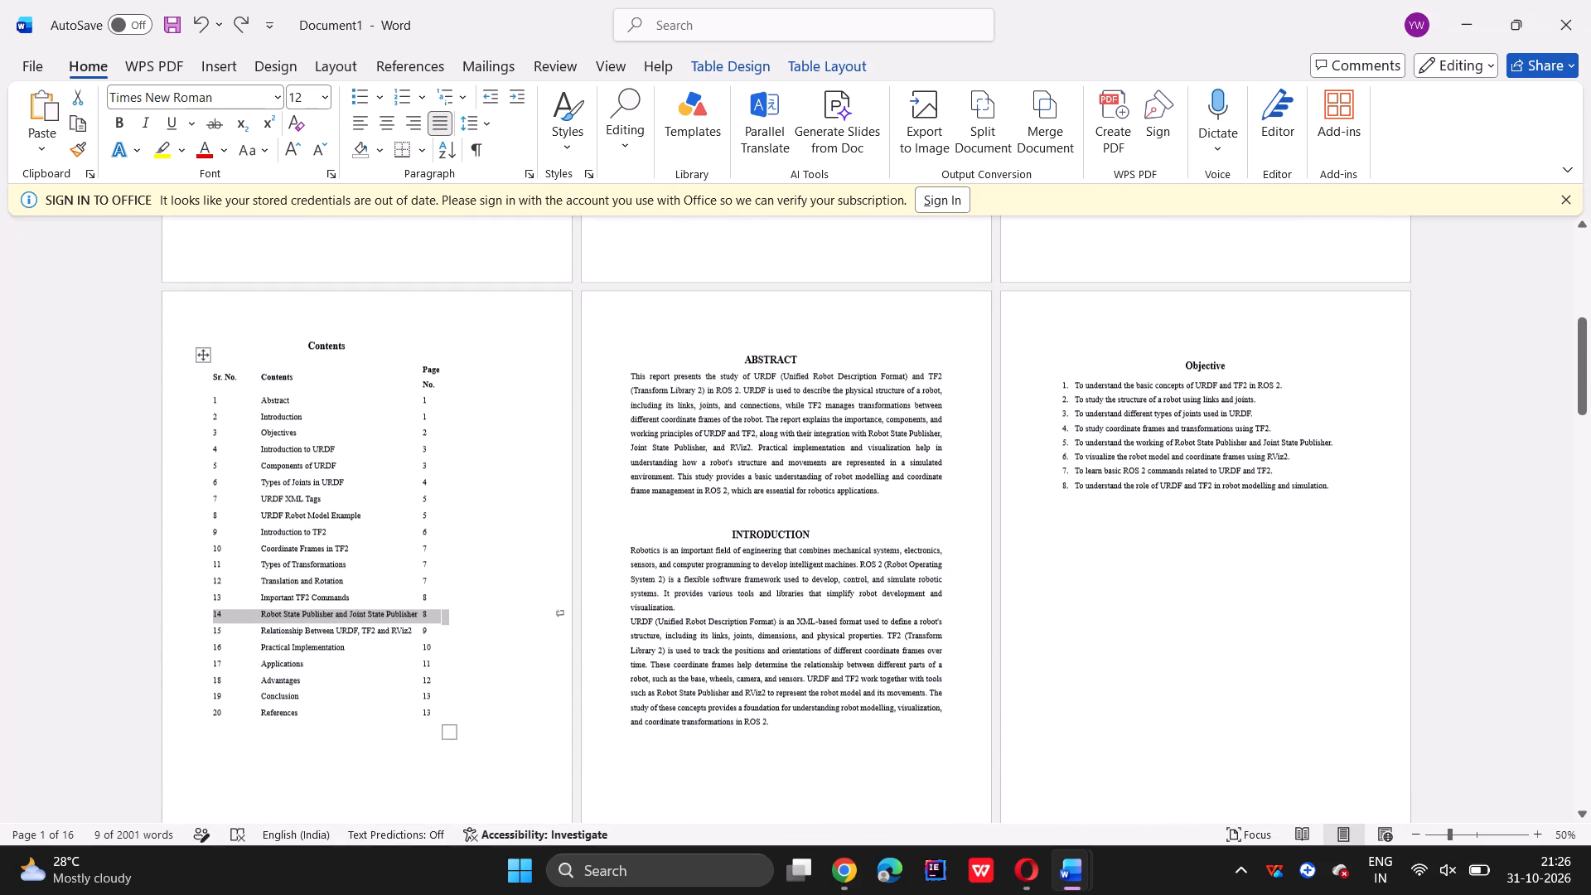
pyautogui.hscroll(2, 835, 722)
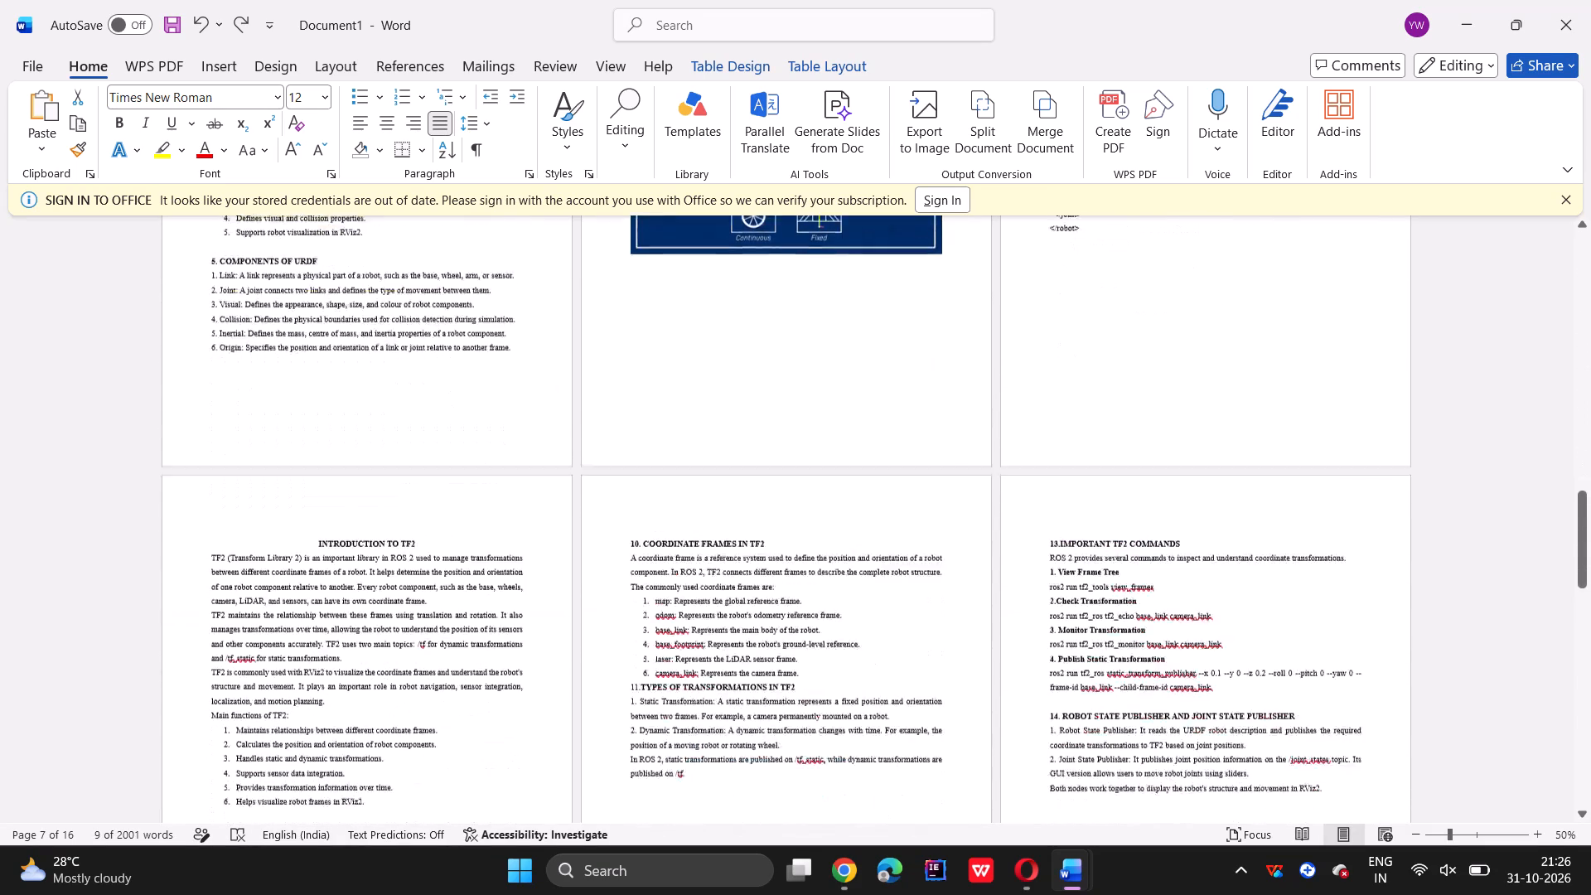
pyautogui.hscroll(3, 835, 722)
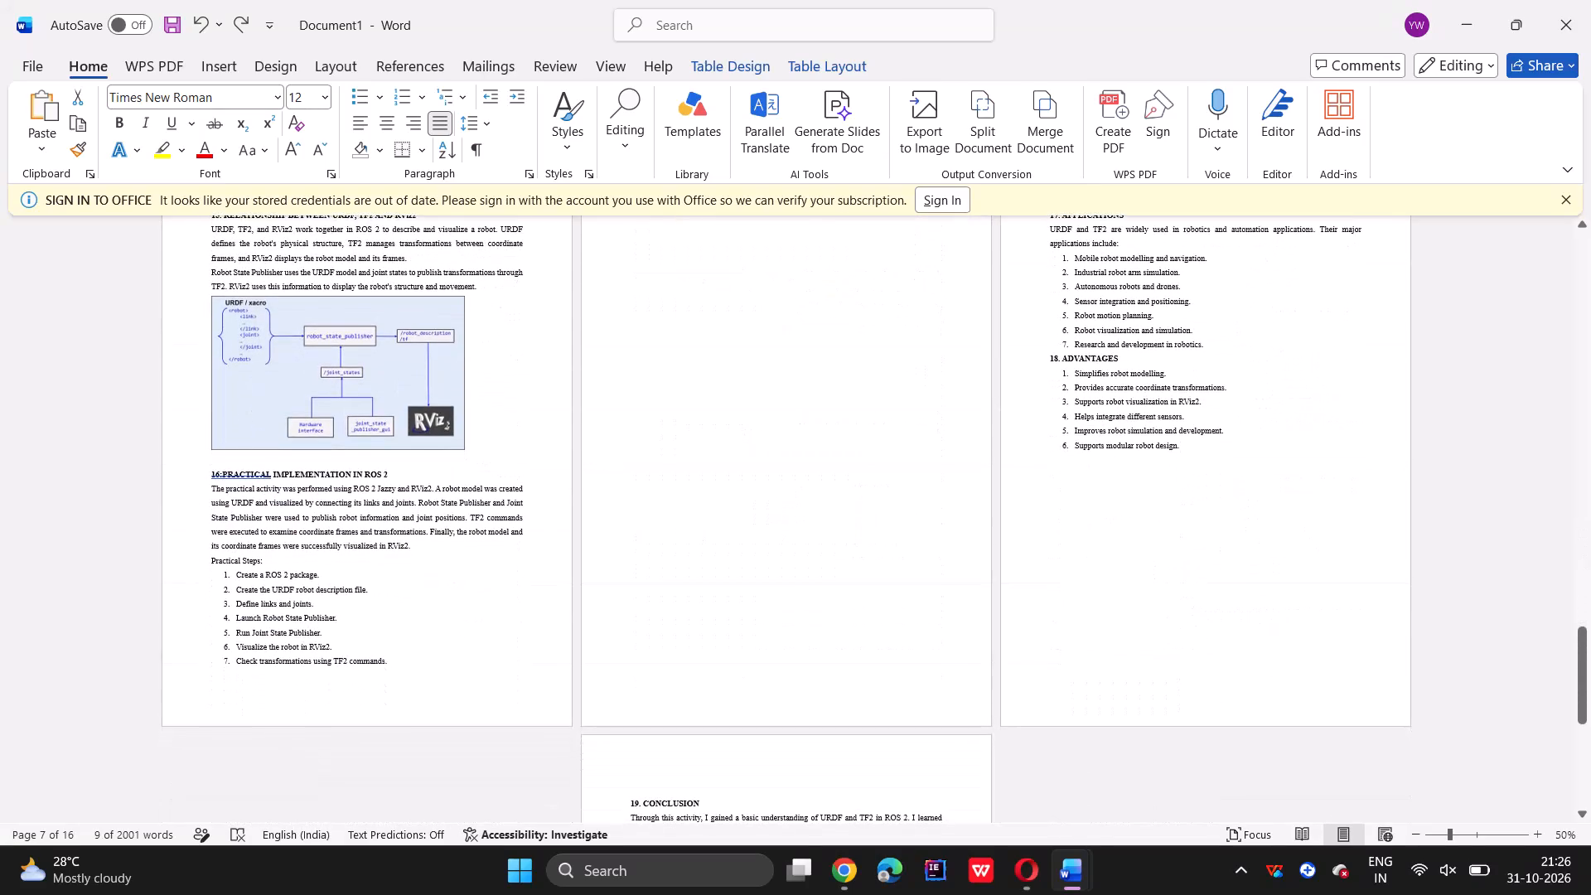
pyautogui.hscroll(3, 835, 722)
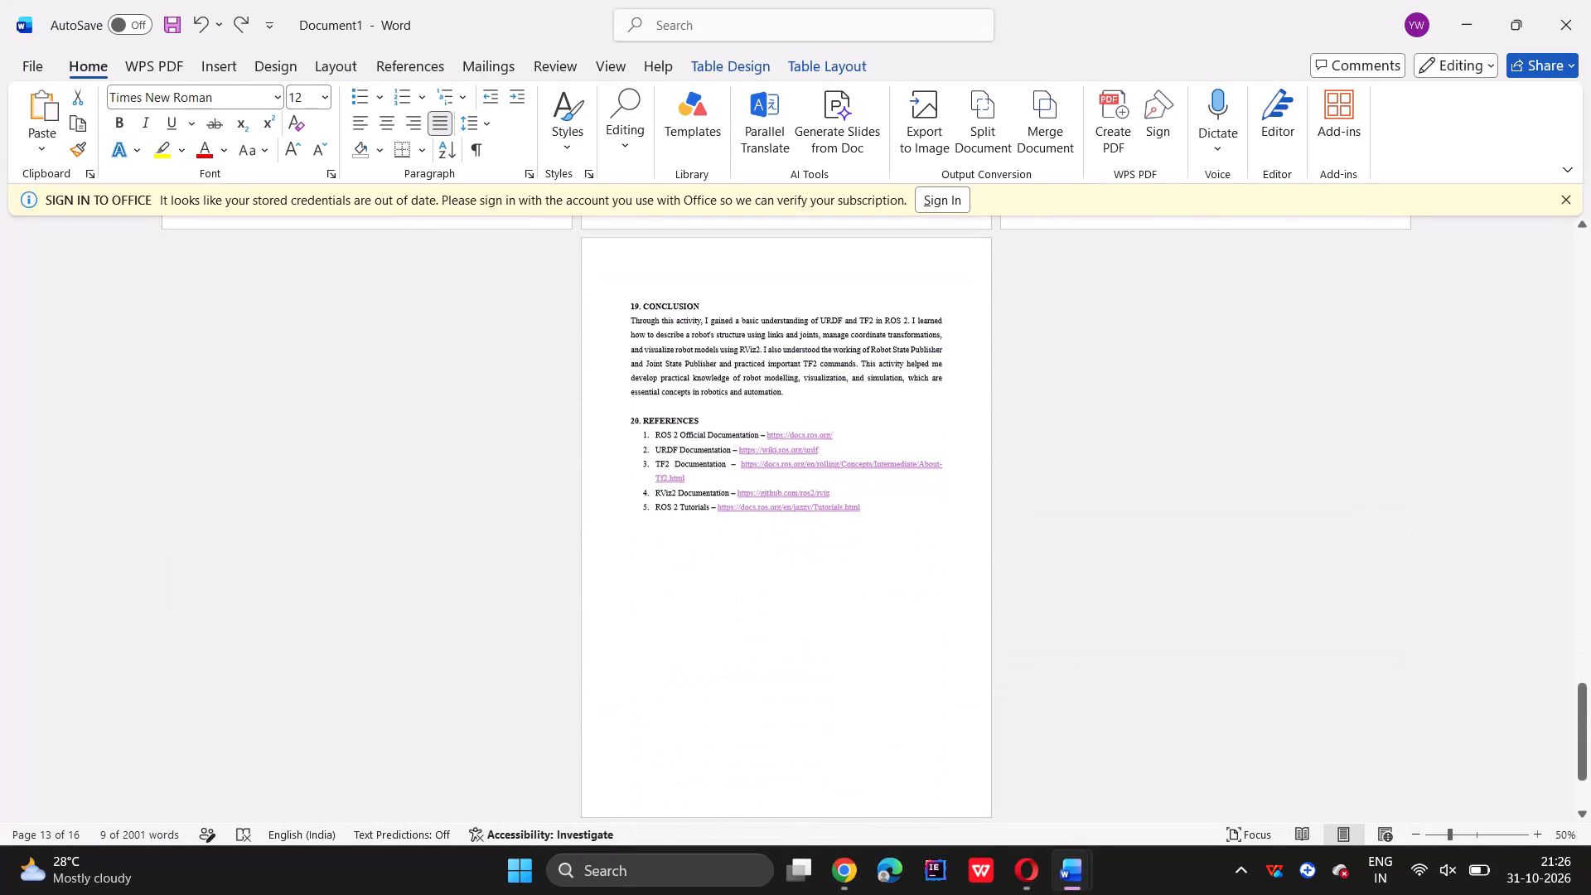
# Check the layout of the whole report in an all-pages overview and the cover, certificate, declaration and Contents pages up close.
pyautogui.hscroll(1, 835, 722)
pyautogui.scroll(19, 835, 722)
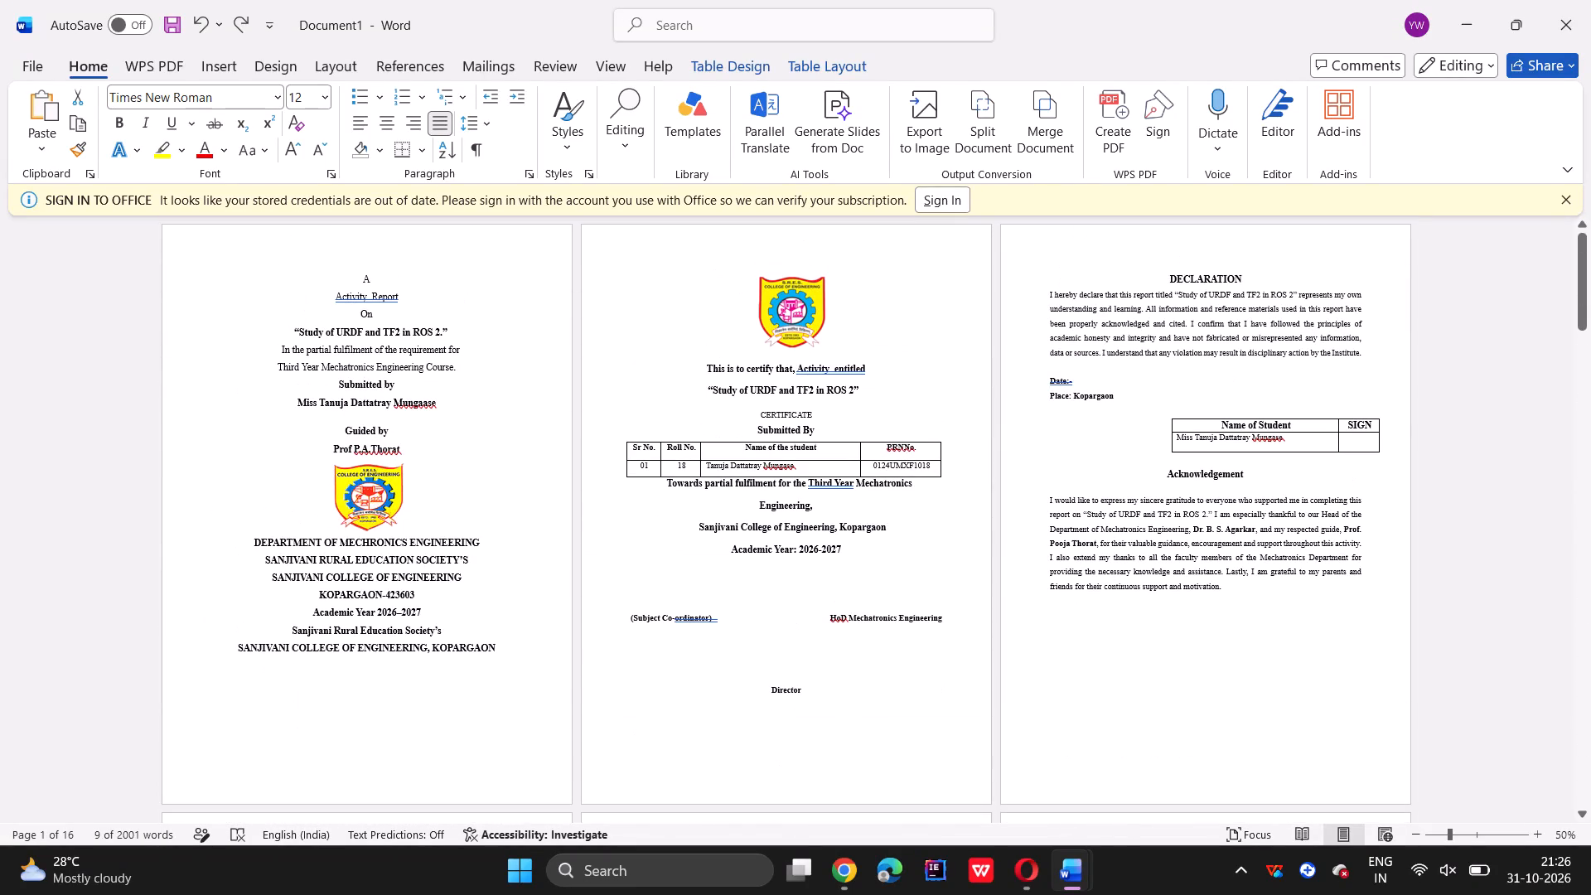
pyautogui.scroll(-2, 1119, 601)
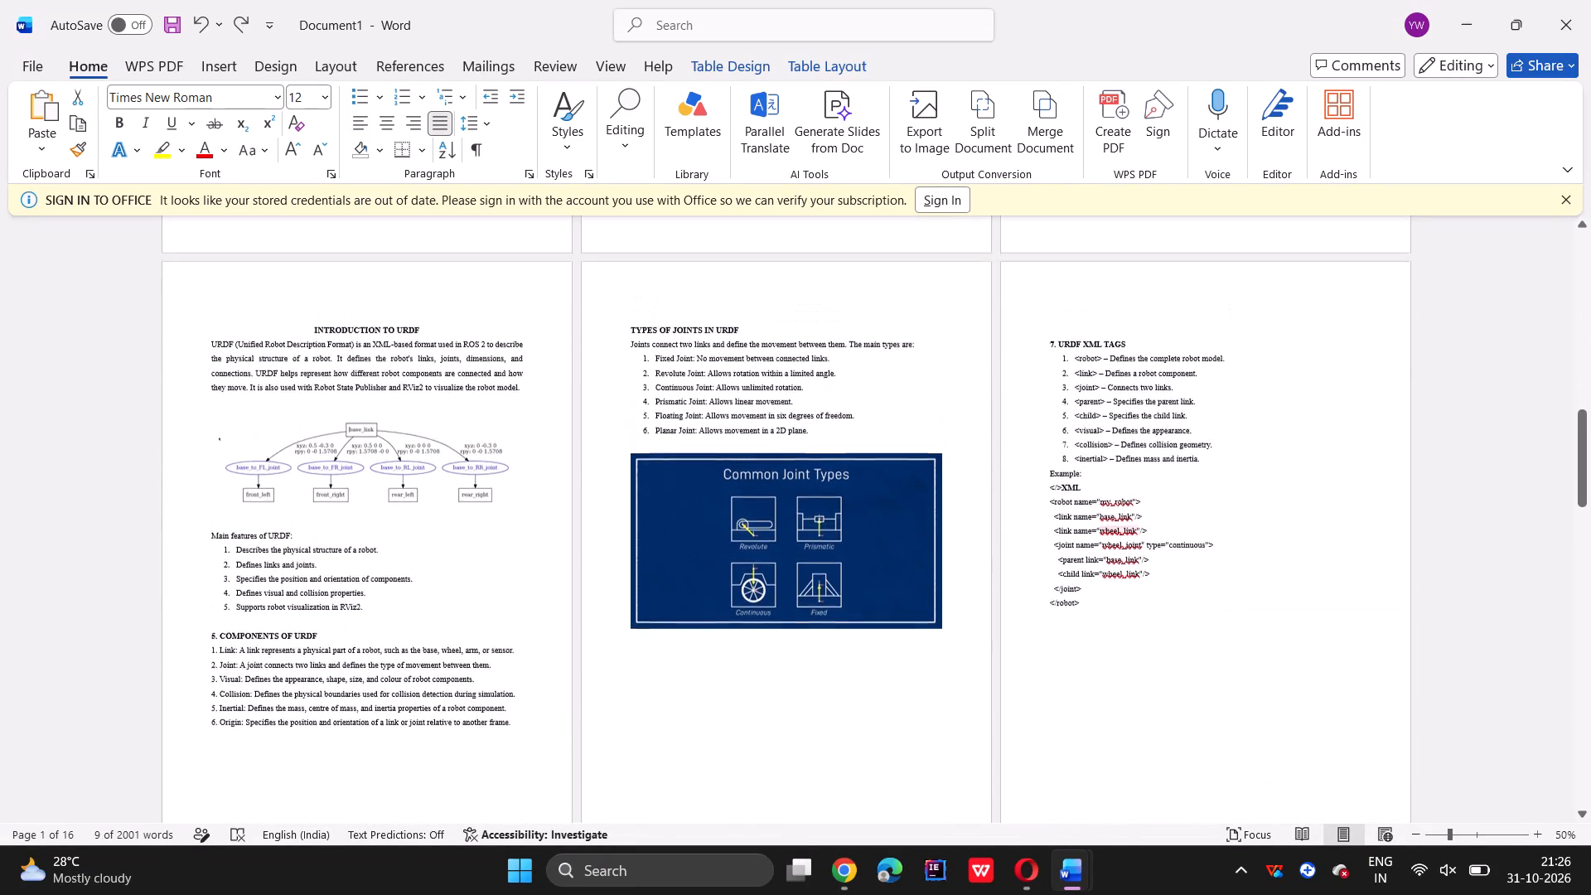
pyautogui.scroll(-2, 1119, 601)
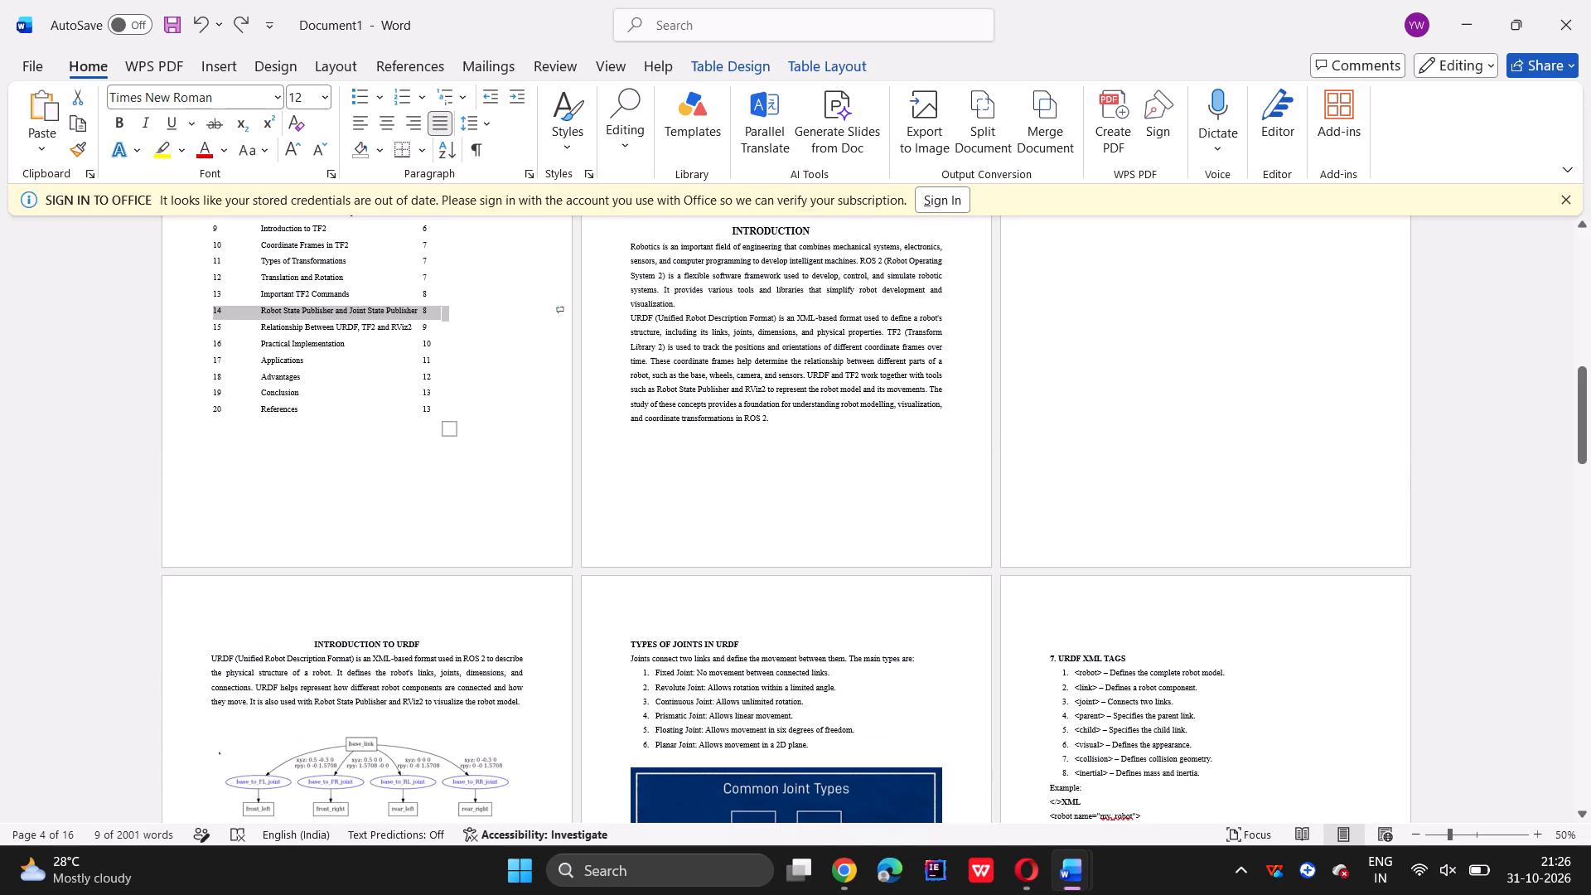
pyautogui.click(49, 539)
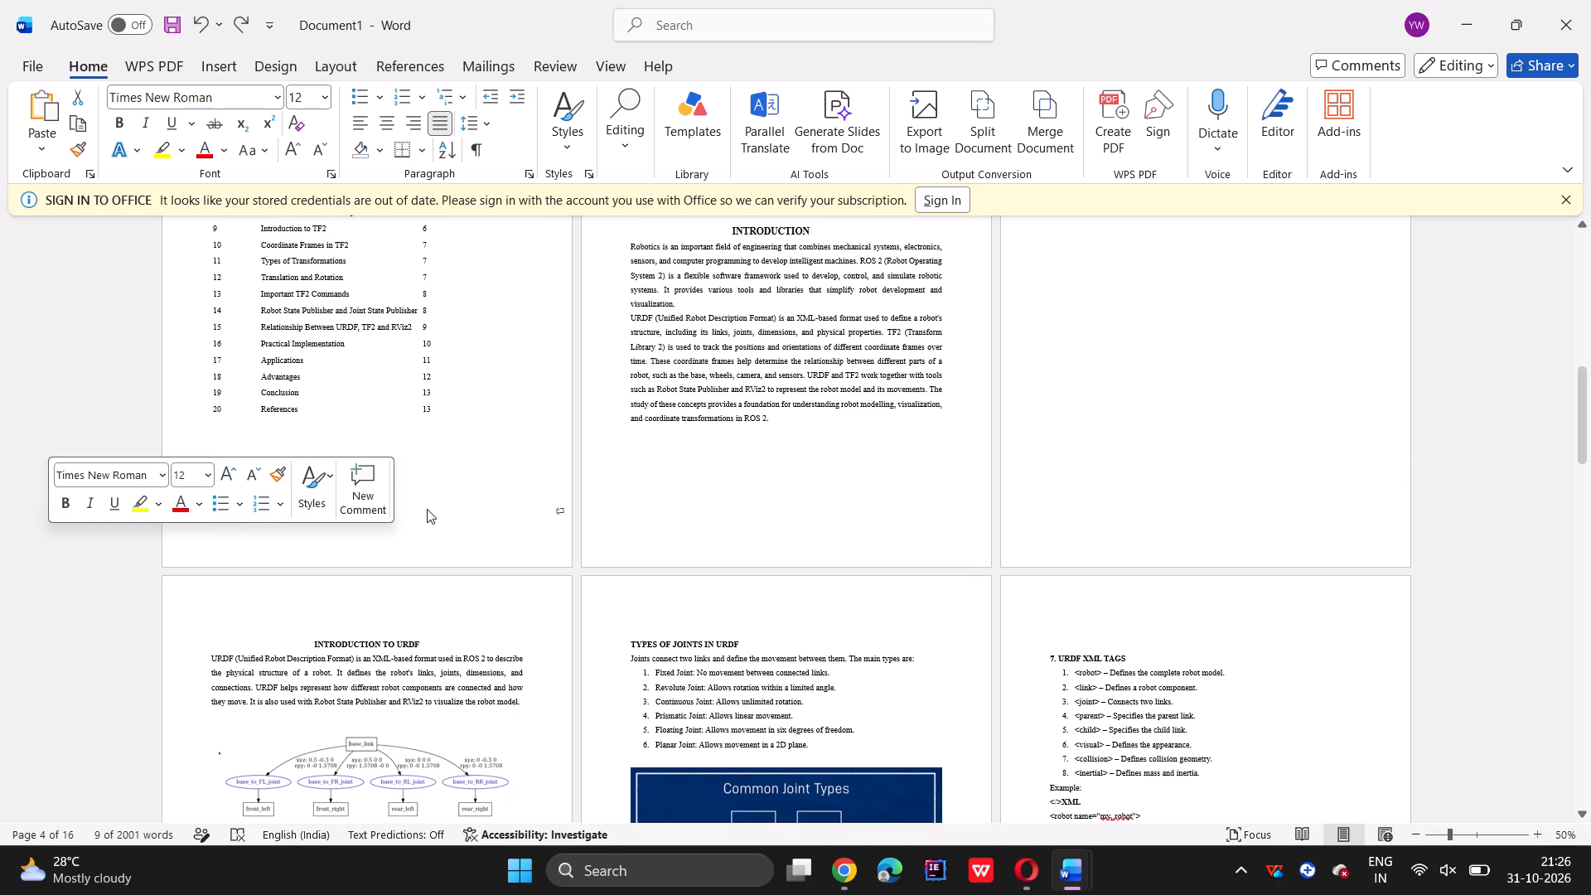
pyautogui.scroll(-3, 427, 509)
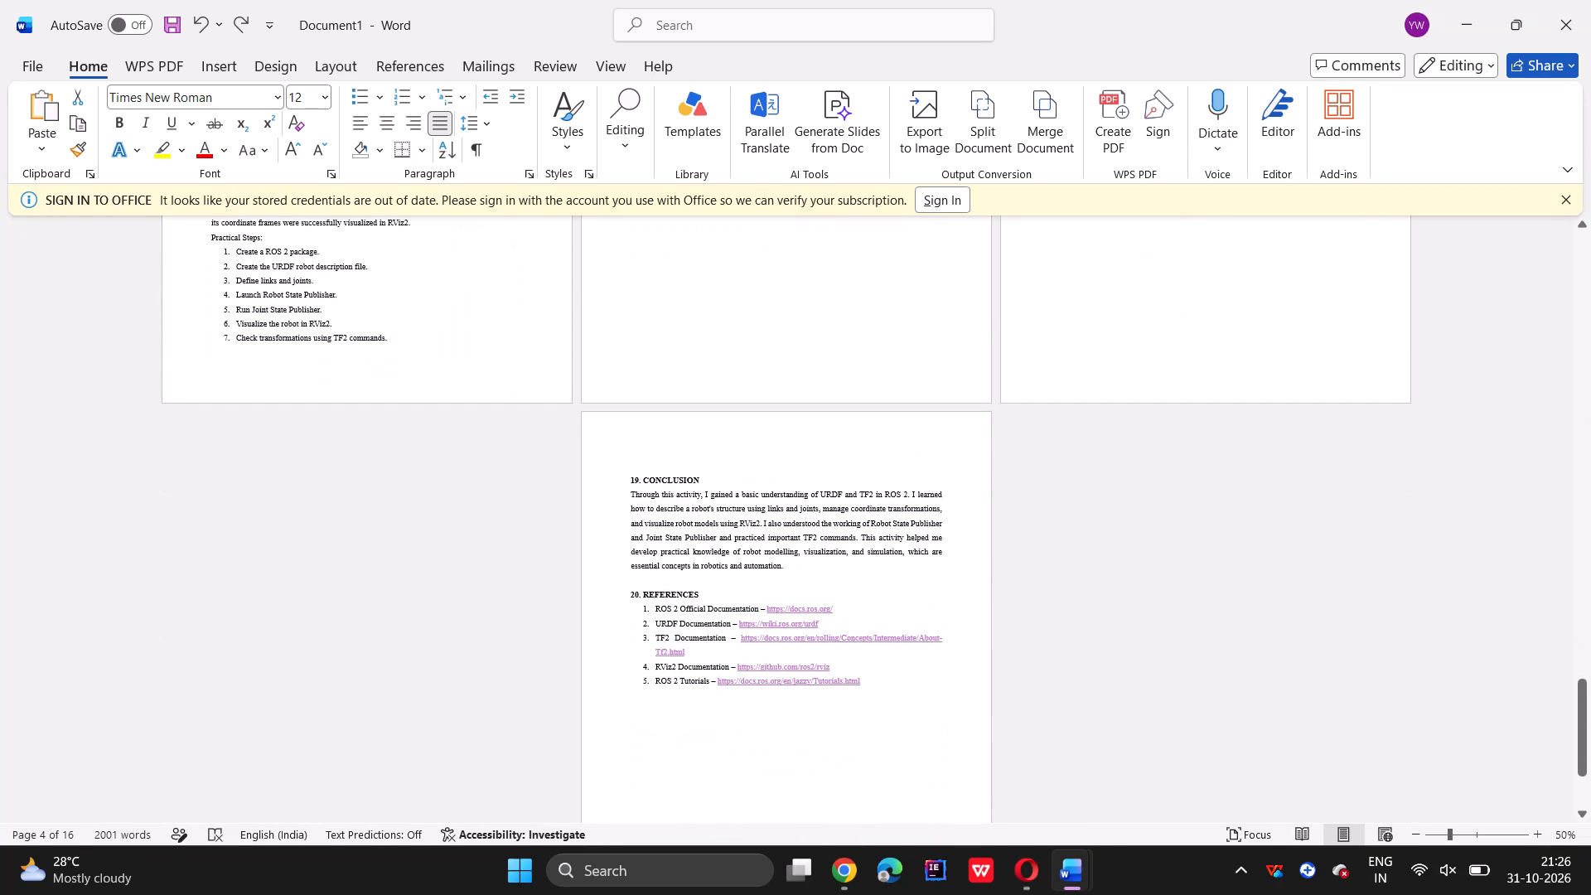
pyautogui.keyDown('ctrl'); pyautogui.scroll(-2, 427, 509); pyautogui.keyUp('ctrl')
pyautogui.scroll(1, 427, 509)
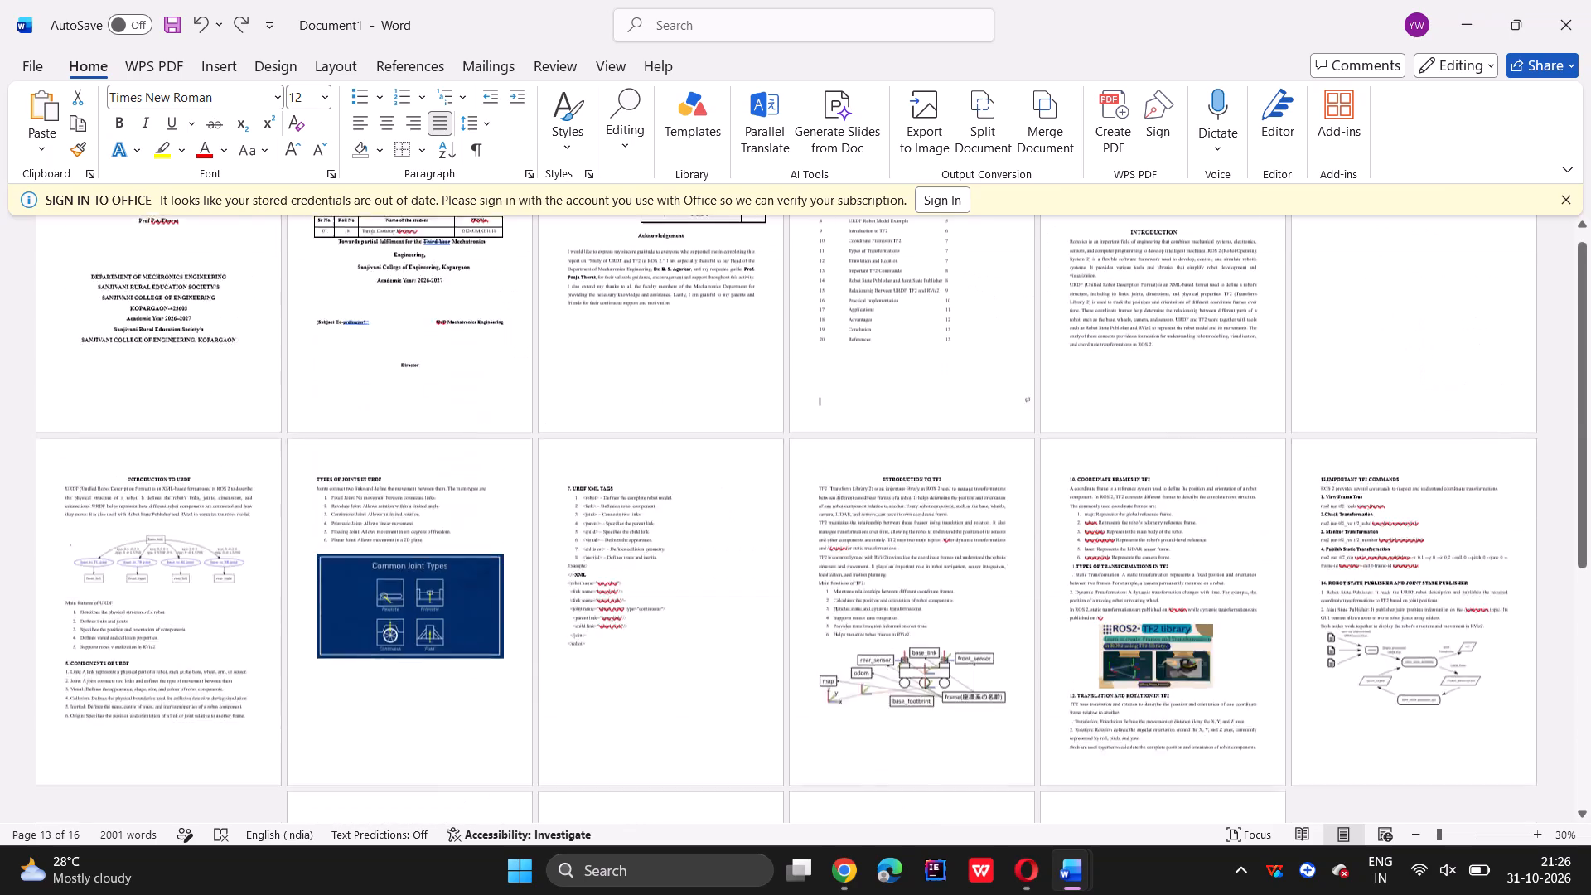
pyautogui.scroll(1, 427, 509)
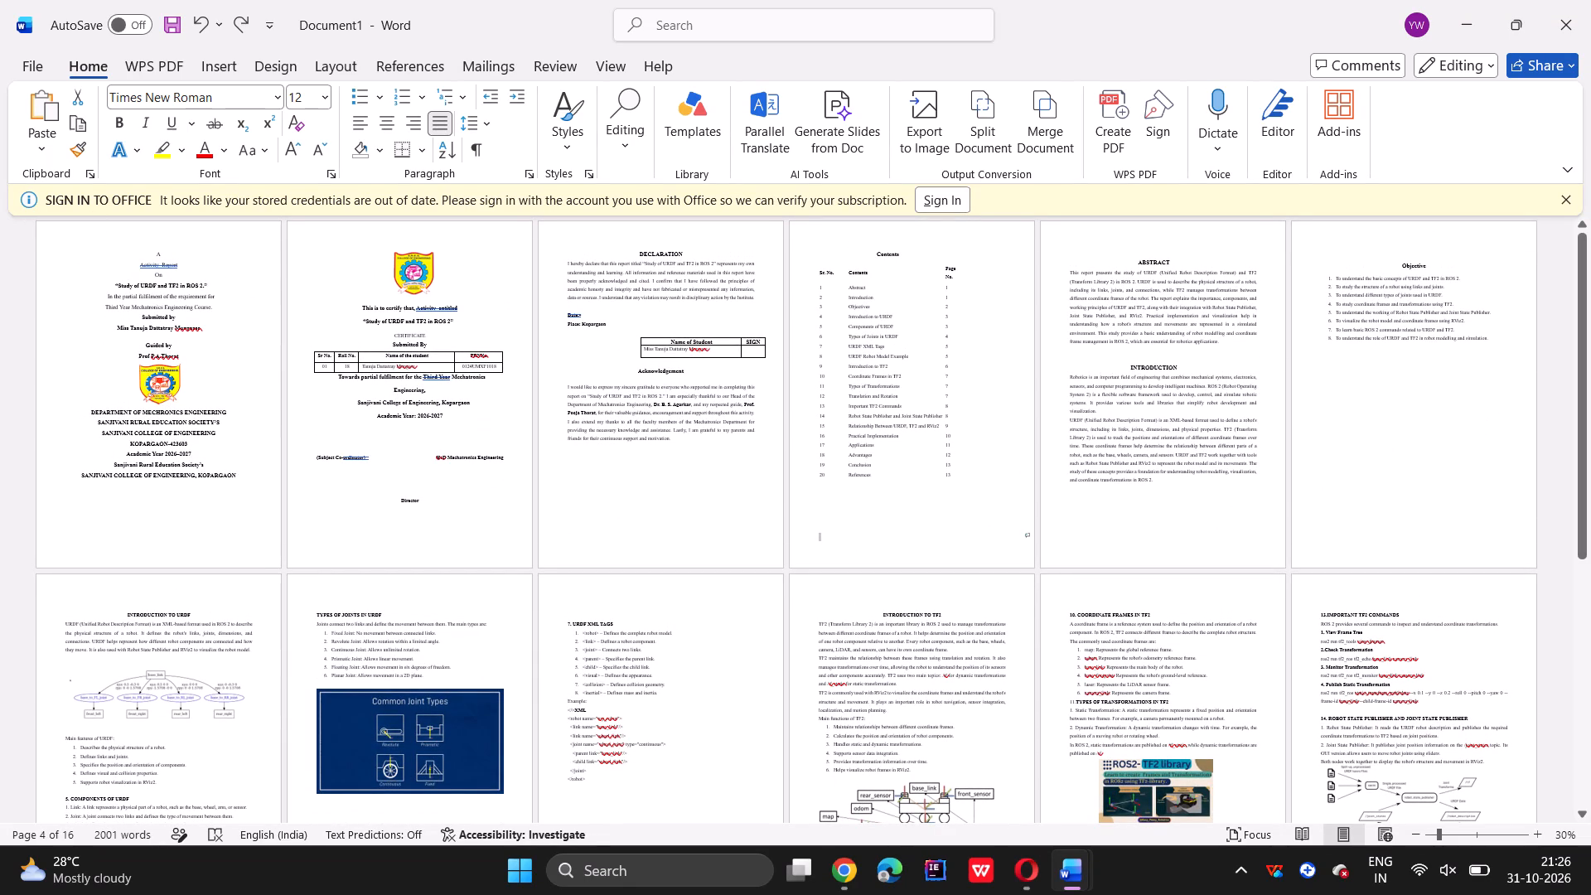
pyautogui.keyDown('ctrl'); pyautogui.scroll(4, 1395, 268); pyautogui.keyUp('ctrl')
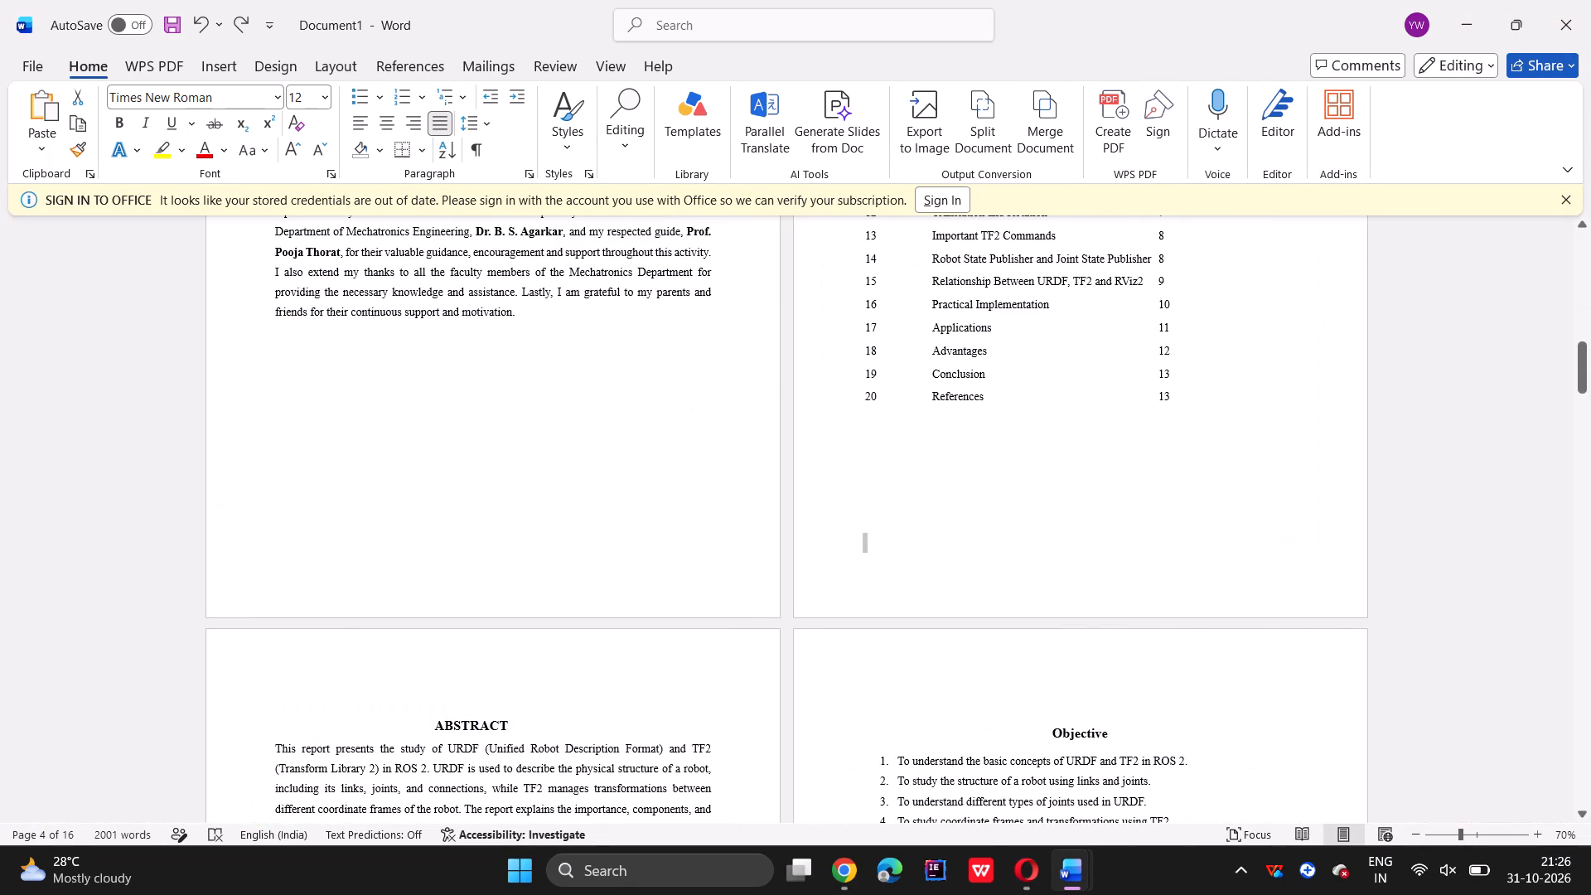
pyautogui.scroll(2, 1395, 268)
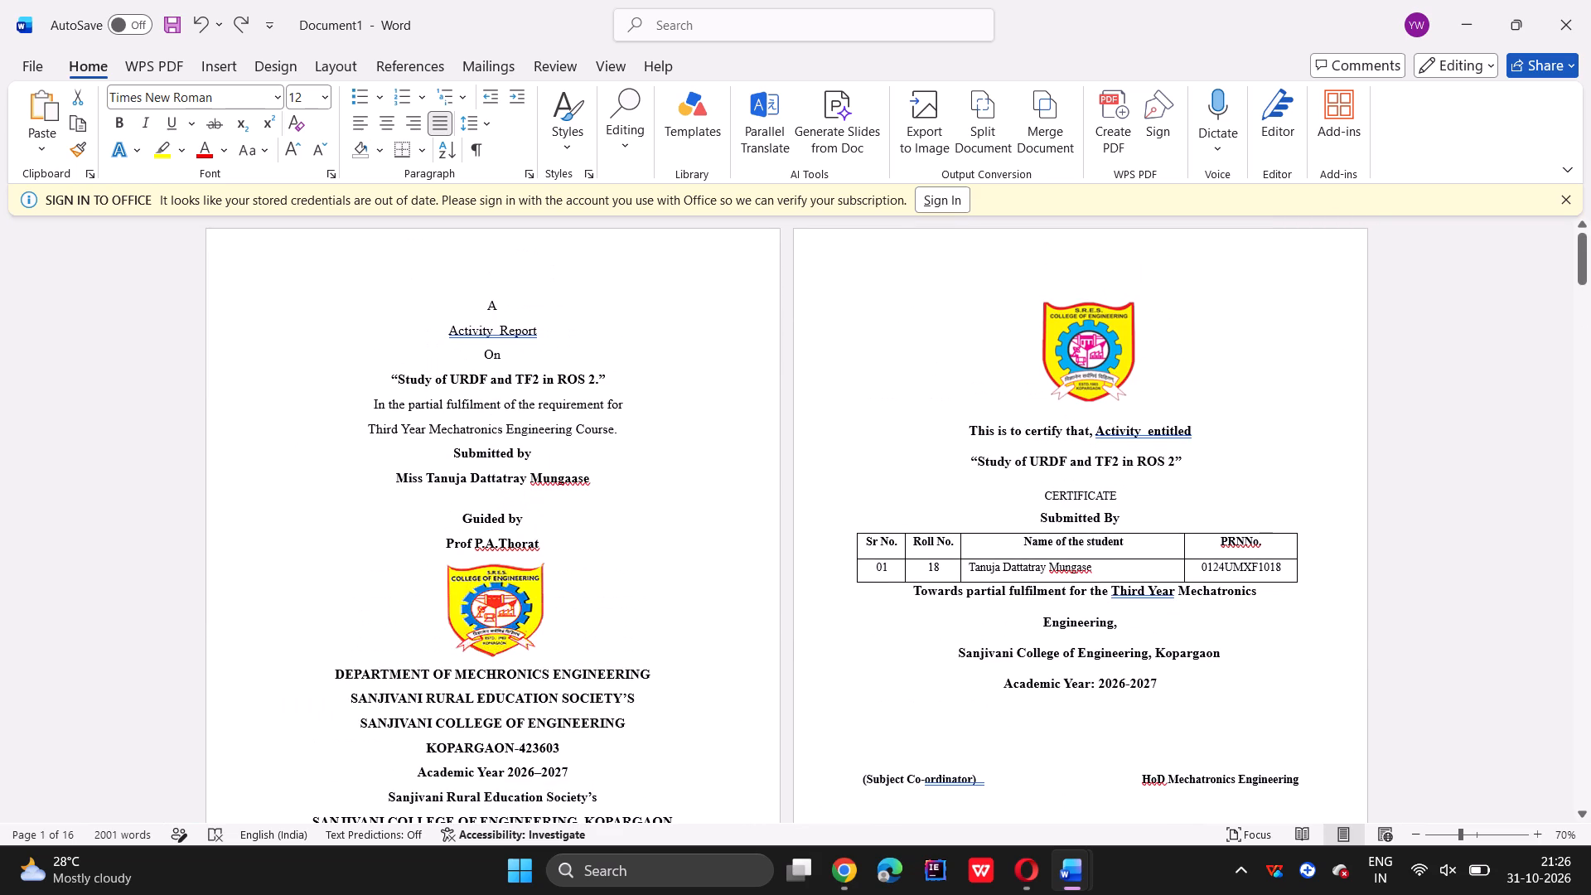
pyautogui.scroll(-2, 1018, 491)
pyautogui.scroll(-2, 992, 629)
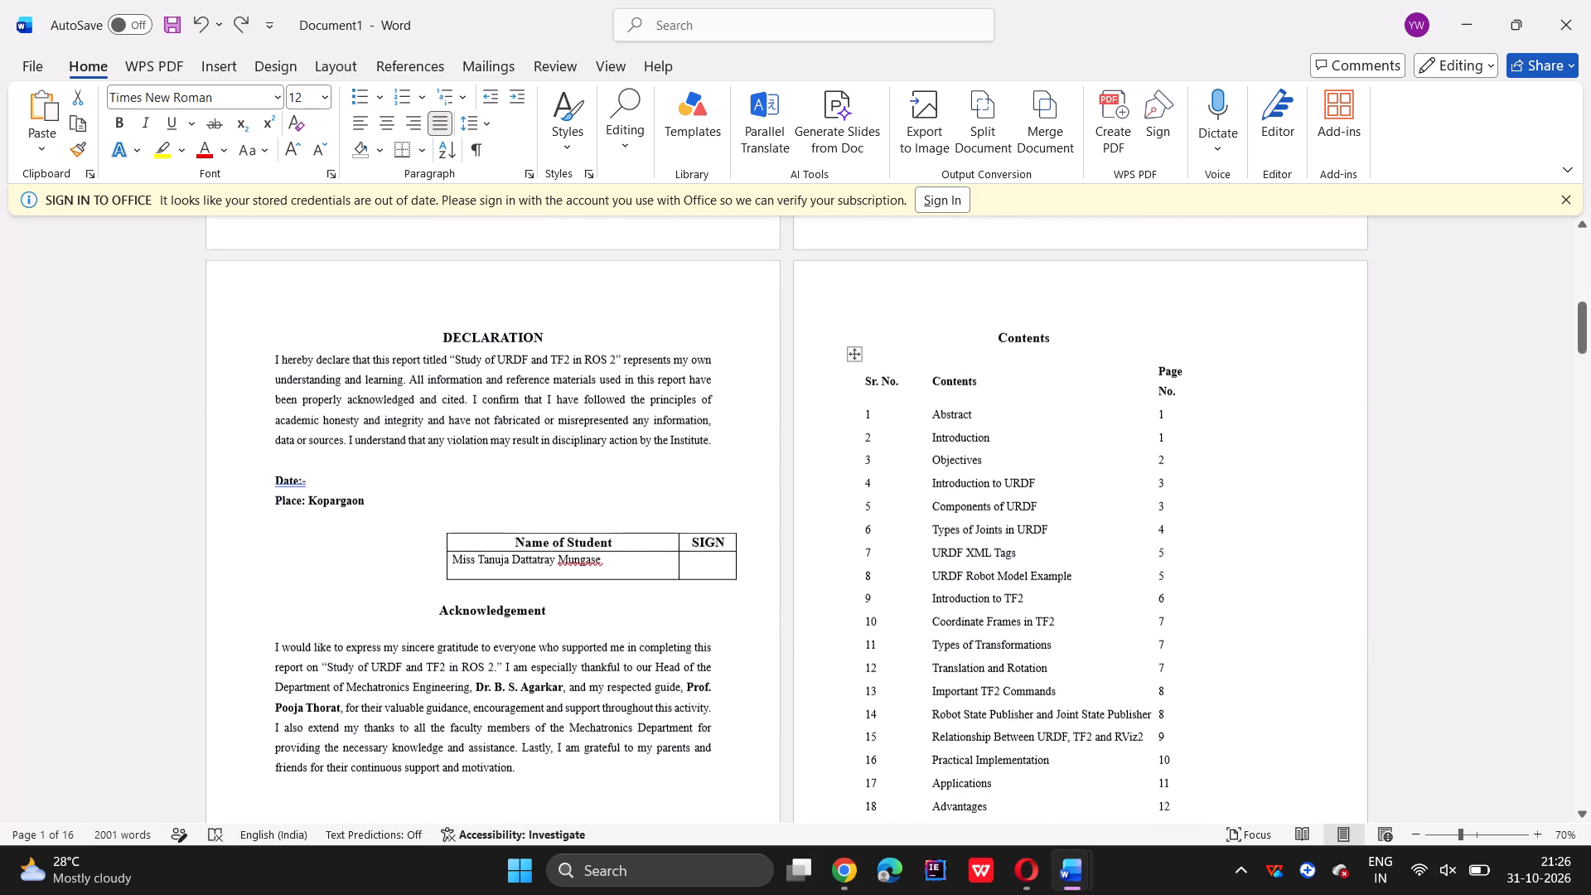
pyautogui.scroll(-2, 992, 629)
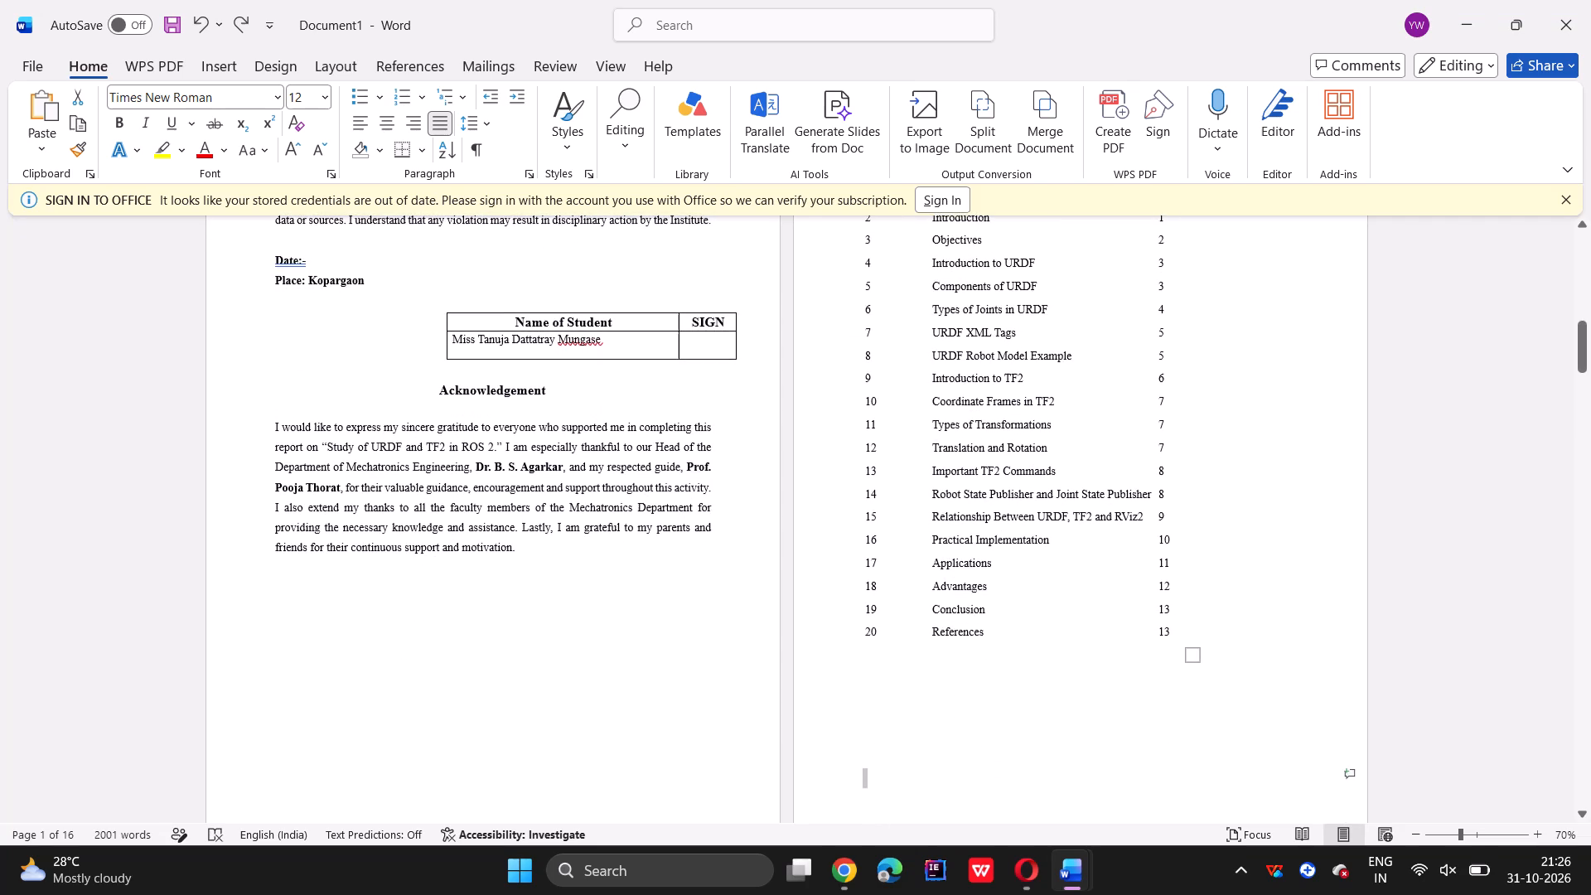
# Replace the "Objective" heading above the numbered list of aims with "OBJECTIVES" in capitals.
pyautogui.scroll(-1, 992, 629)
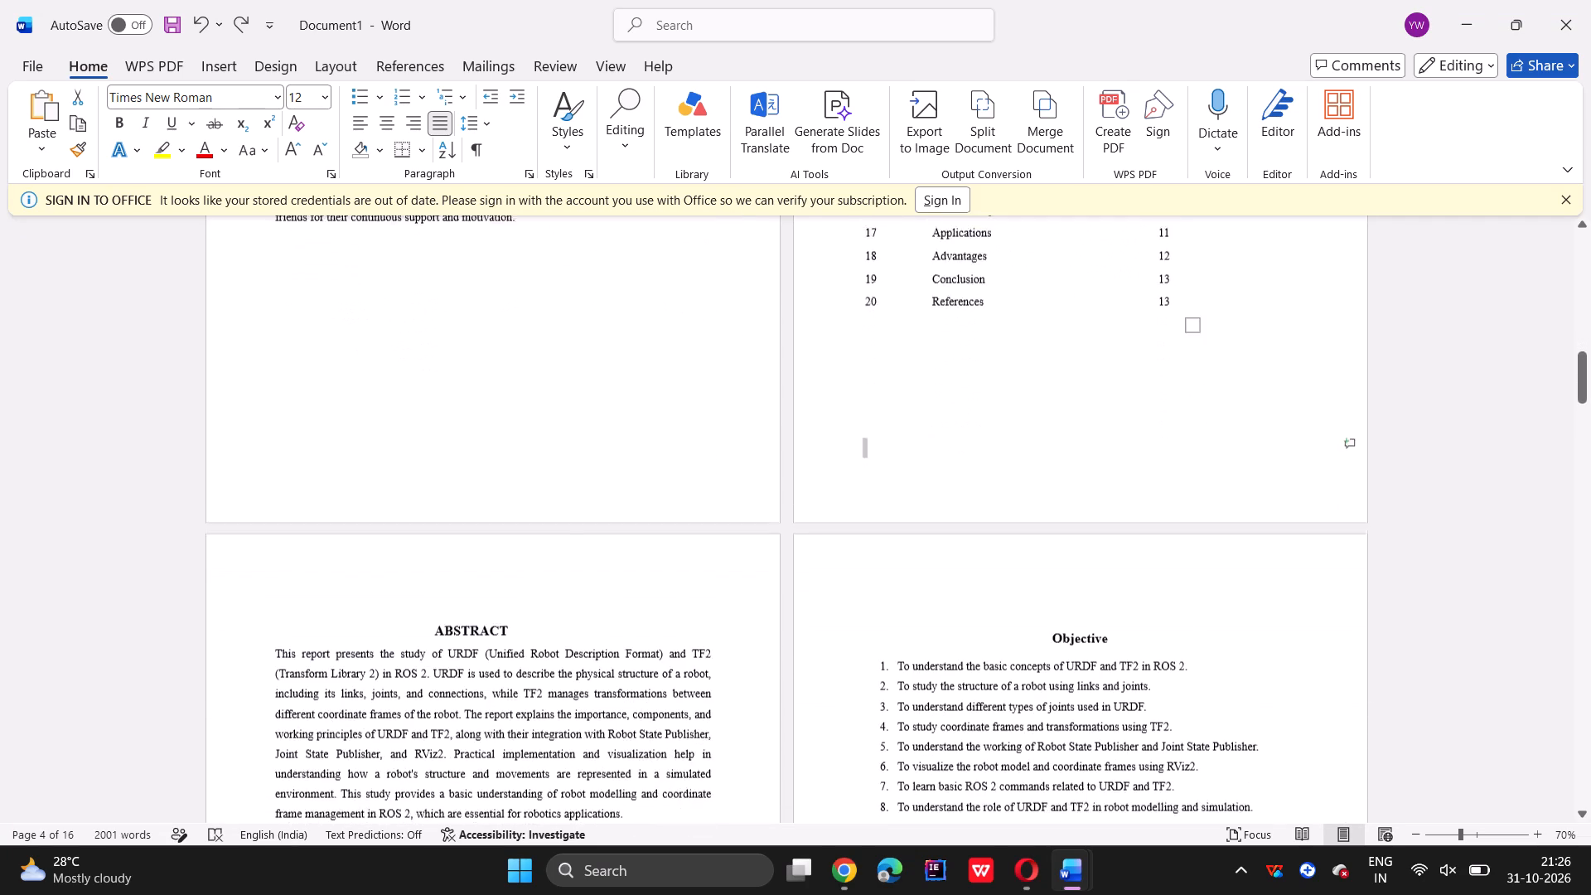
pyautogui.scroll(-1, 992, 629)
pyautogui.click(1059, 565)
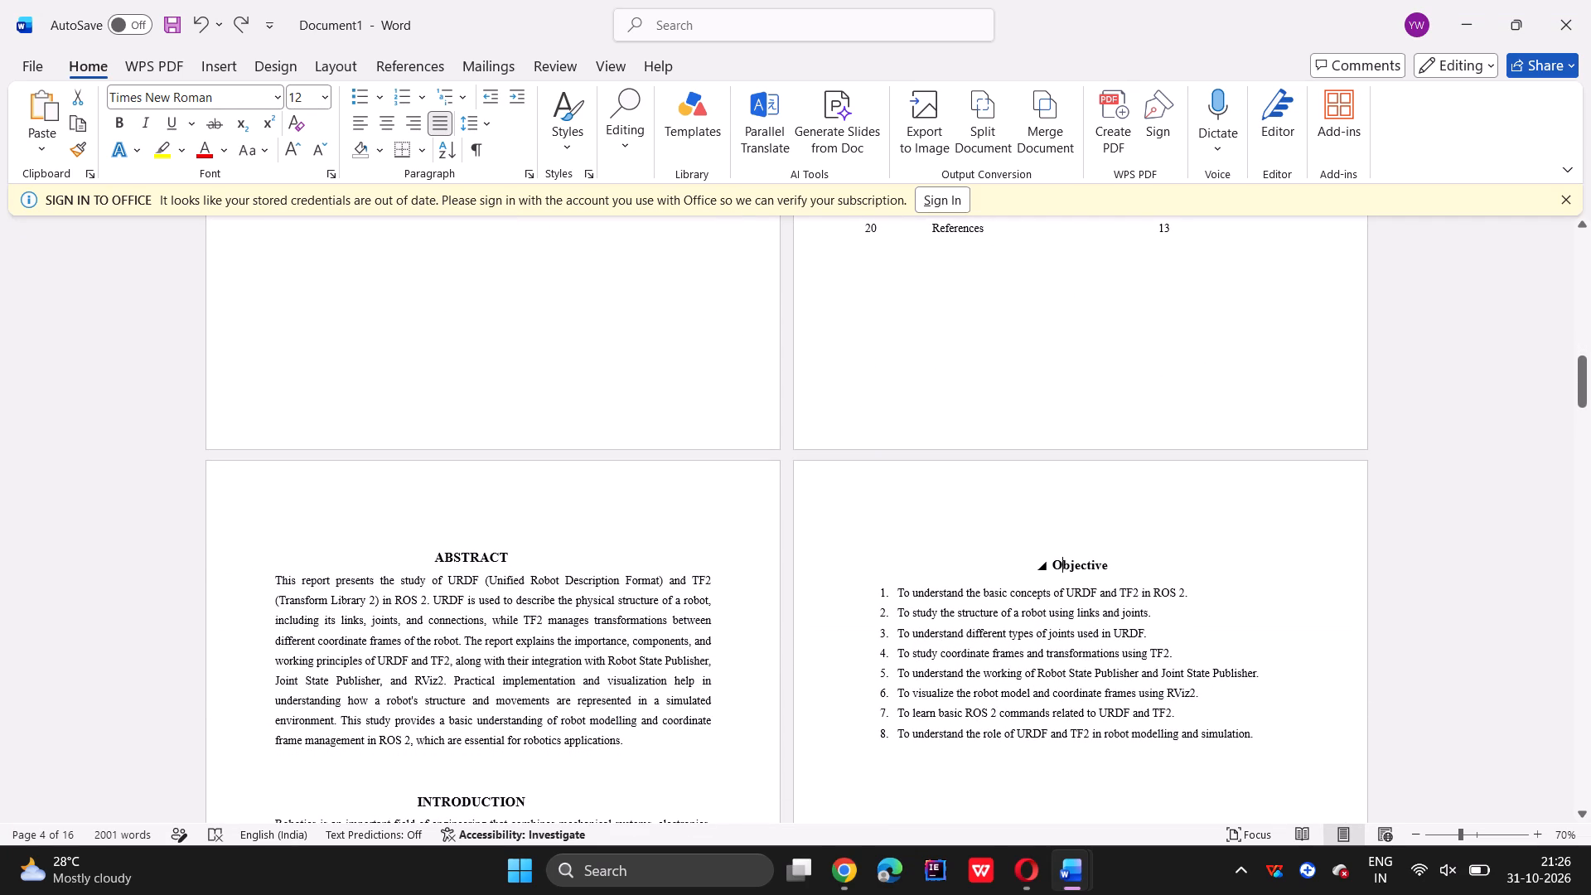
pyautogui.moveTo(1119, 567); pyautogui.dragTo(1063, 573)
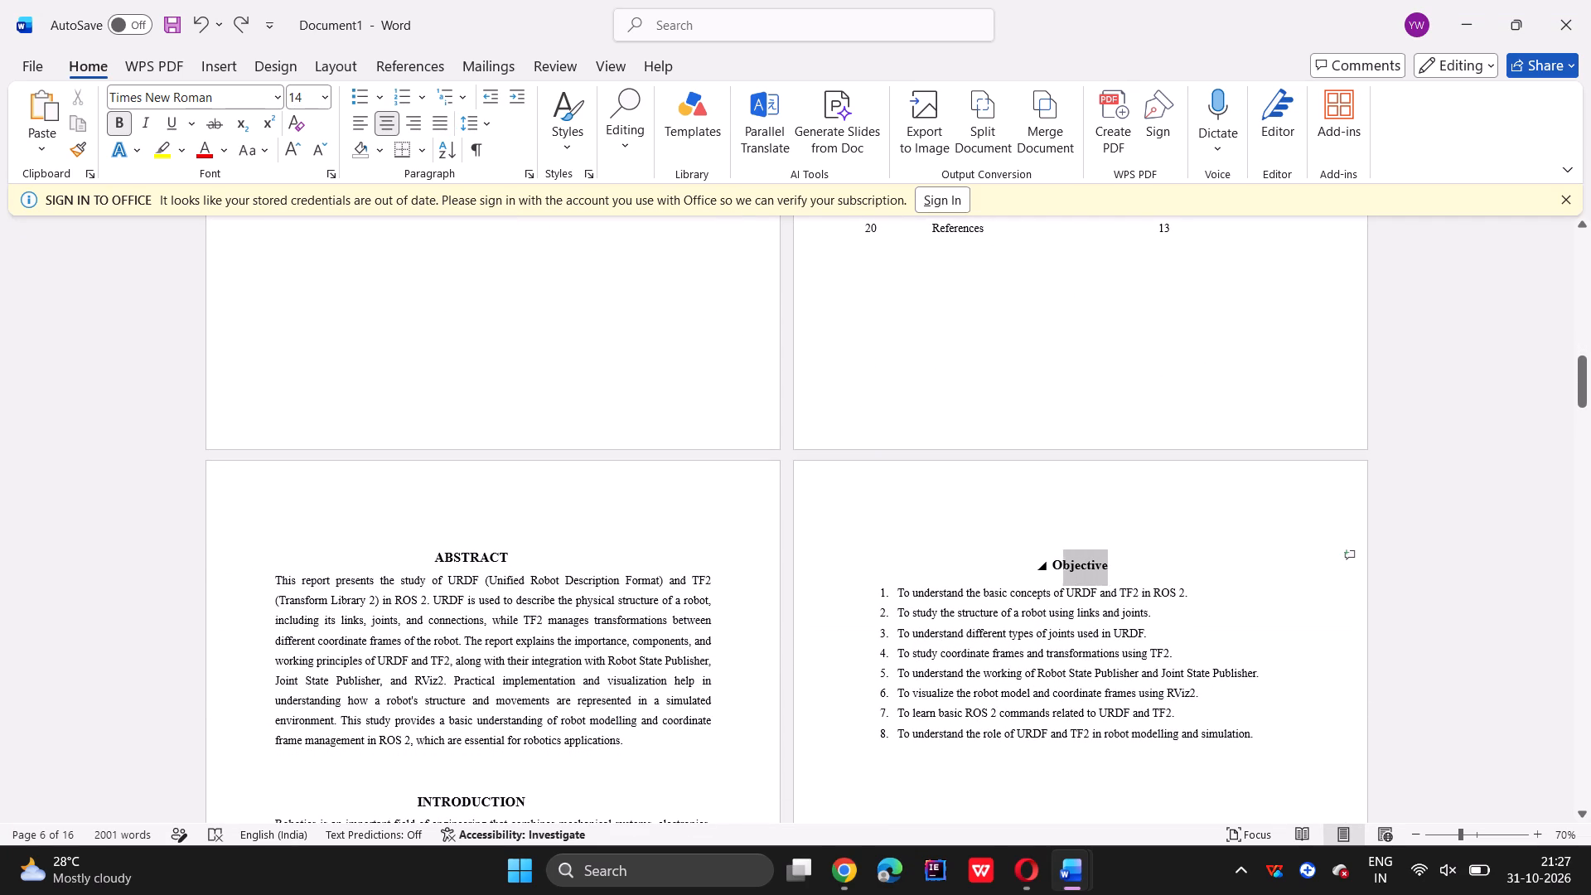
pyautogui.moveTo(1063, 573); pyautogui.dragTo(1061, 573)
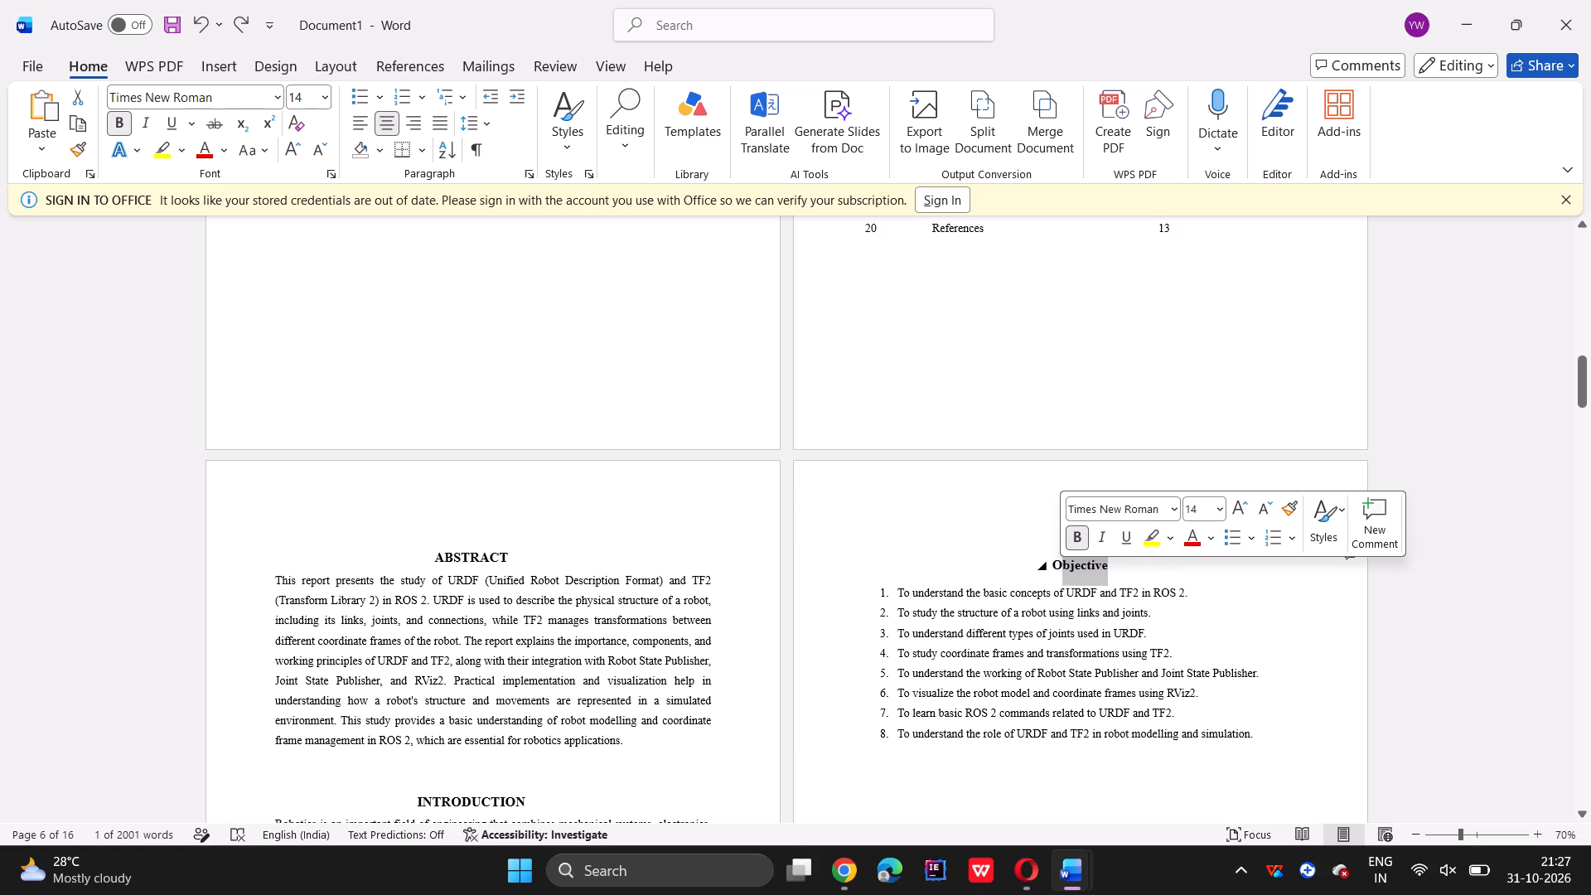
pyautogui.press('Tab')
pyautogui.press('BackSpace')
pyautogui.press('BackSpace')
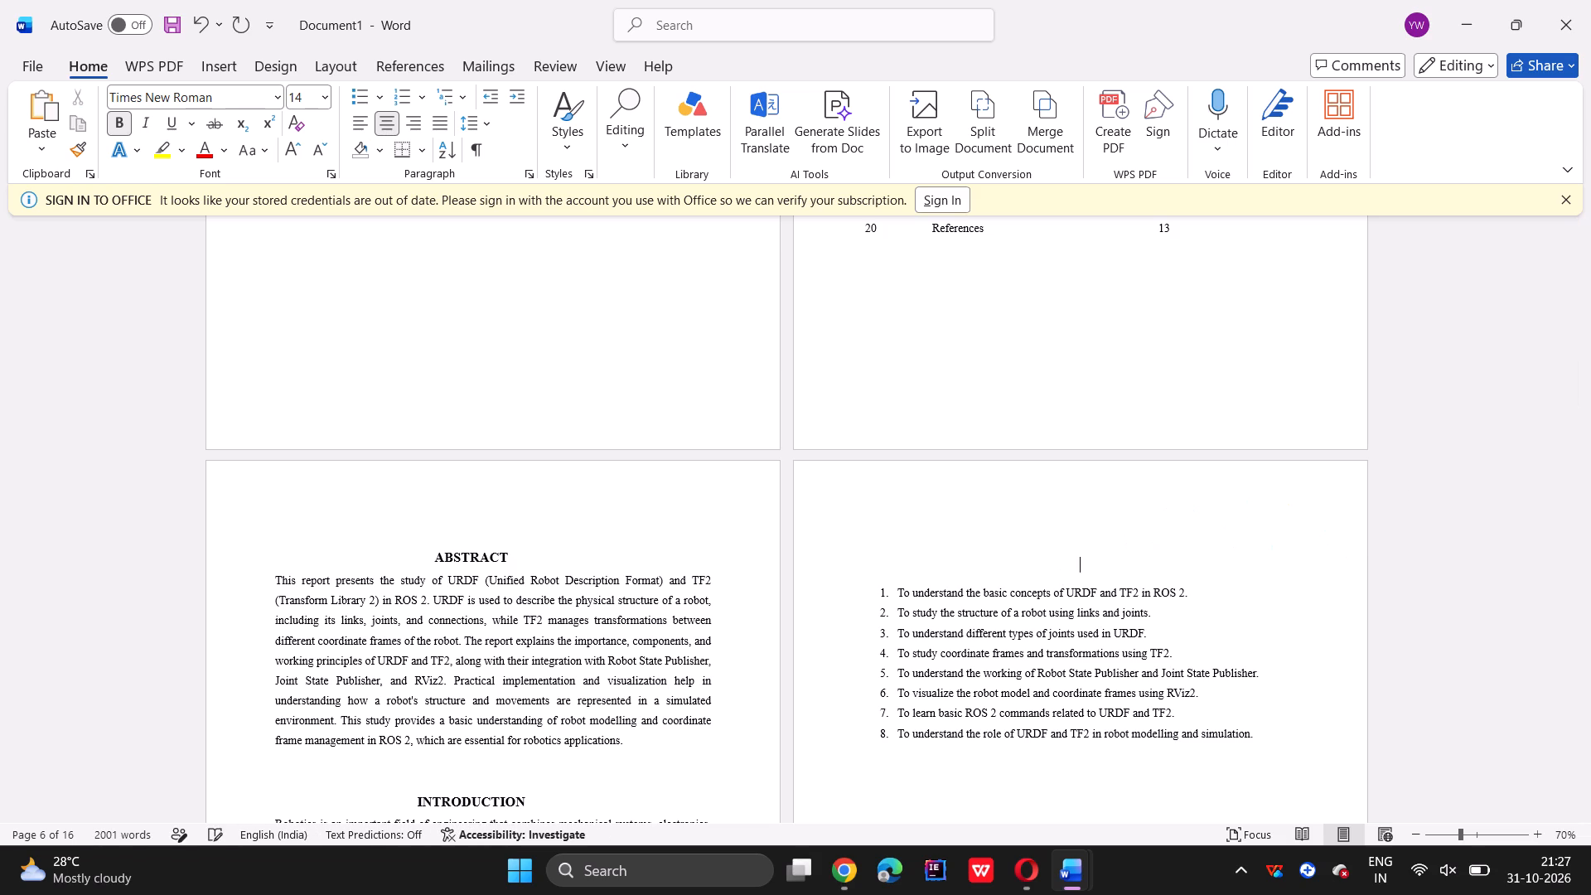
pyautogui.press('BackSpace')
pyautogui.press('o')
pyautogui.press('Tab')
pyautogui.write('BJ')
pyautogui.press('BackSpace')
pyautogui.press('BackSpace')
pyautogui.press('BackSpace')
pyautogui.press('BackSpace')
pyautogui.write('OB')
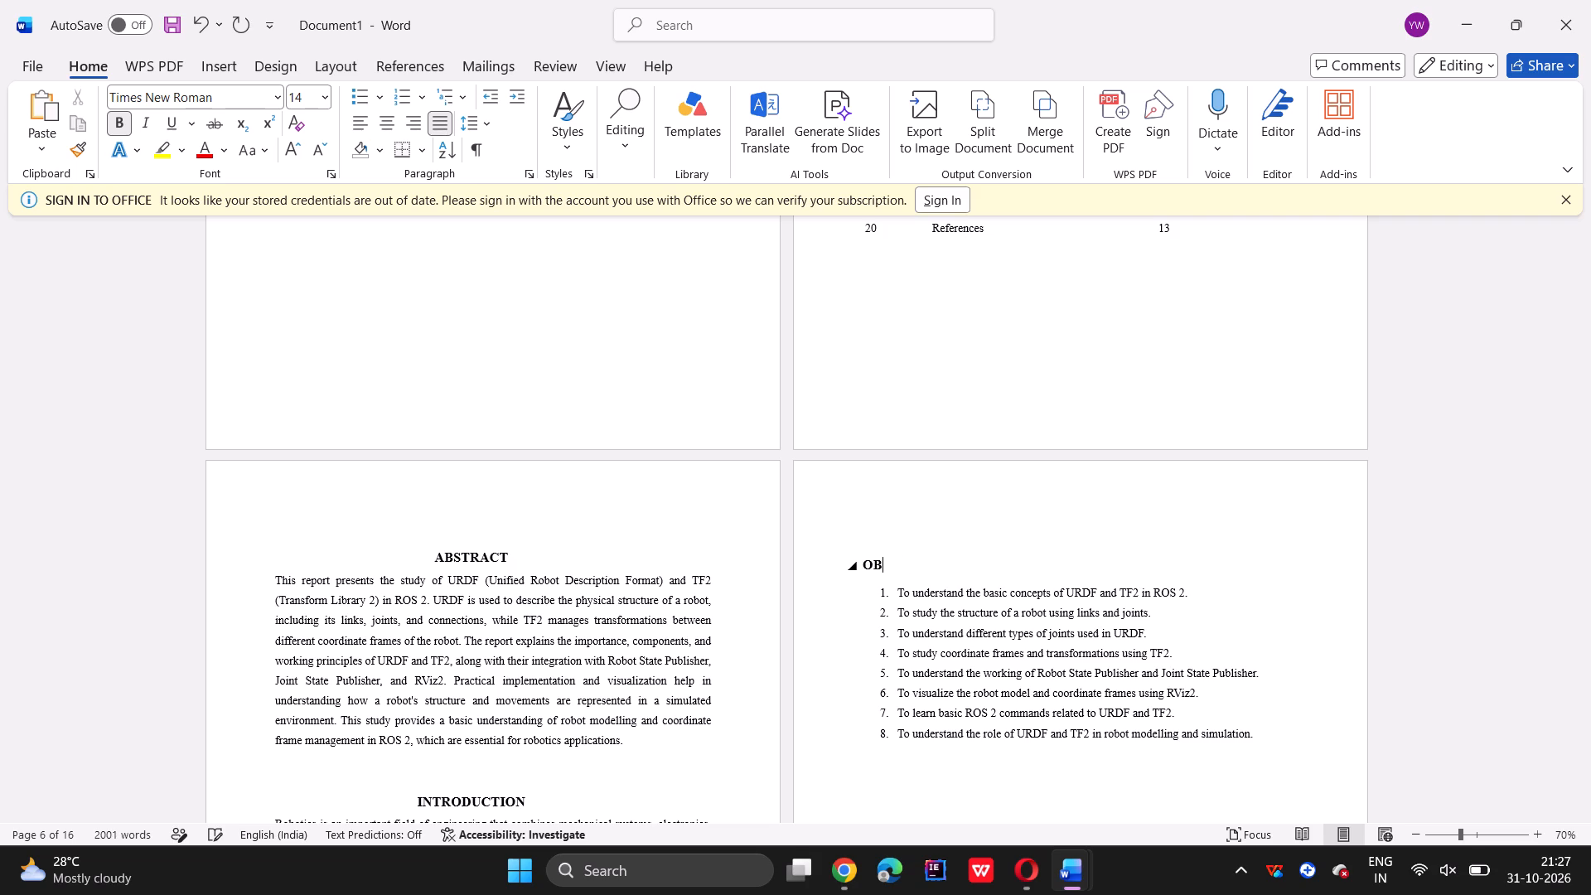
pyautogui.write('JECTIVES')
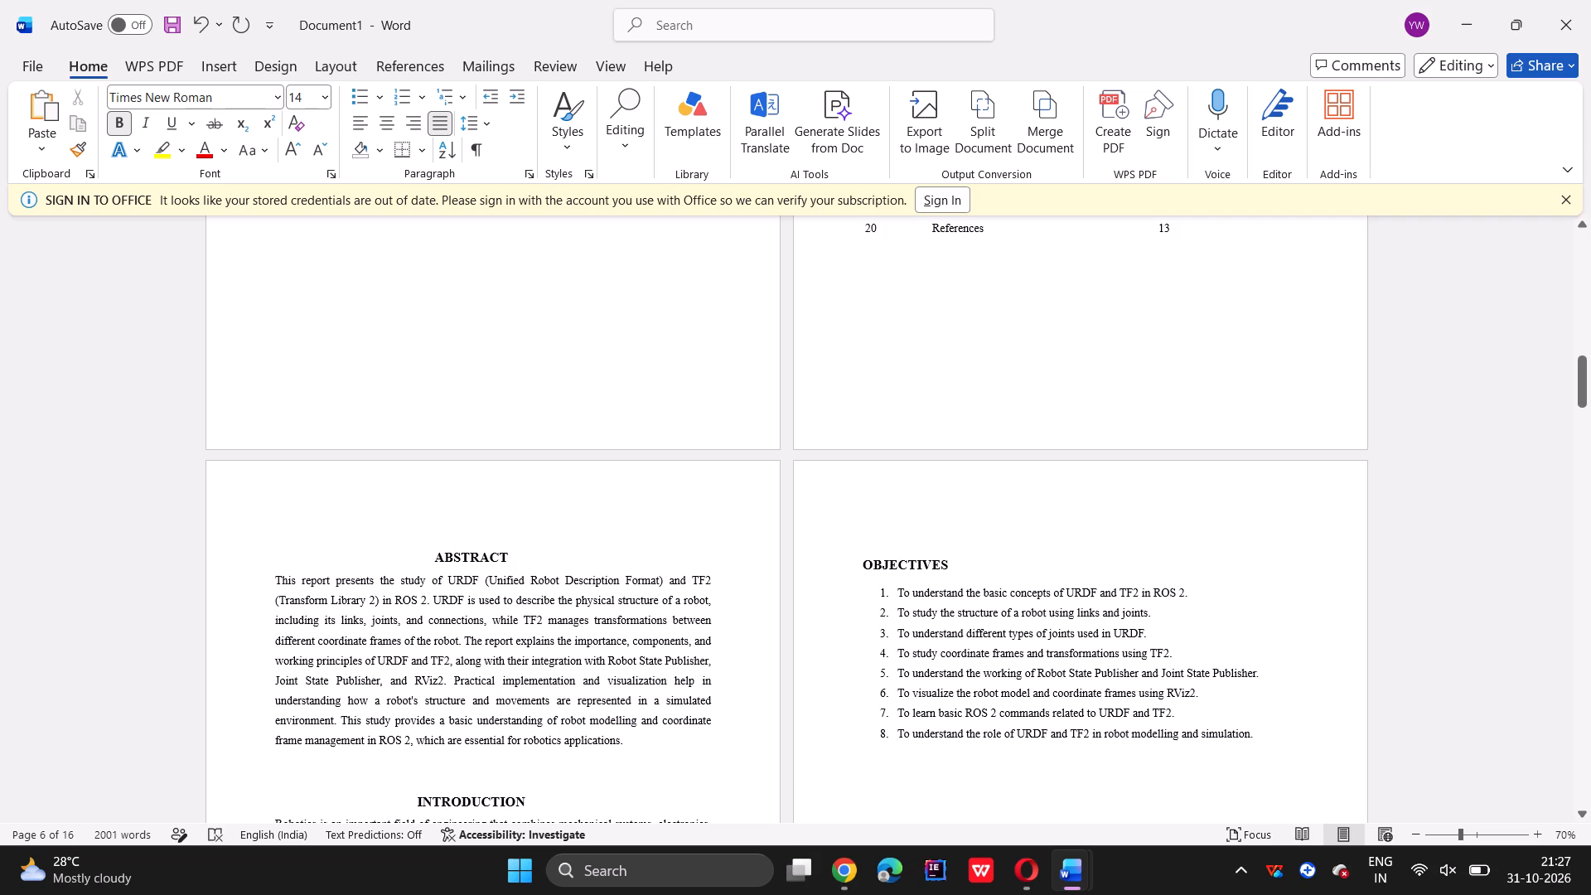
# Centre the "OBJECTIVES" heading on its page.
pyautogui.moveTo(959, 562); pyautogui.dragTo(844, 570)
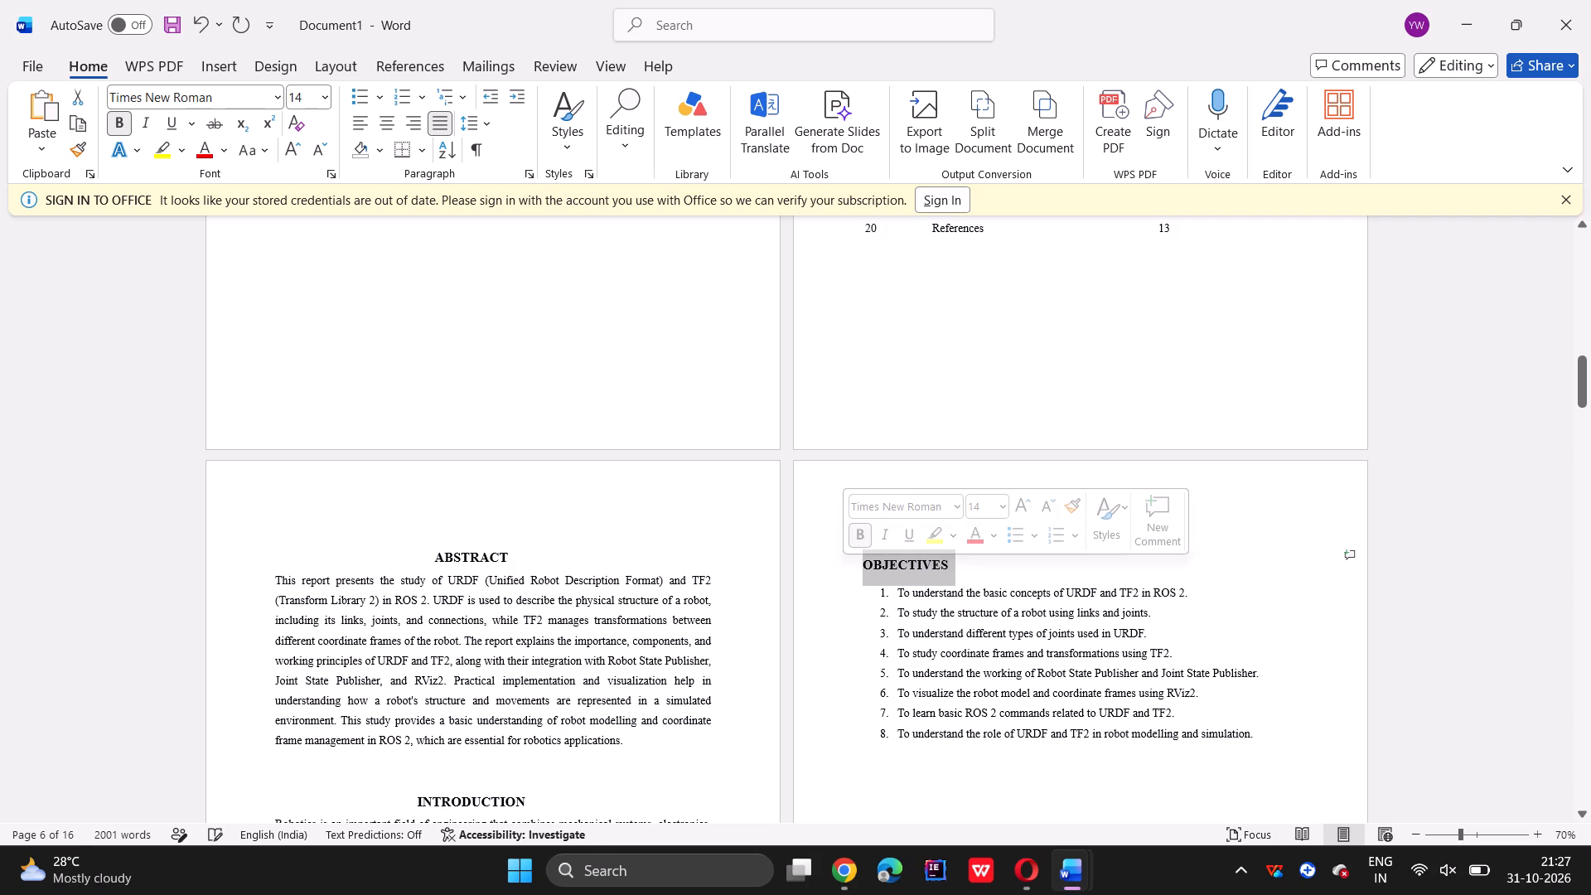
pyautogui.click(381, 126)
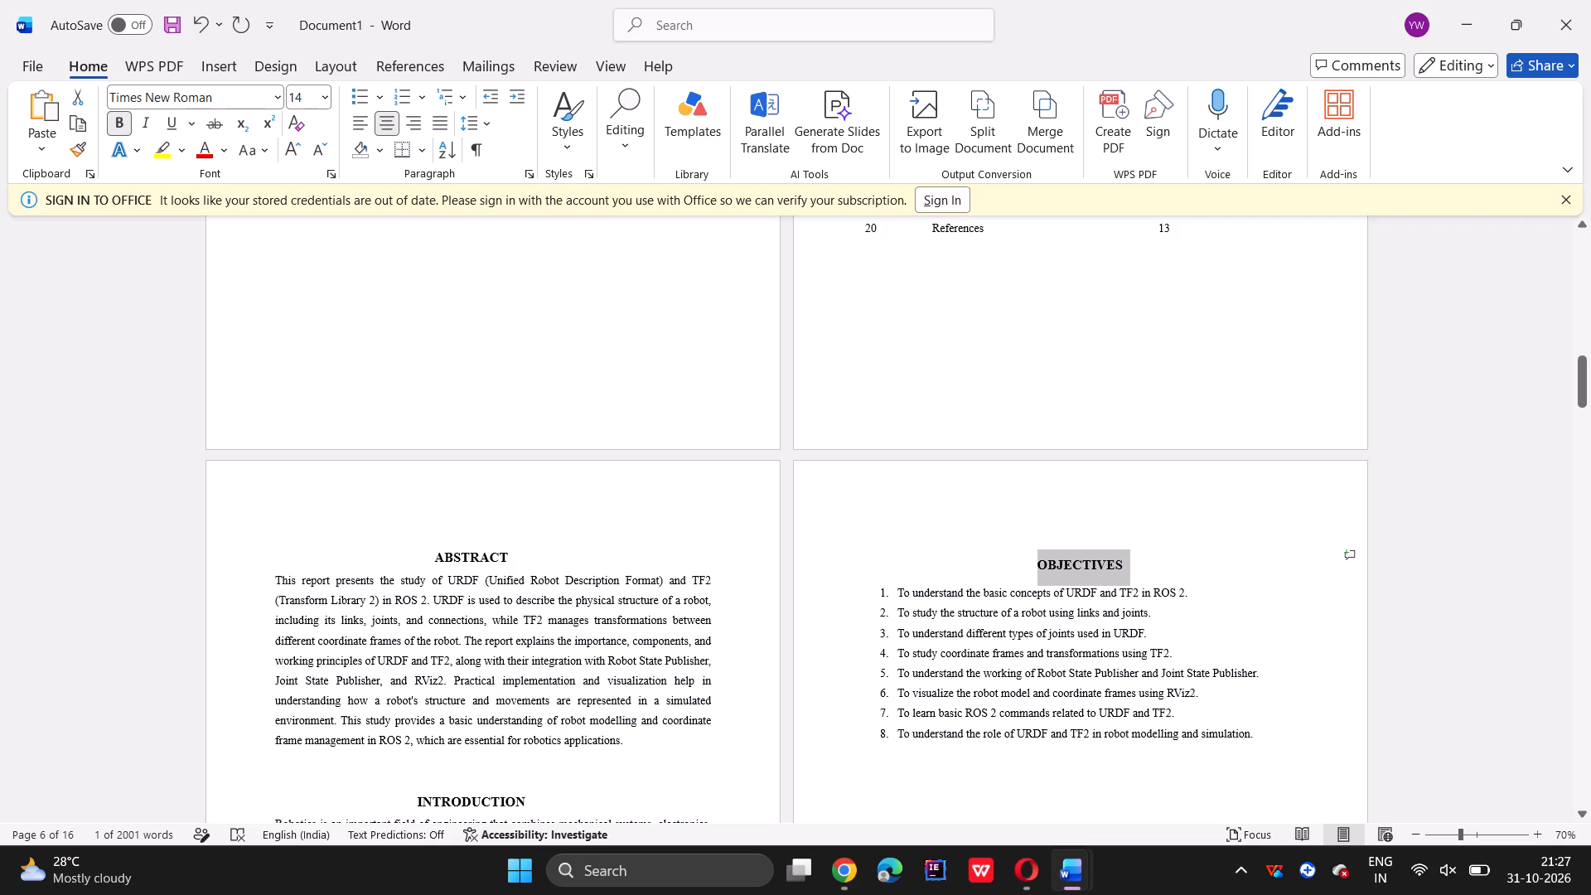
pyautogui.click(80, 615)
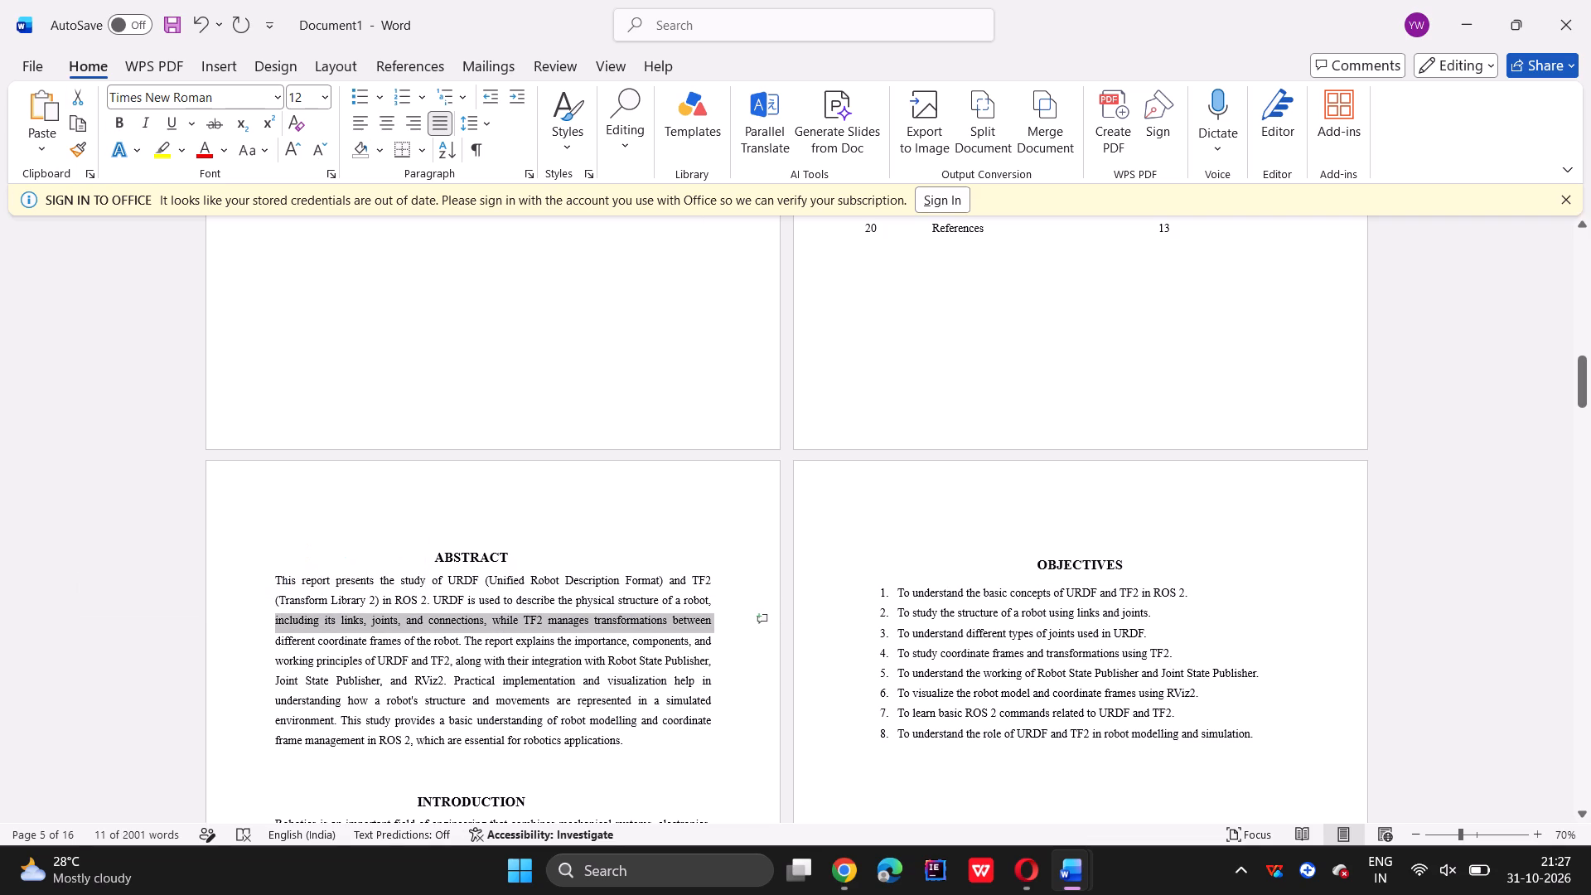
# Centre the "TYPES OF JOINTS IN URDF" heading above the joint types list.
pyautogui.scroll(-1, 789, 752)
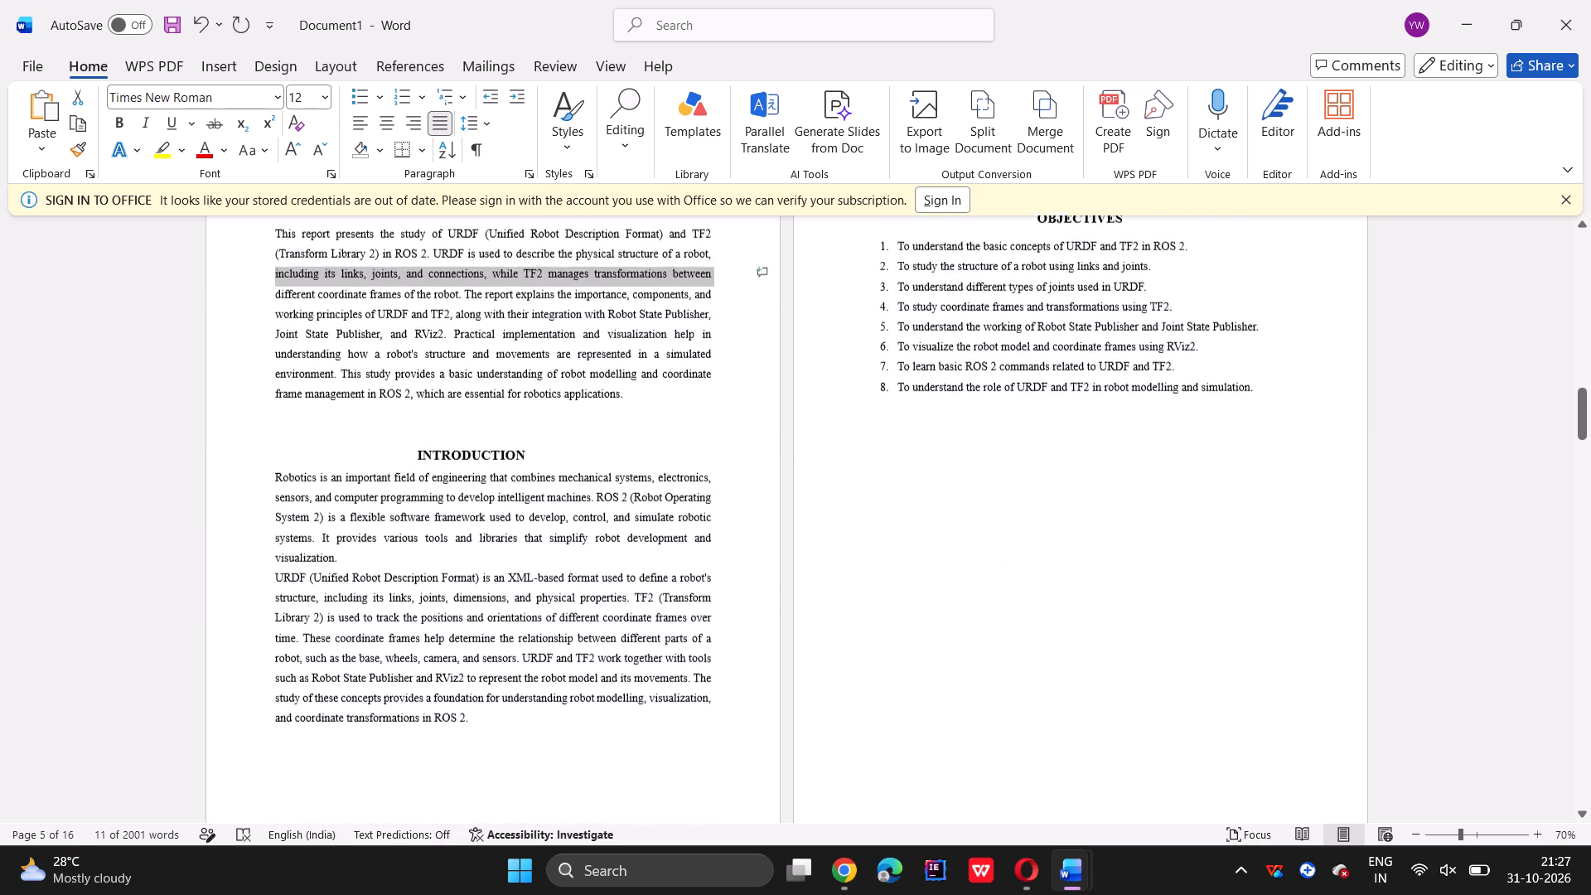
pyautogui.scroll(-2, 789, 752)
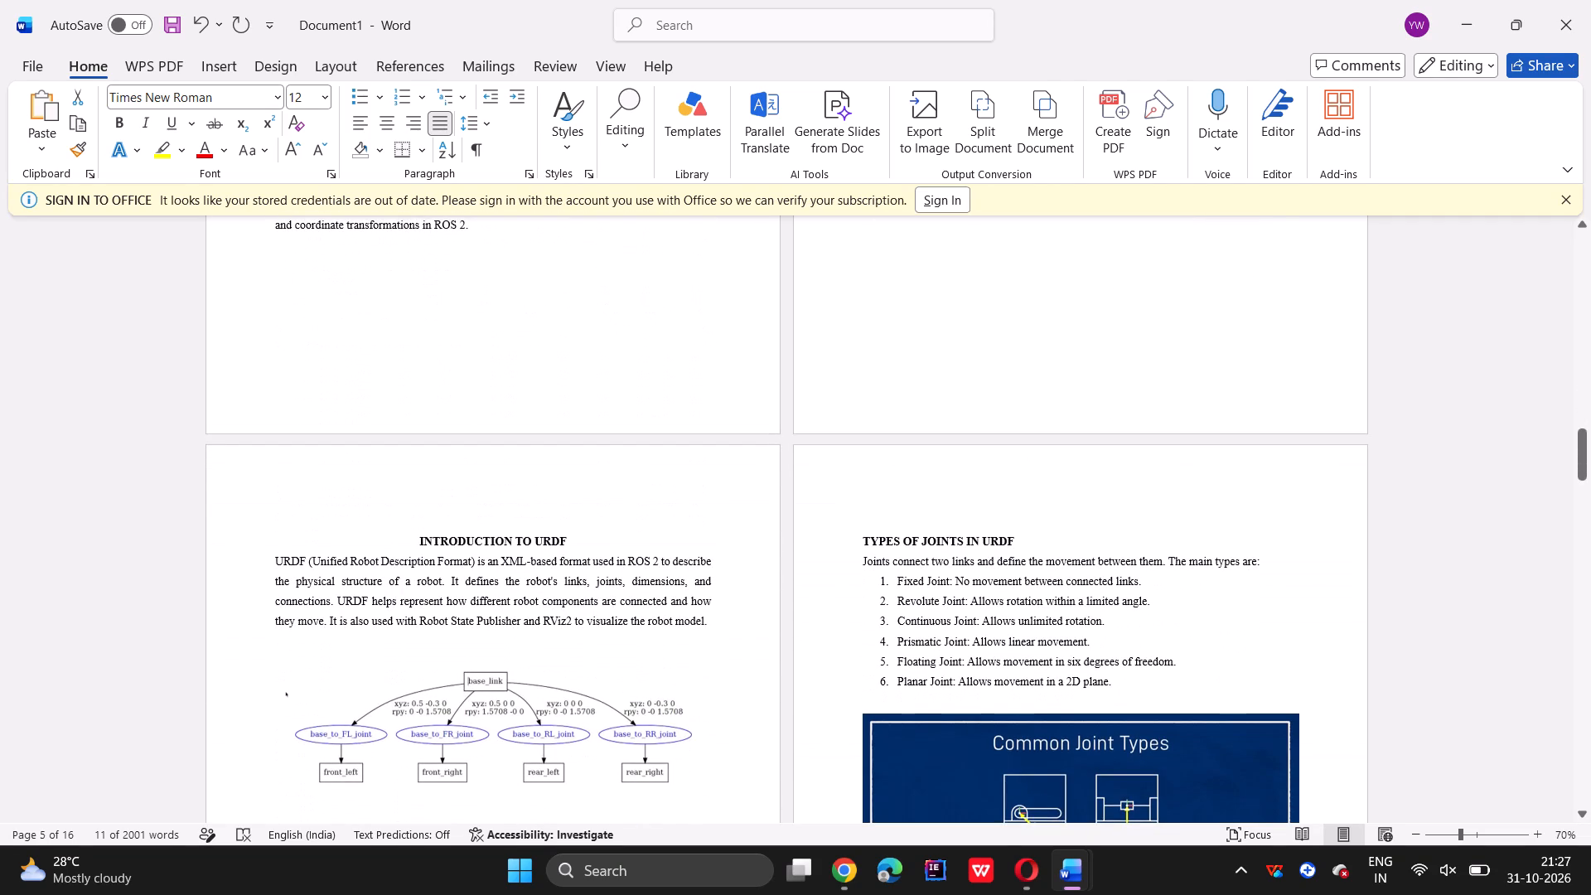
pyautogui.scroll(-1, 789, 752)
pyautogui.moveTo(851, 544); pyautogui.dragTo(953, 537)
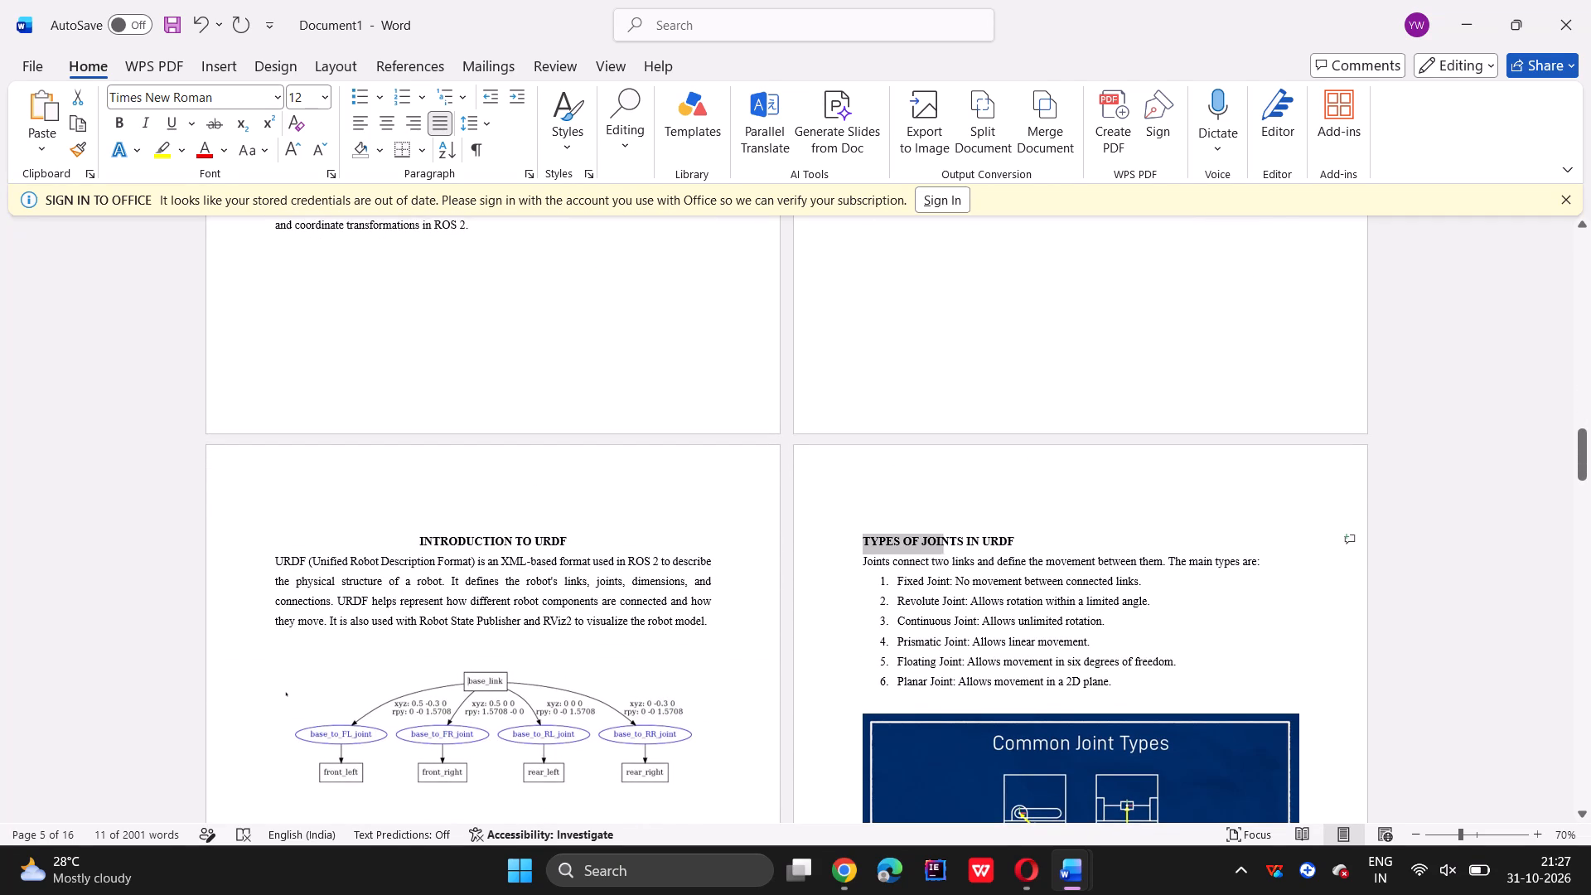
pyautogui.moveTo(953, 537); pyautogui.dragTo(1008, 537)
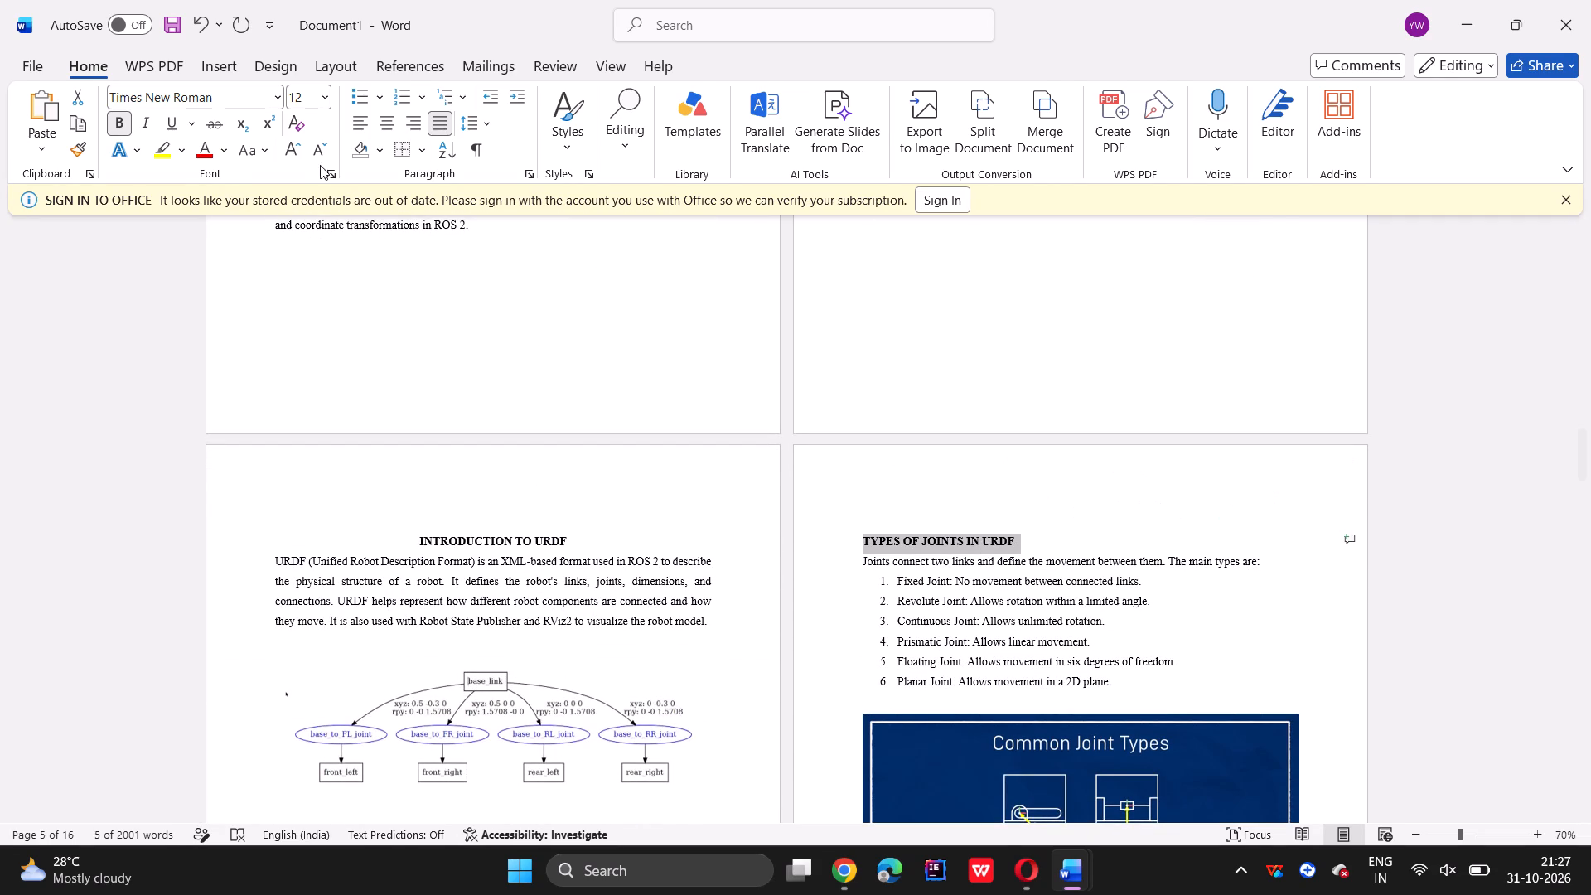
pyautogui.click(375, 128)
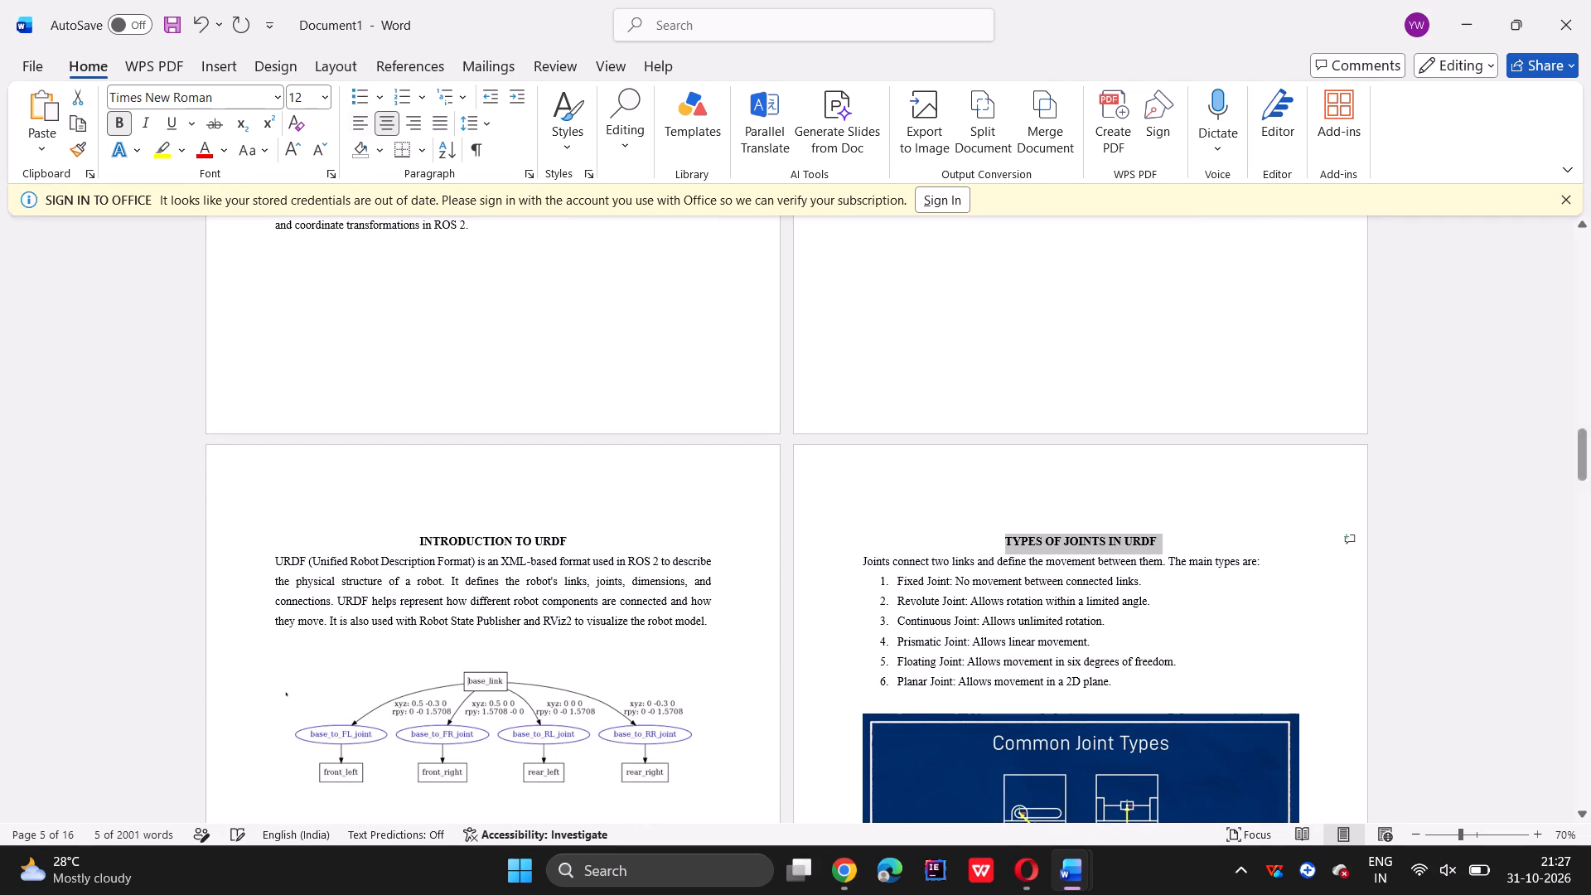
pyautogui.click(167, 622)
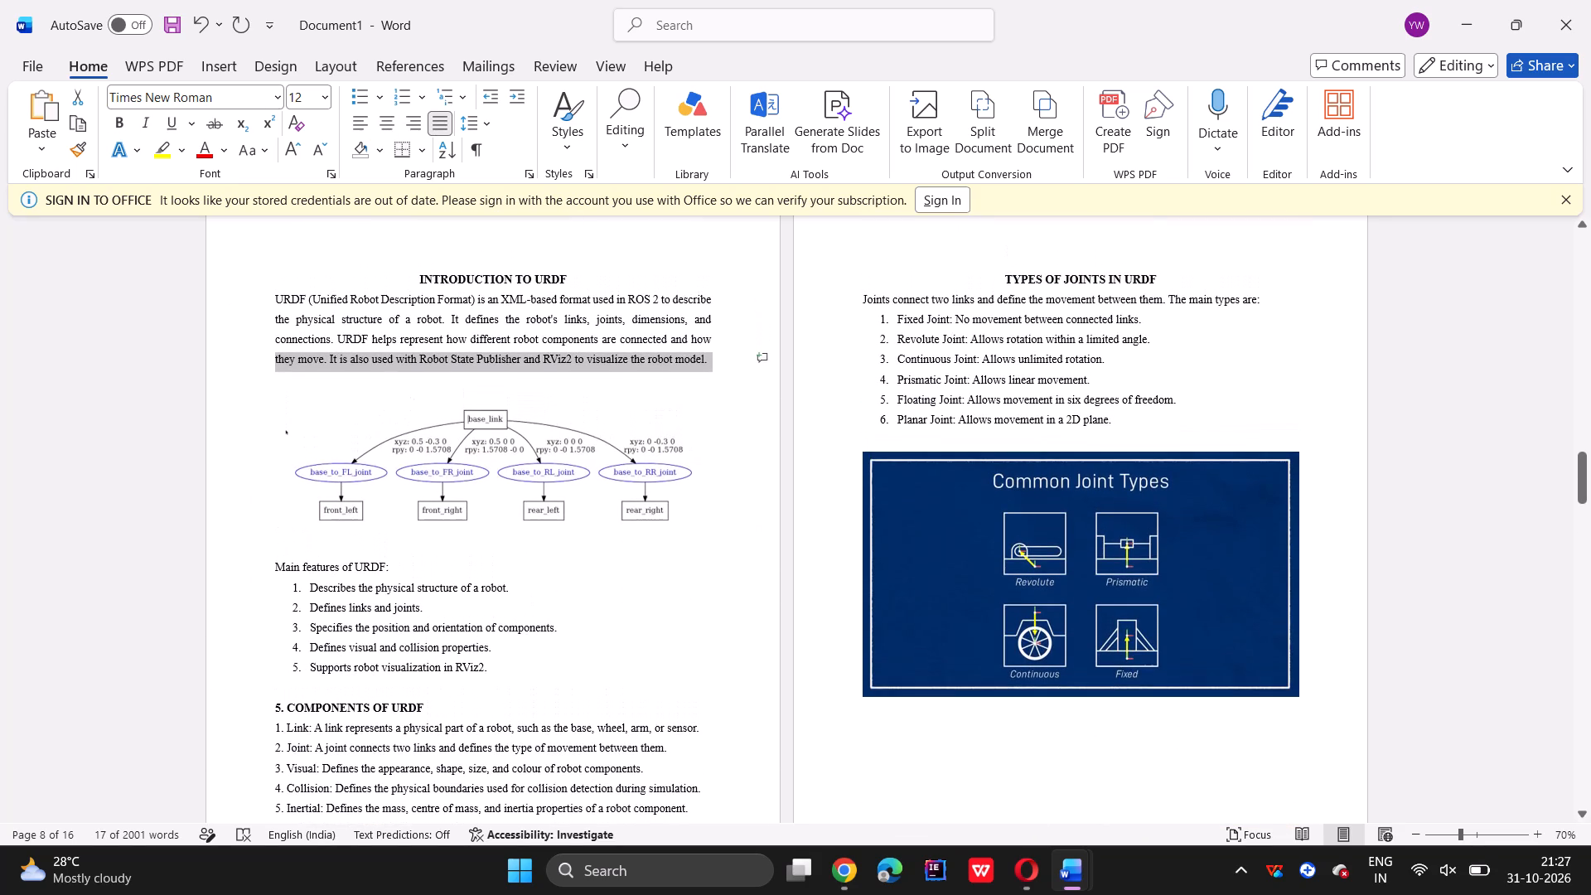
# Delete the extra blank lines above the "7. URDF XML TAGS" heading so that it moves up its page.
pyautogui.scroll(-1, 595, 716)
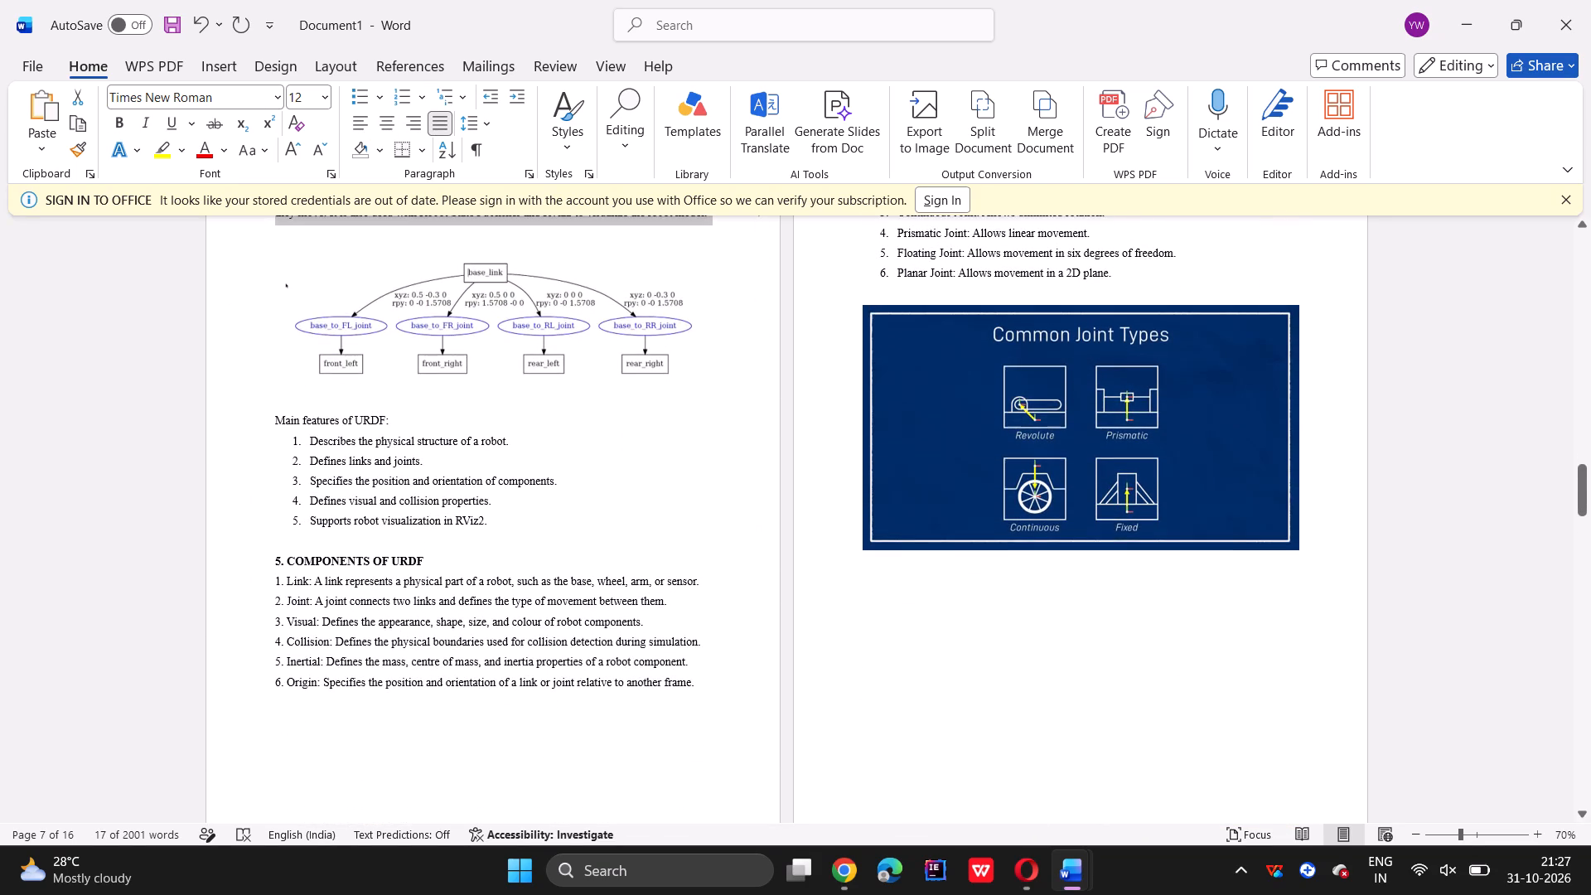
pyautogui.scroll(-2, 595, 716)
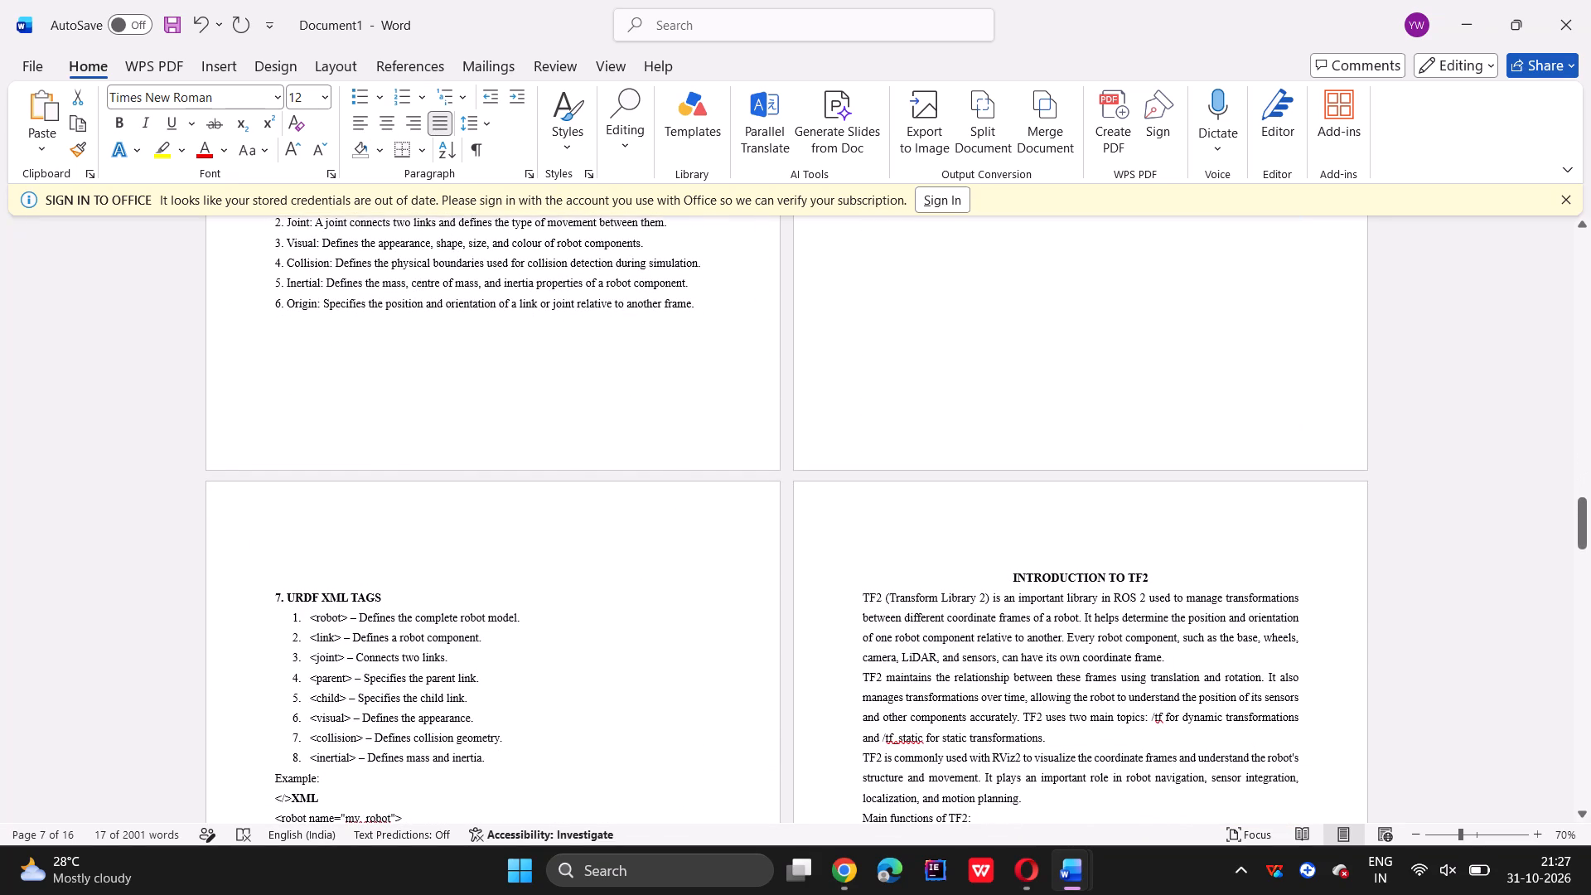
pyautogui.click(271, 590)
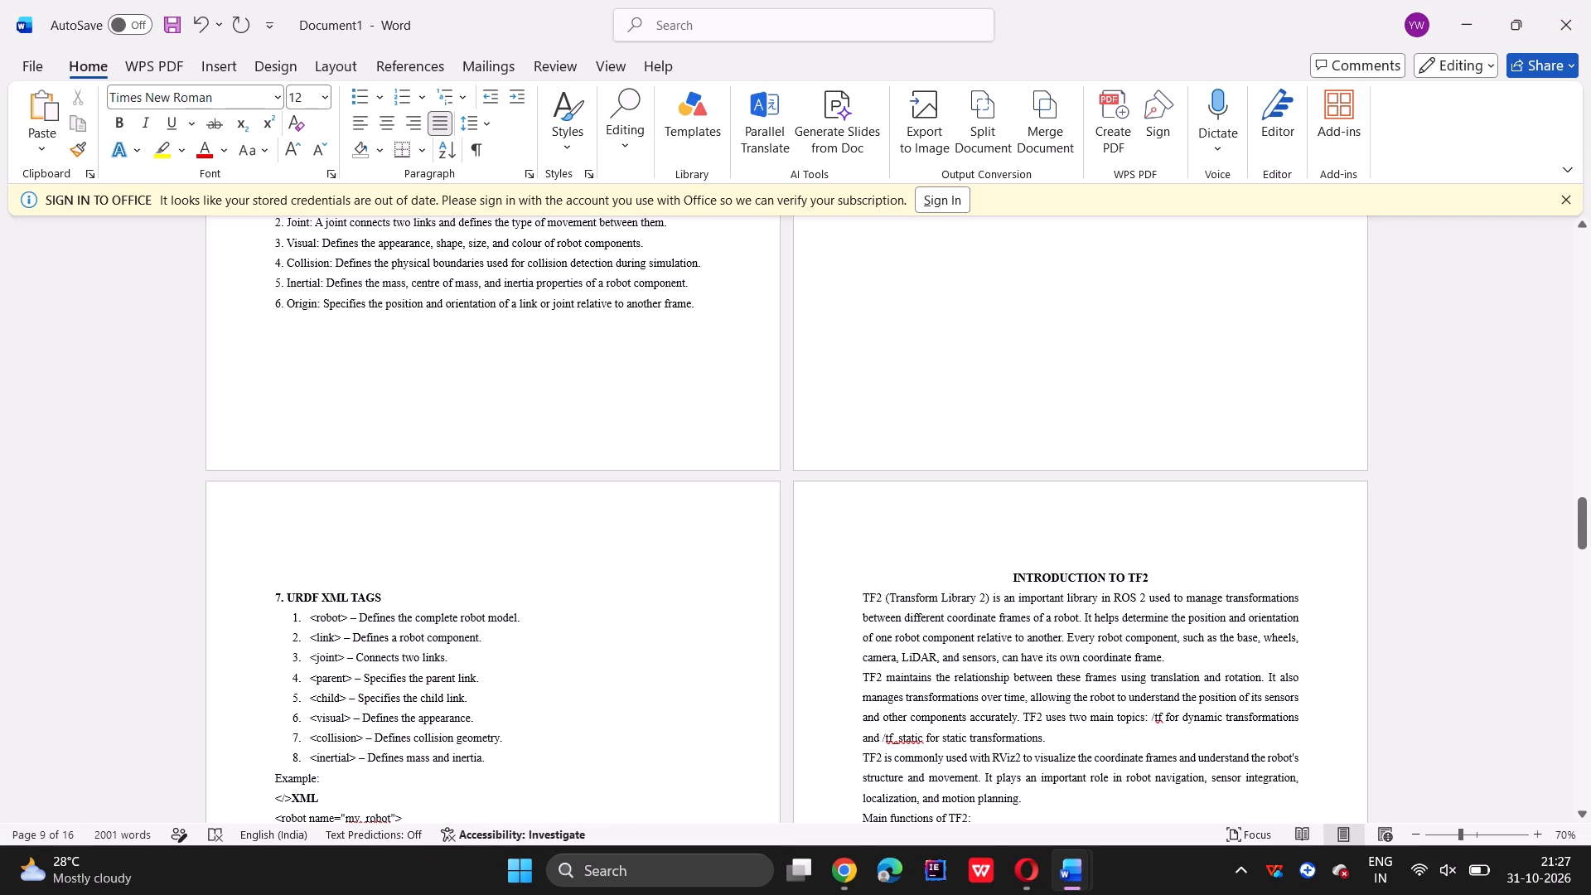
pyautogui.press('BackSpace')
pyautogui.press('BackSpace')
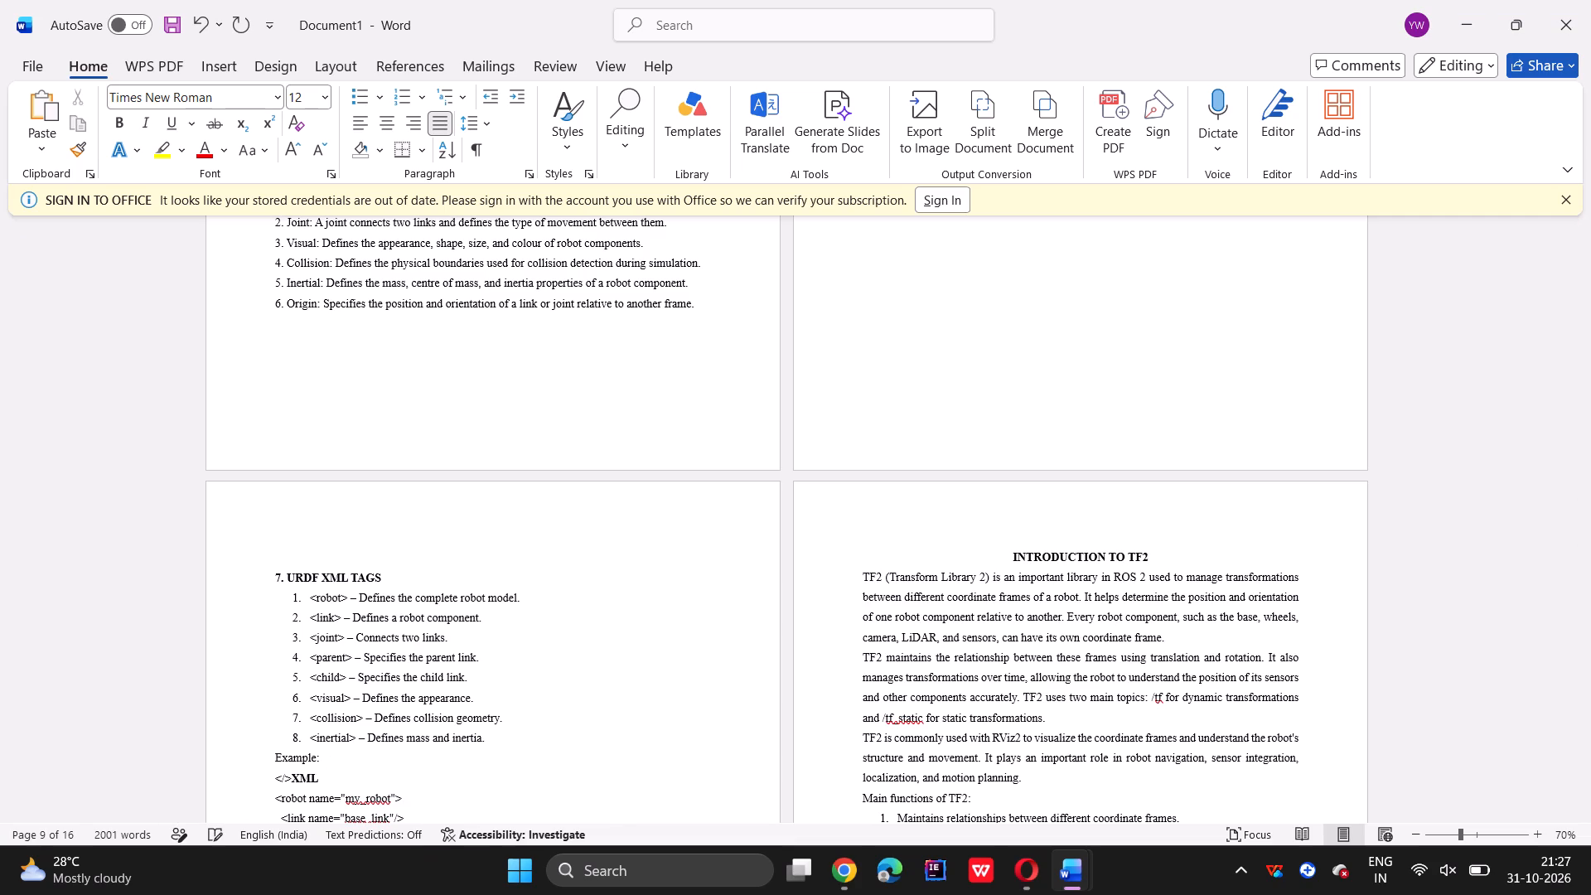
pyautogui.press('BackSpace')
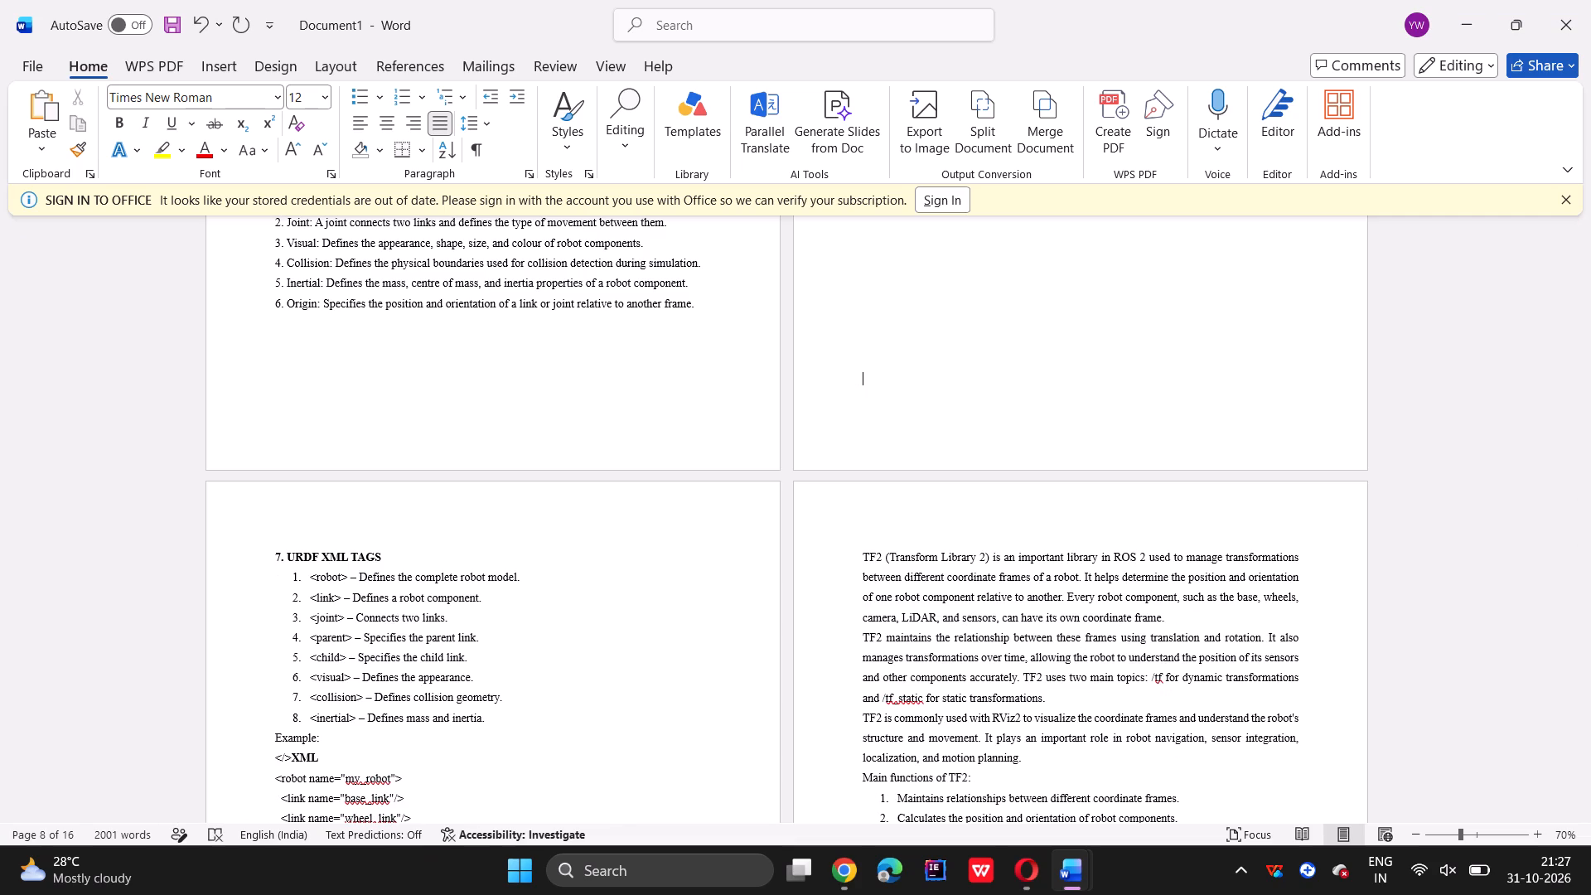
# Insert a line break before the "INTRODUCTION TO TF2" heading to push it onto the page with its body text.
pyautogui.scroll(-2, 464, 681)
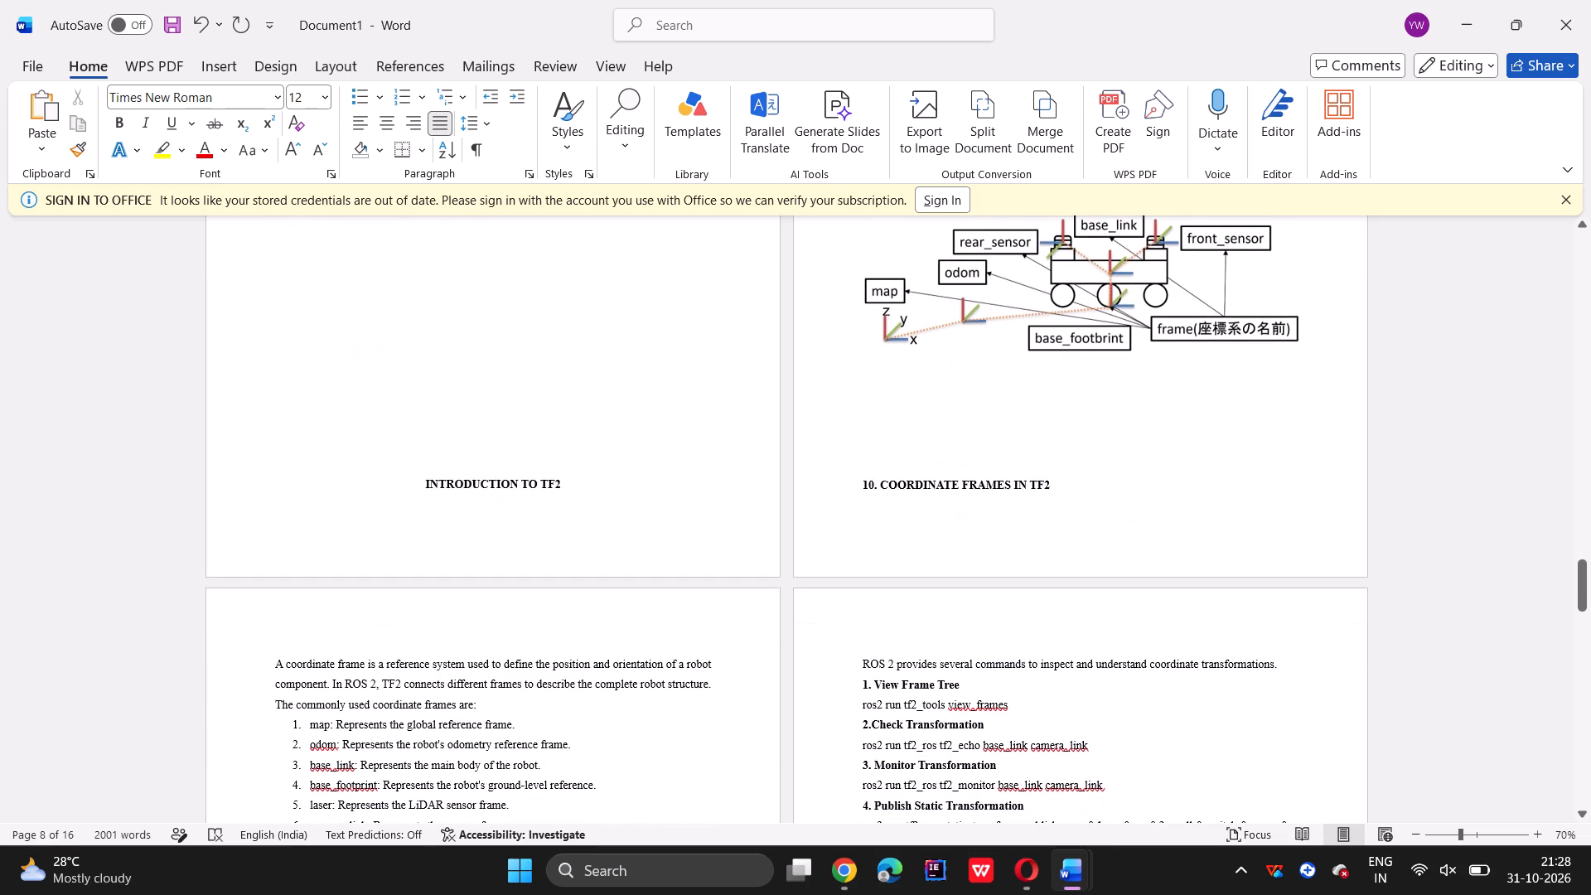
pyautogui.click(415, 488)
pyautogui.press('Return')
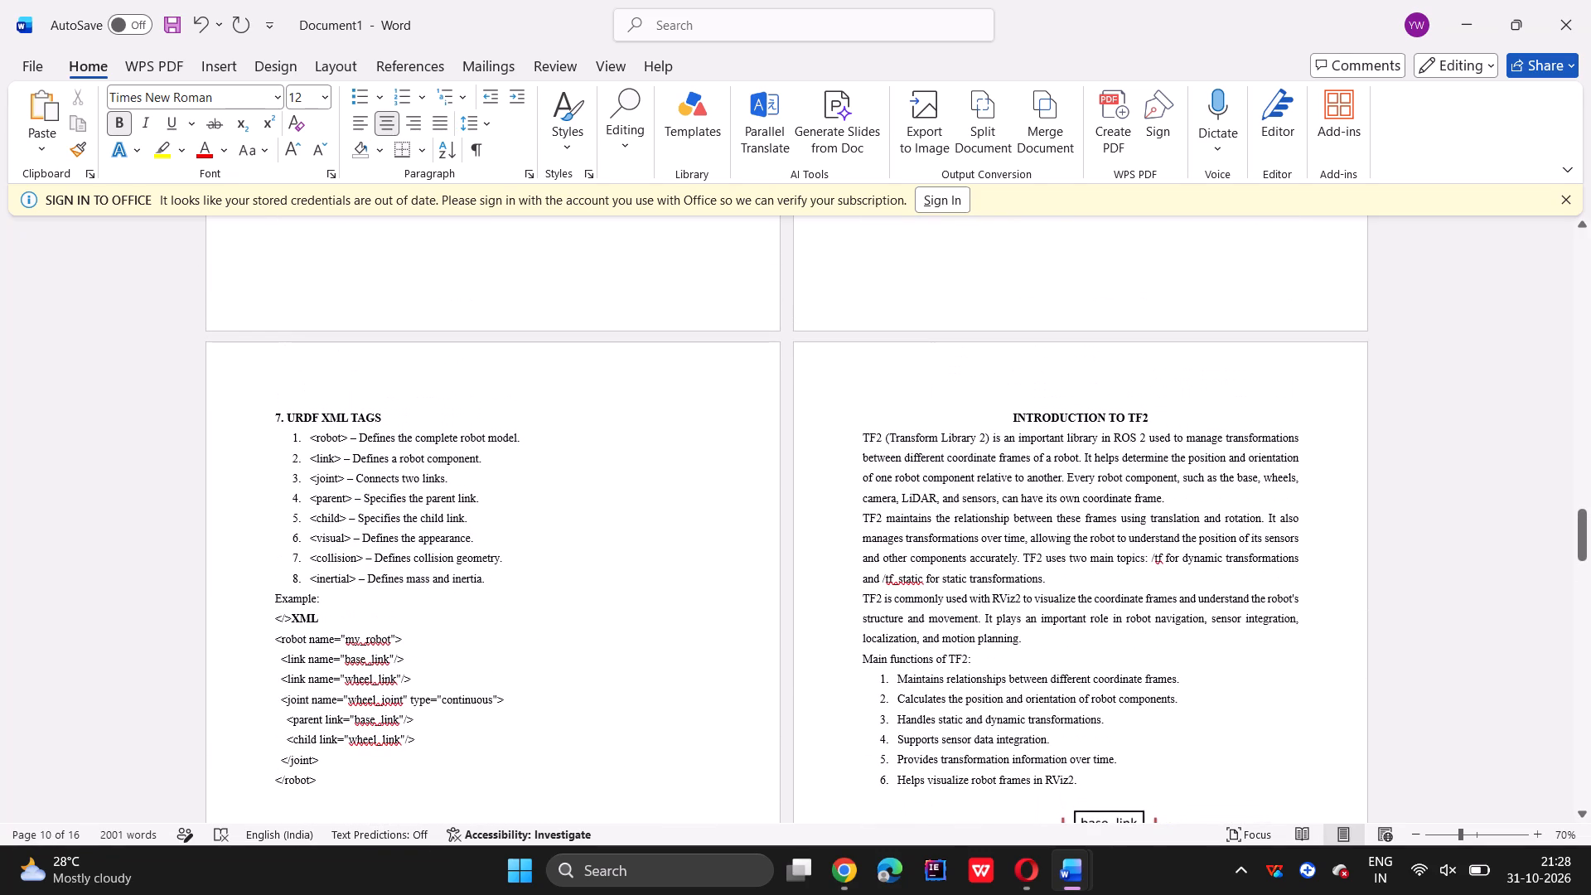
# Review the page layout and headings from the TF2 section through practical implementation, and recheck the URDF pages at 50% zoom.
pyautogui.scroll(-1, 613, 571)
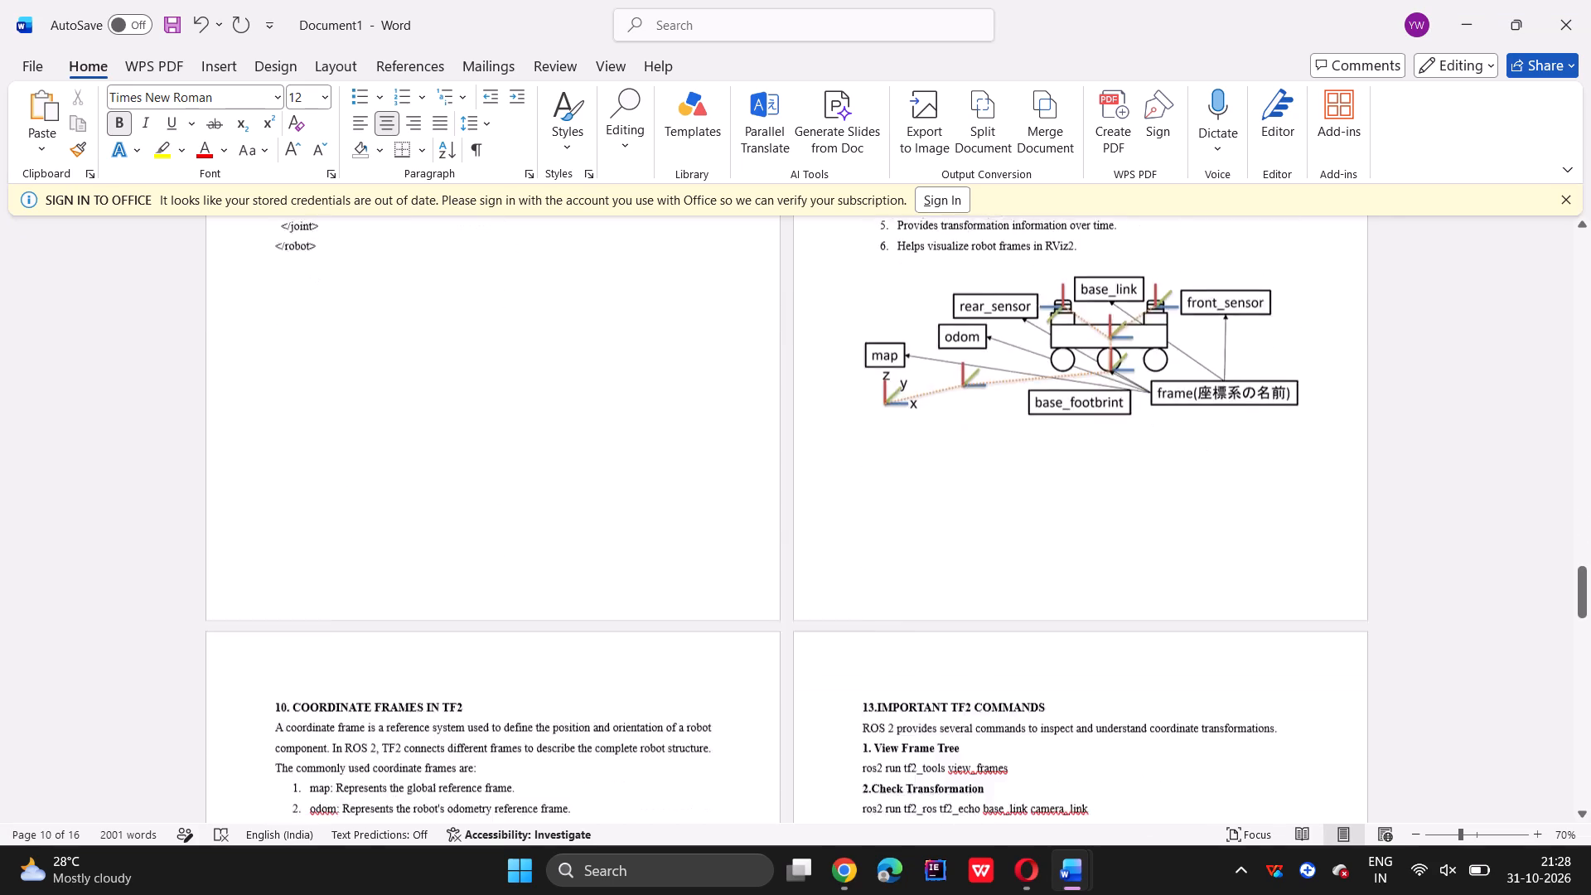
pyautogui.scroll(-1, 613, 571)
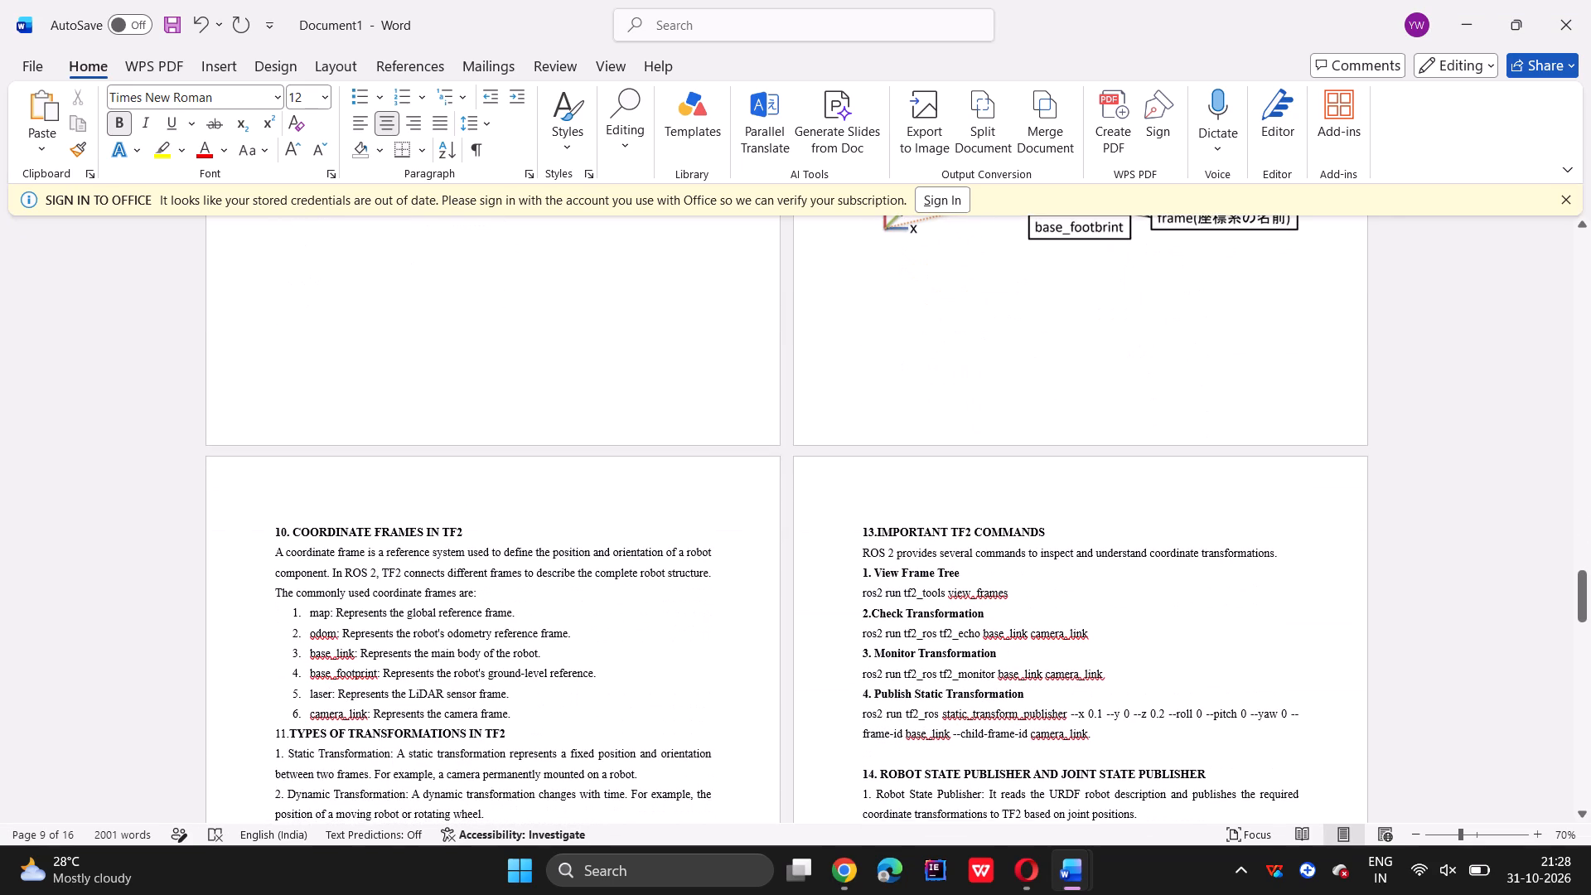
pyautogui.scroll(-2, 613, 571)
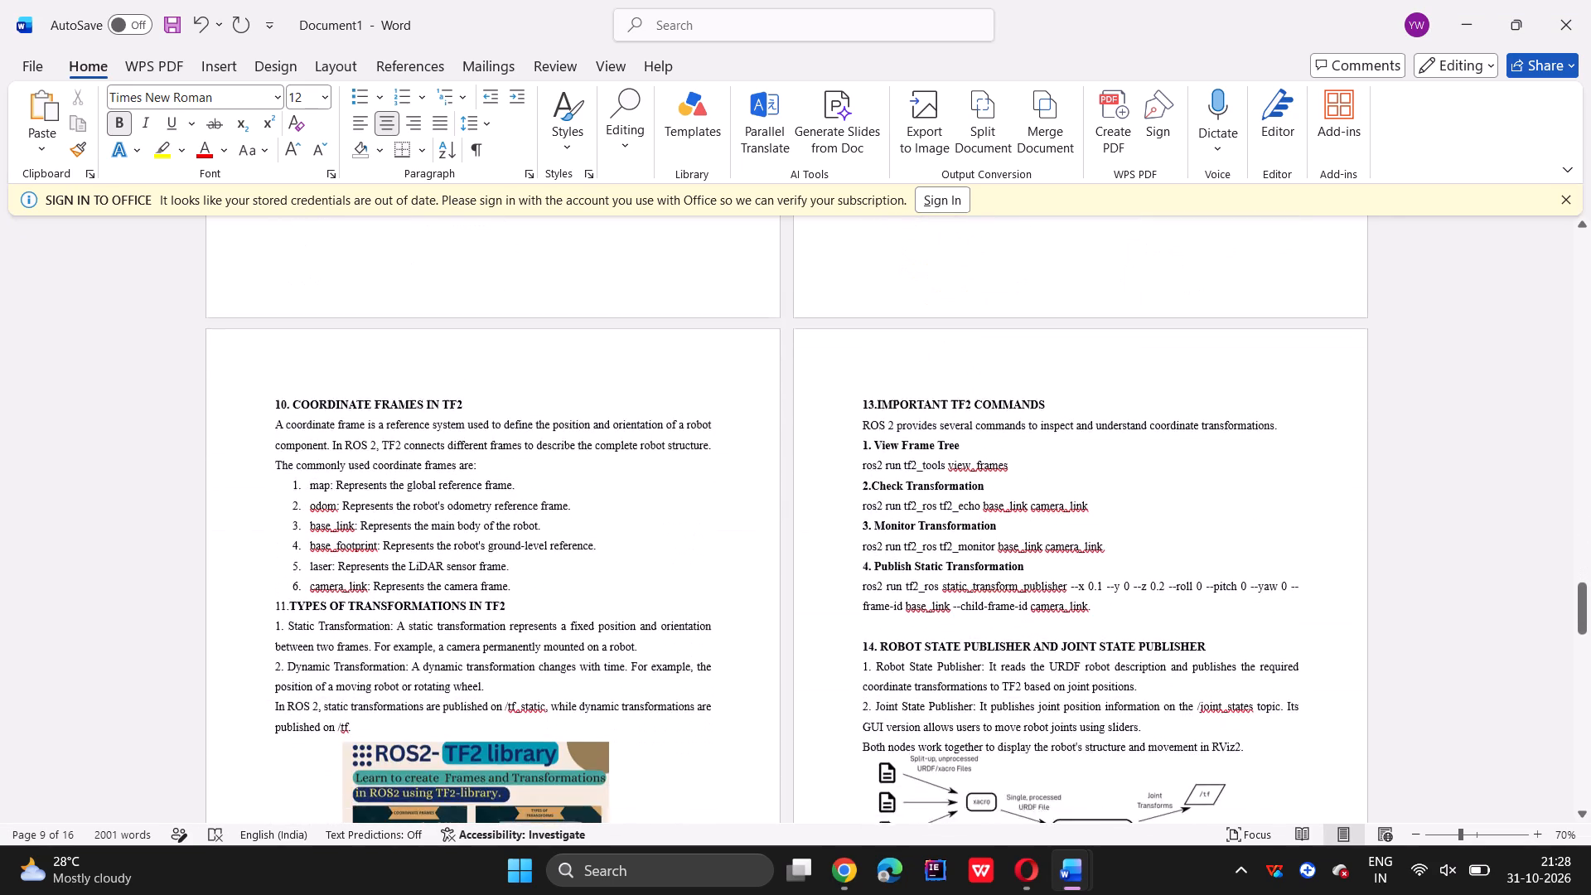
pyautogui.scroll(-3, 613, 571)
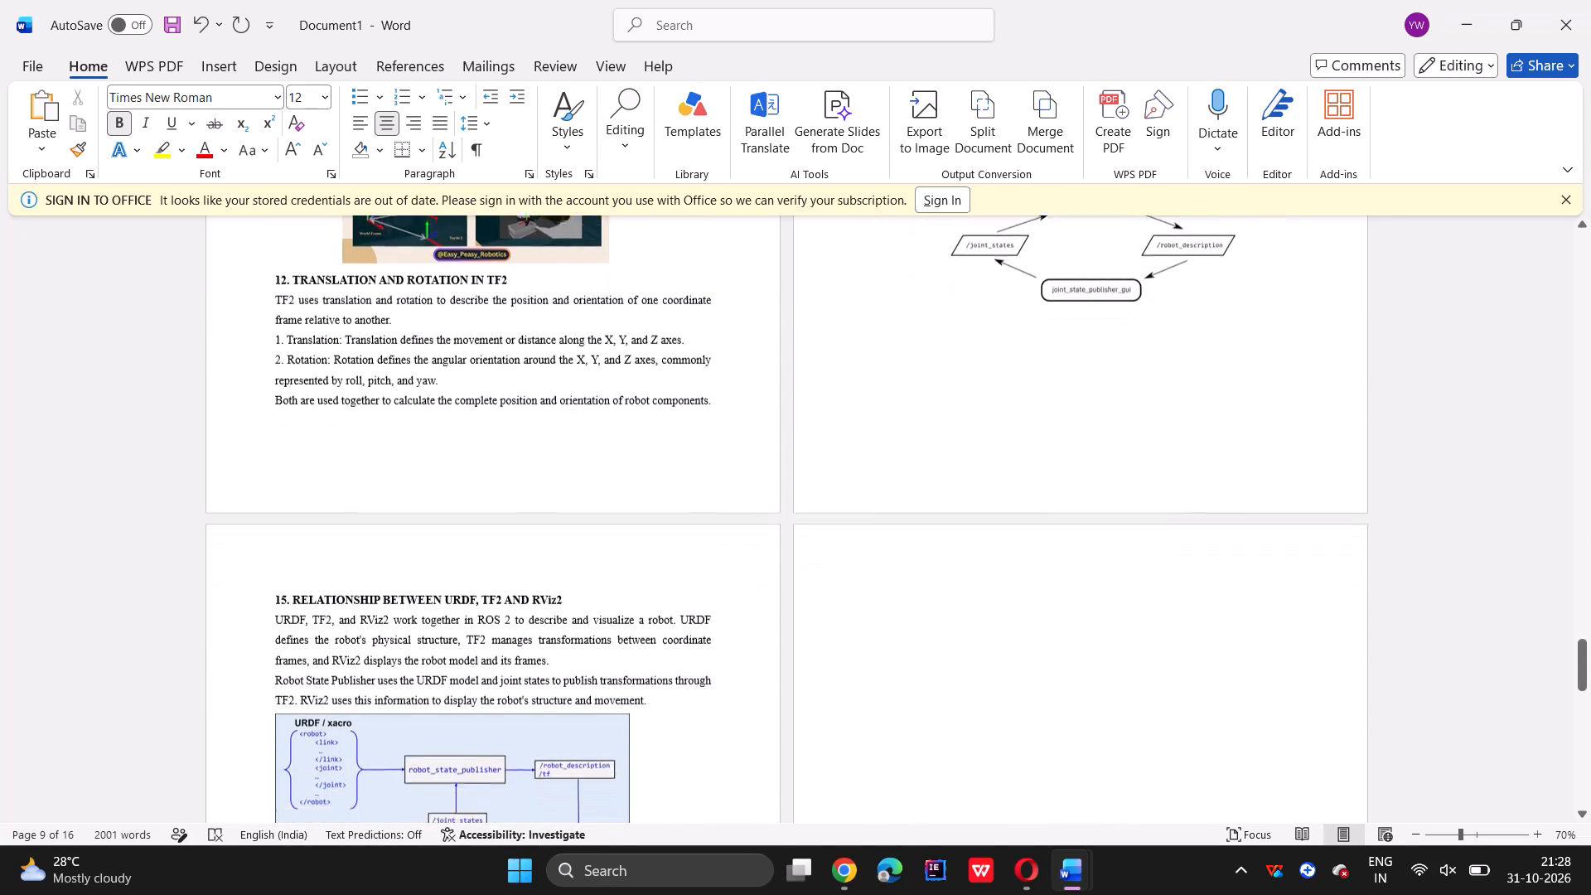
pyautogui.scroll(-3, 613, 571)
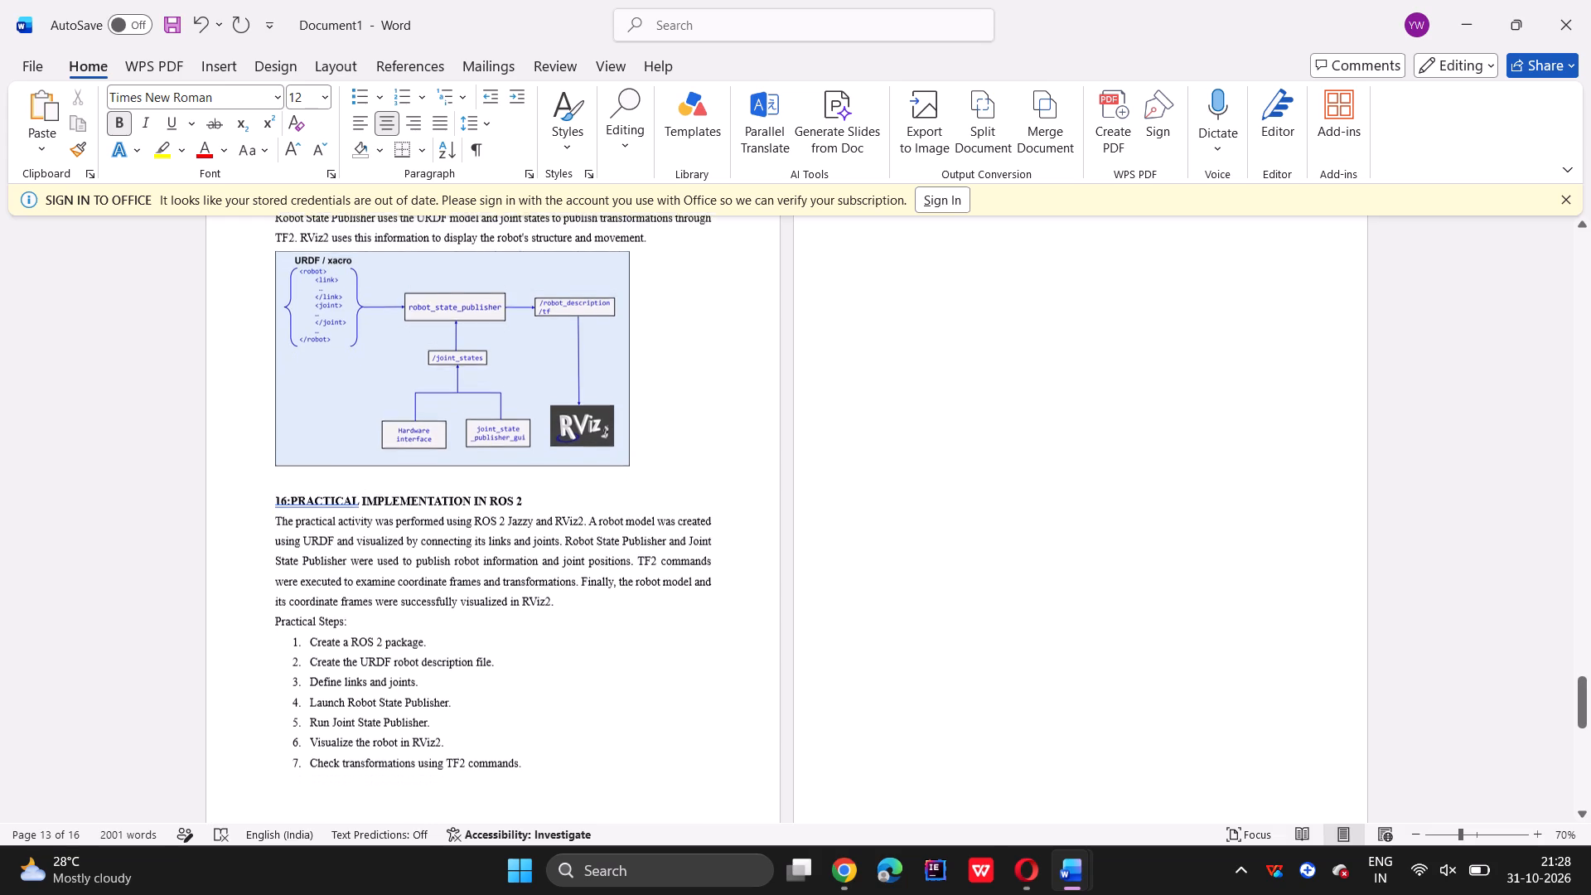
pyautogui.keyDown('ctrl'); pyautogui.scroll(-2, 613, 571); pyautogui.keyUp('ctrl')
pyautogui.scroll(1, 613, 571)
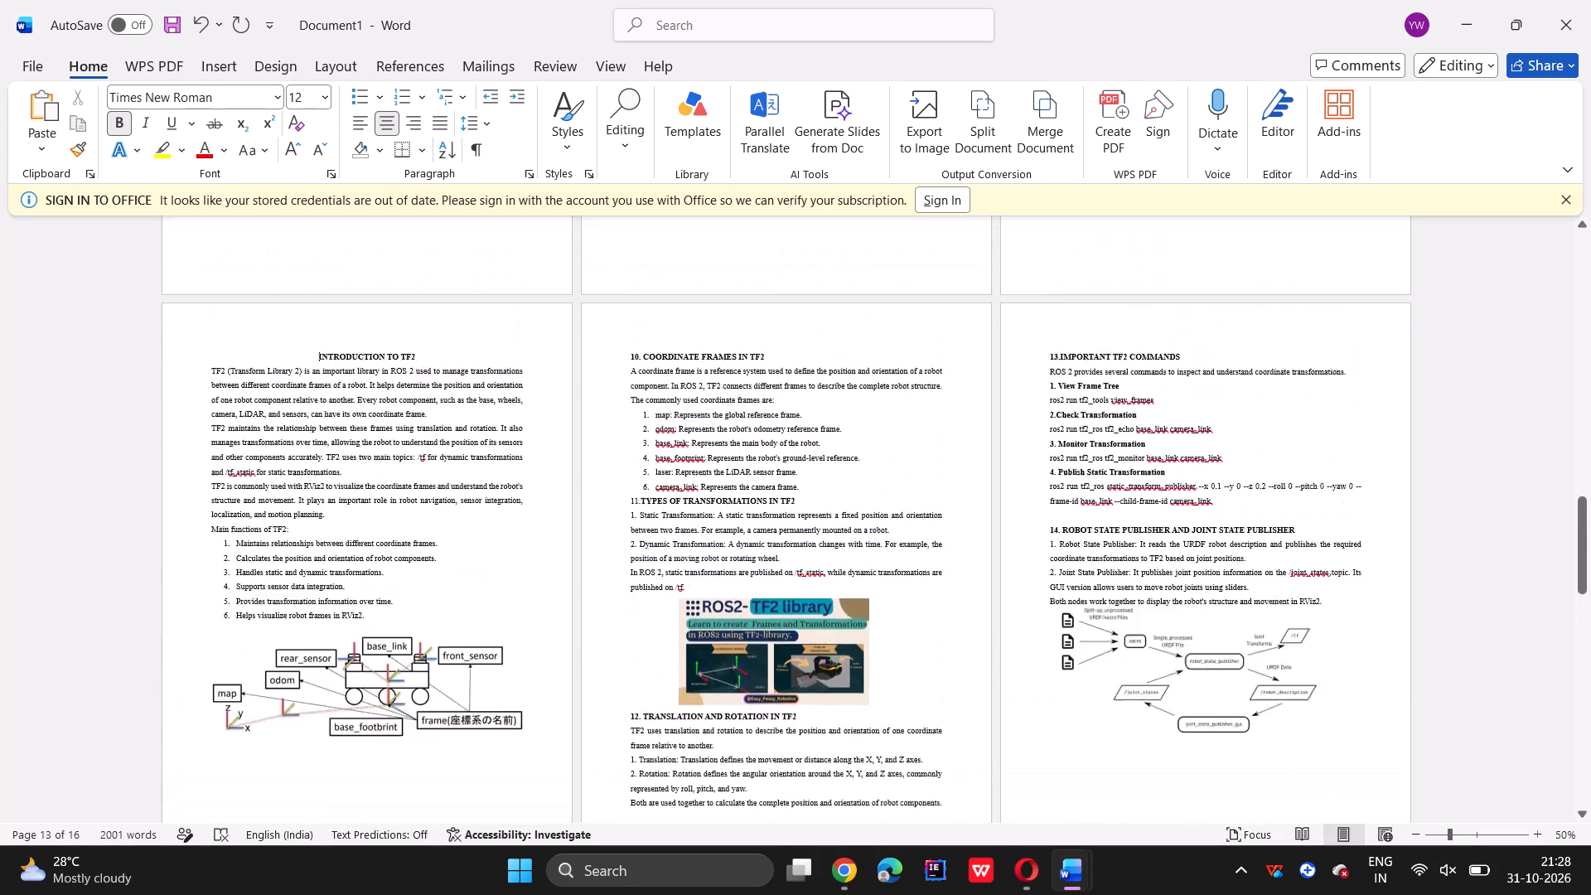
pyautogui.scroll(1, 613, 571)
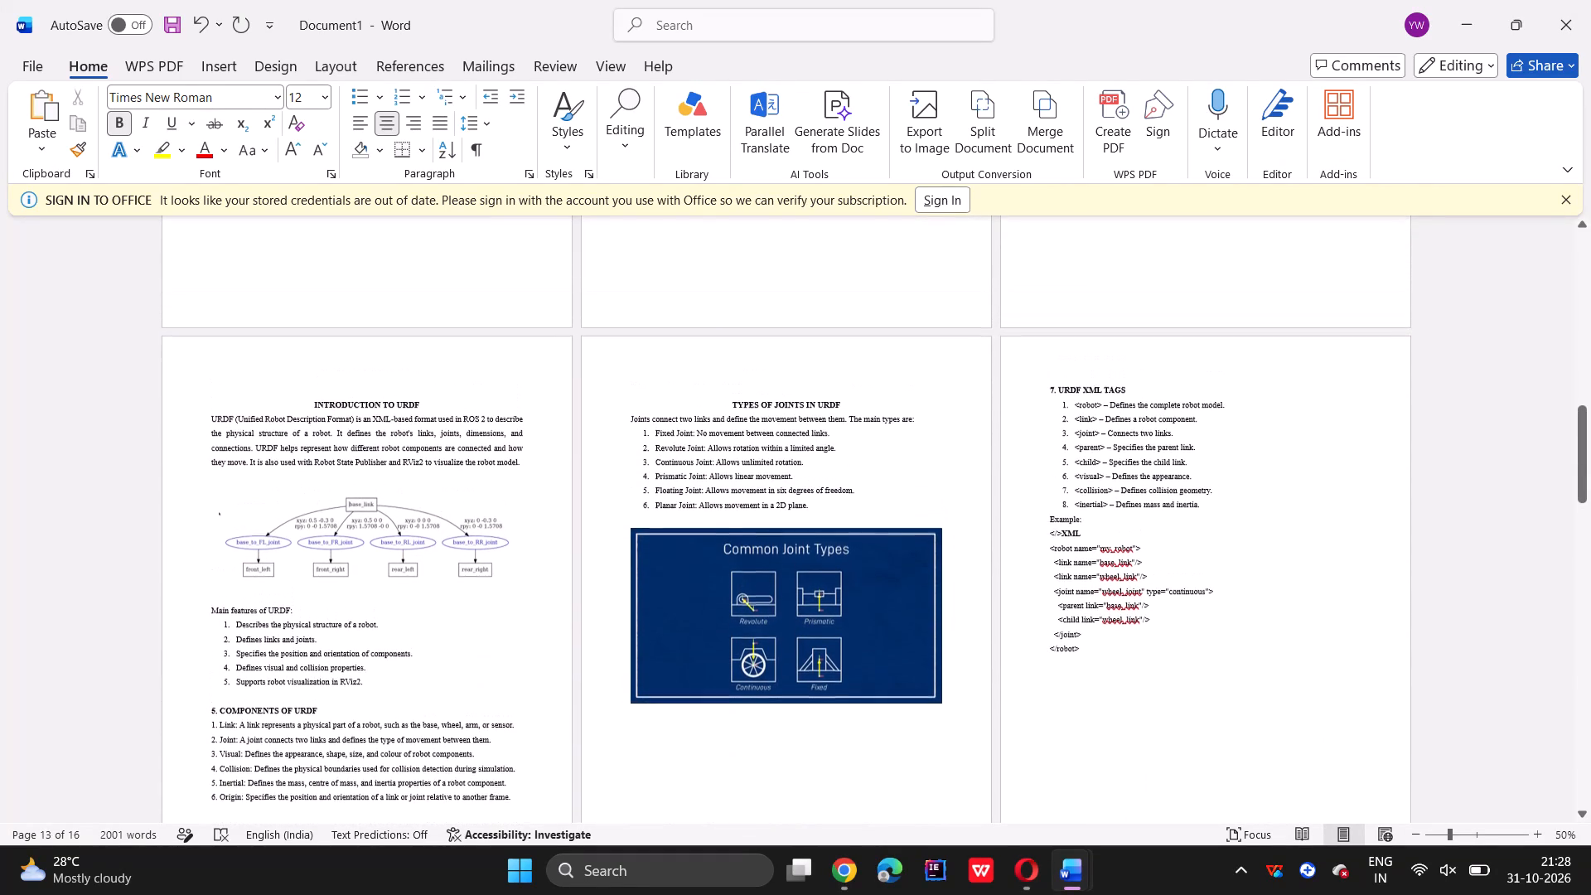
pyautogui.scroll(1, 613, 571)
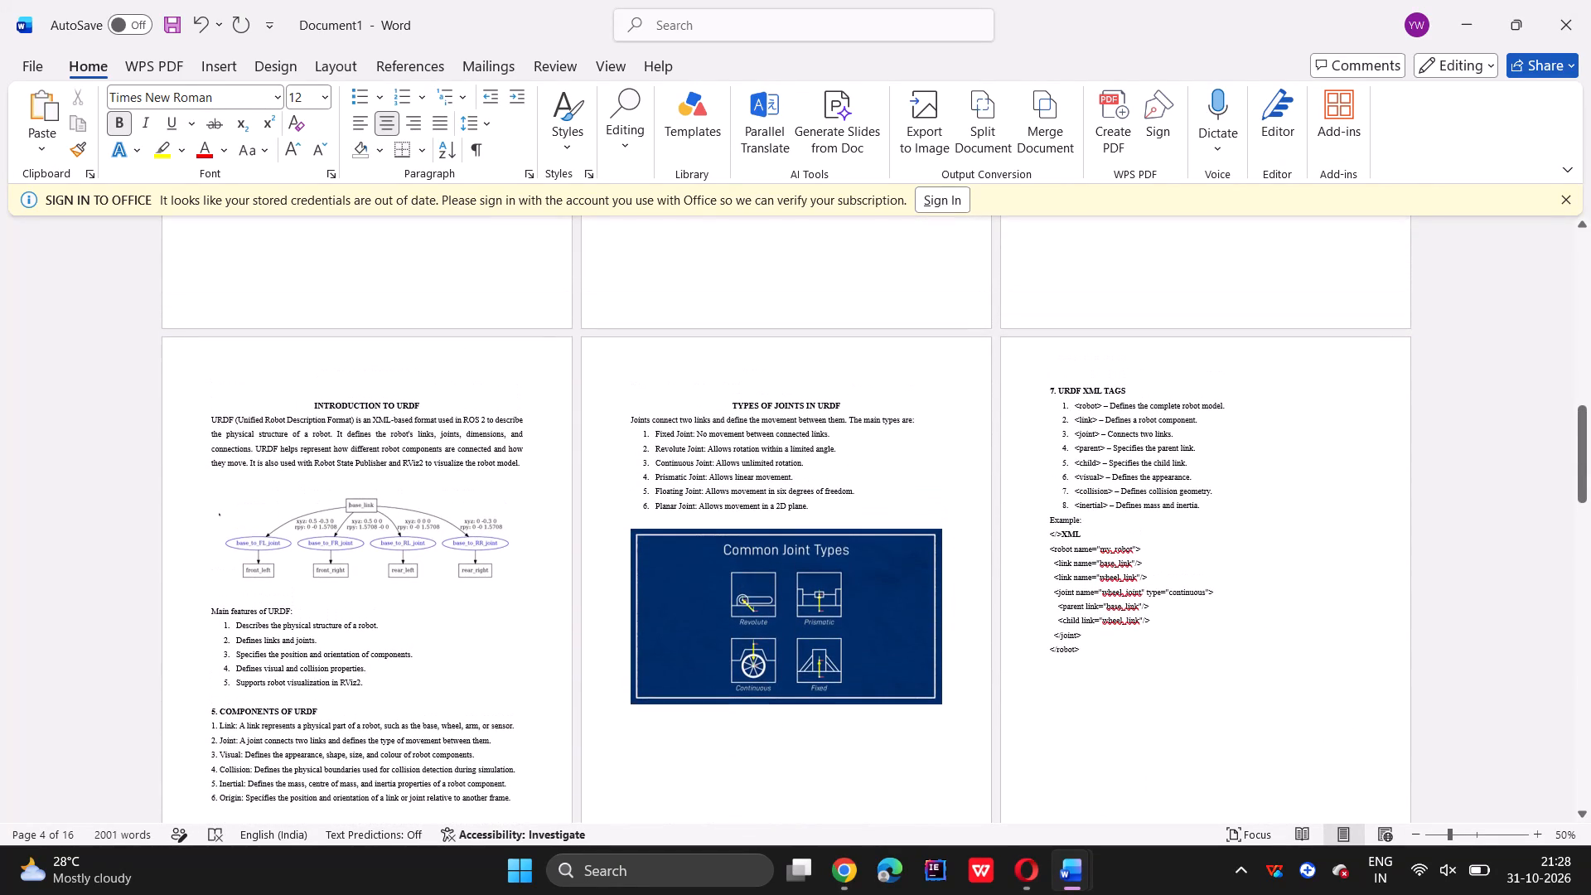
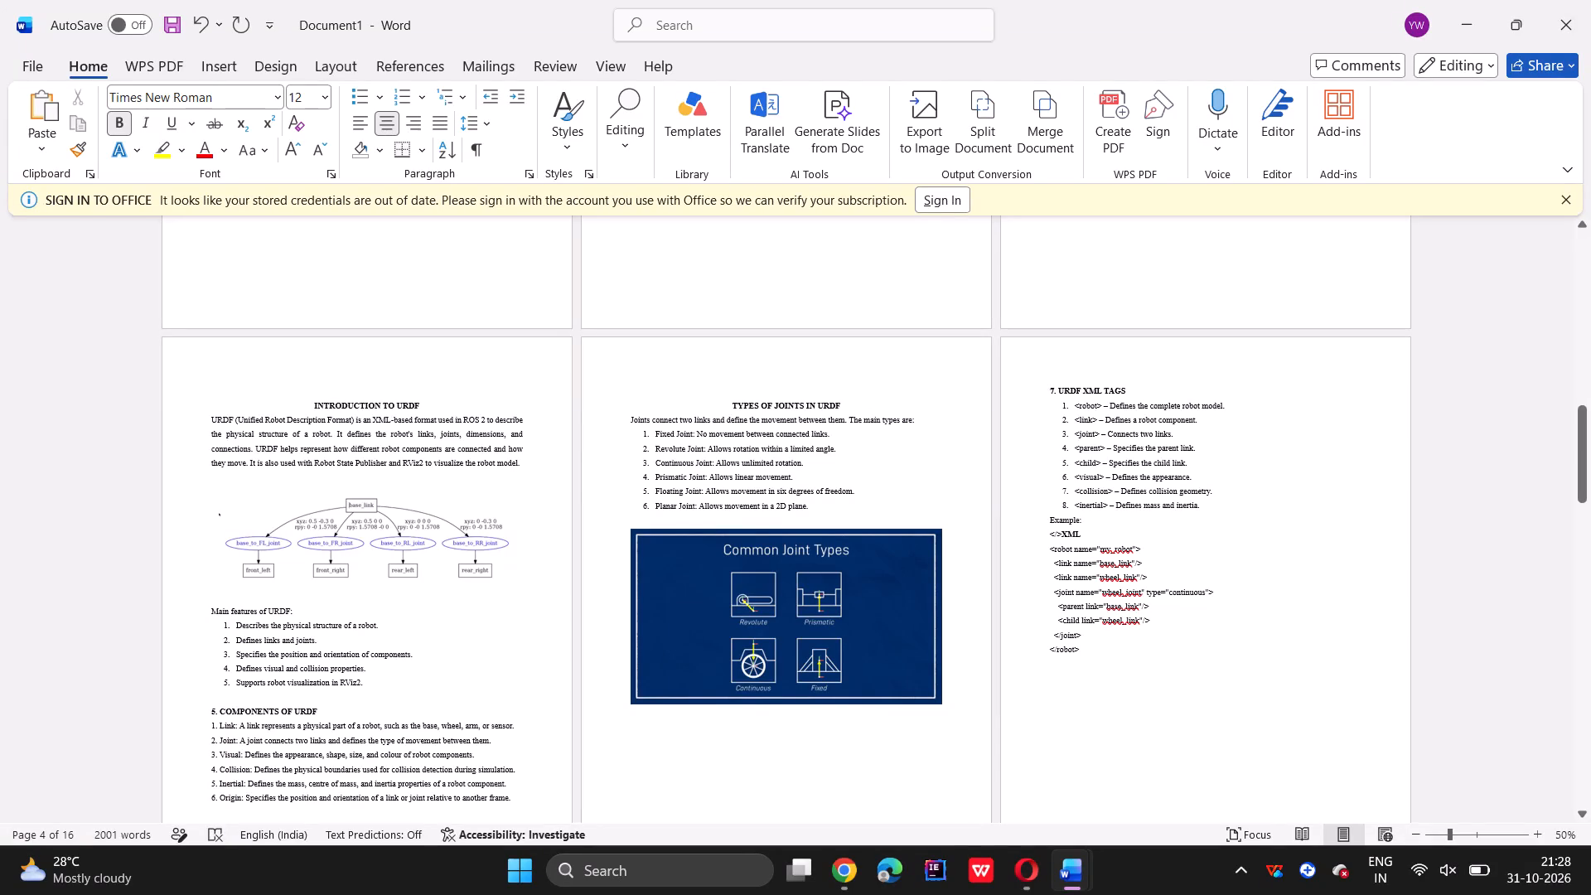
# Delete the extra blank line above the "INTRODUCTION TO URDF" heading, keeping the heading at the top of the page with its body text.
pyautogui.click(307, 404)
pyautogui.press('BackSpace')
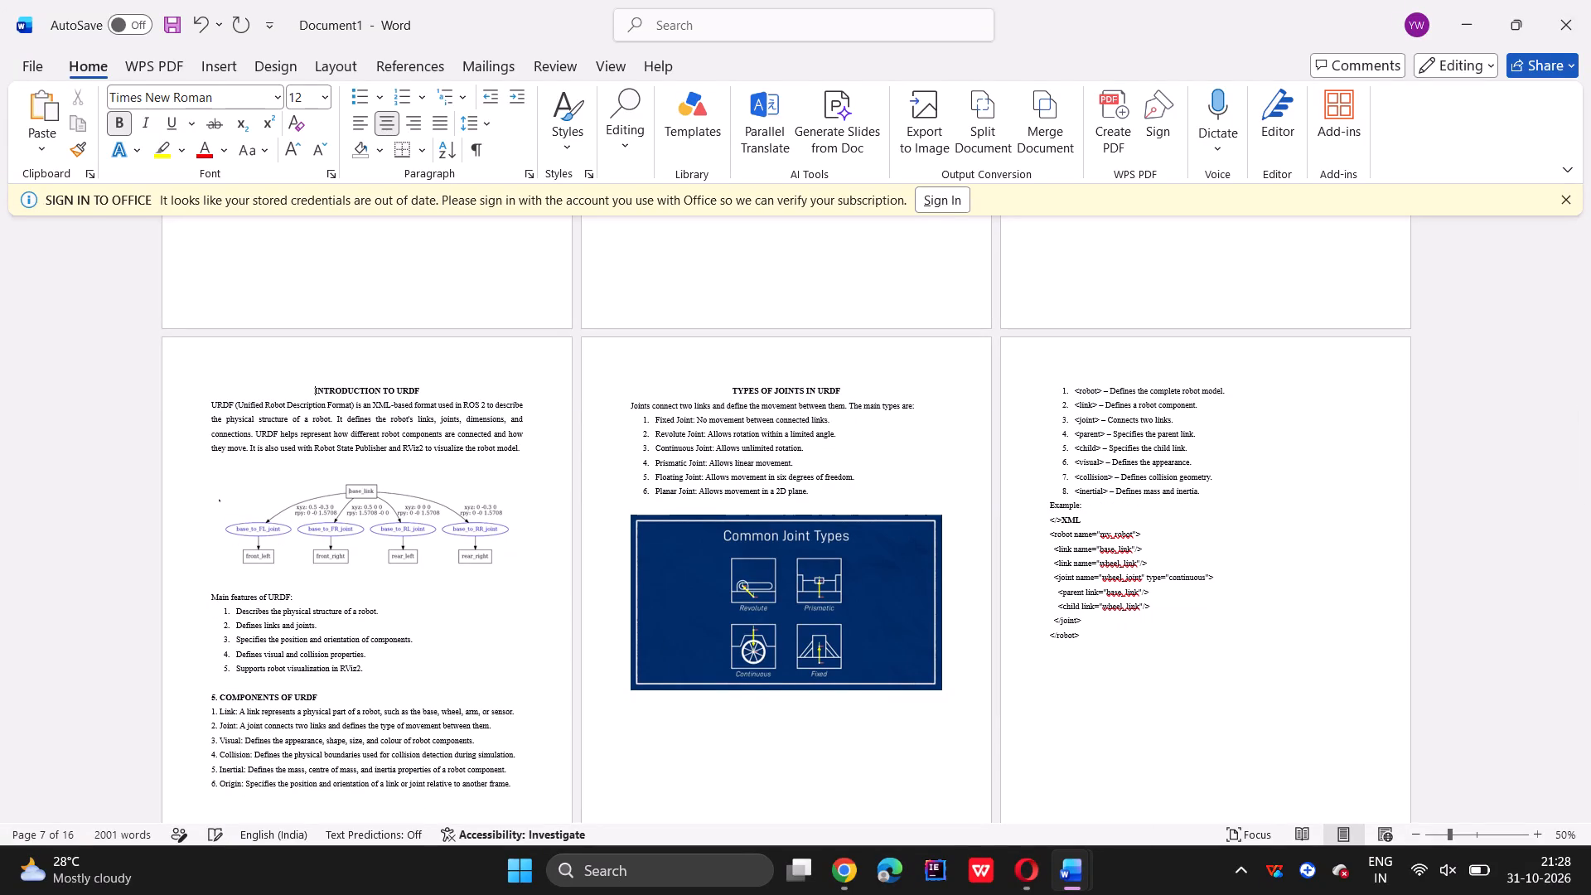
pyautogui.press('BackSpace')
pyautogui.press('Return')
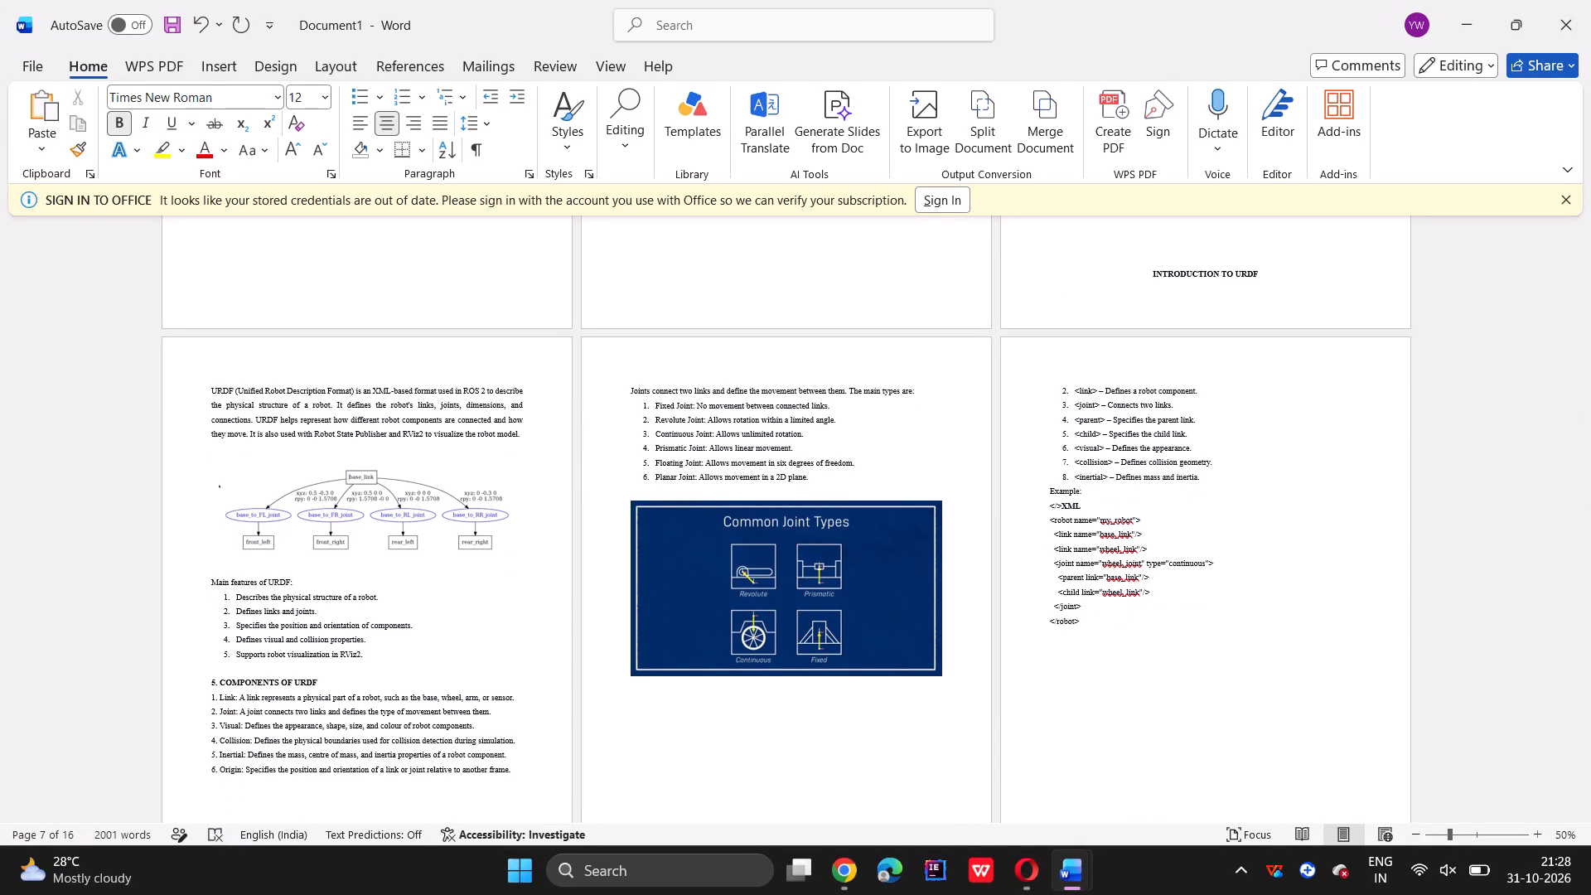
pyautogui.click(314, 389)
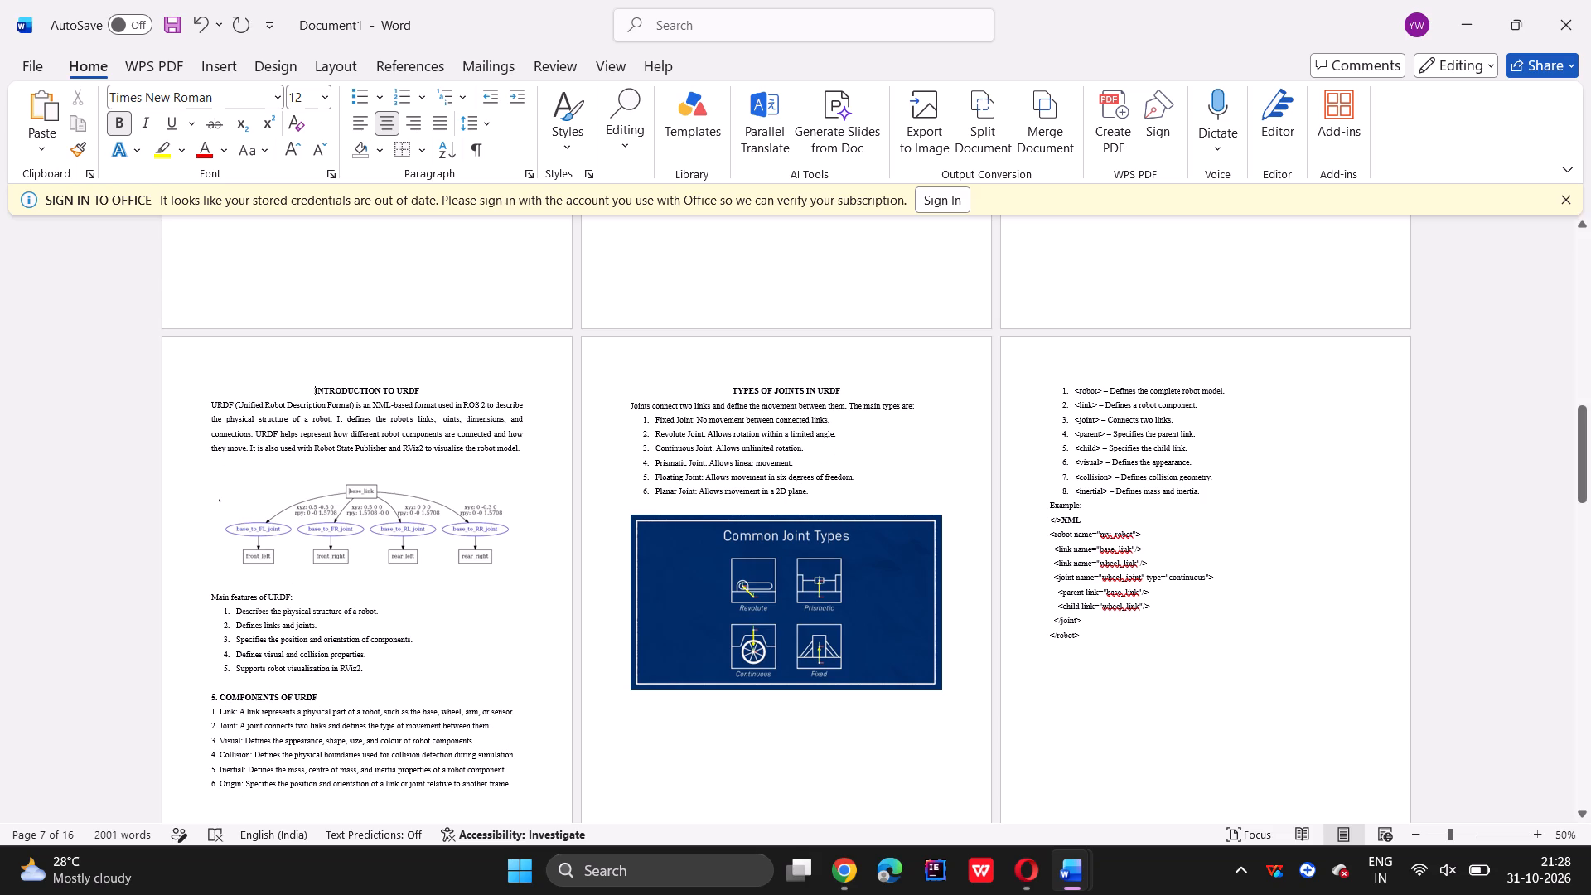
pyautogui.press('BackSpace')
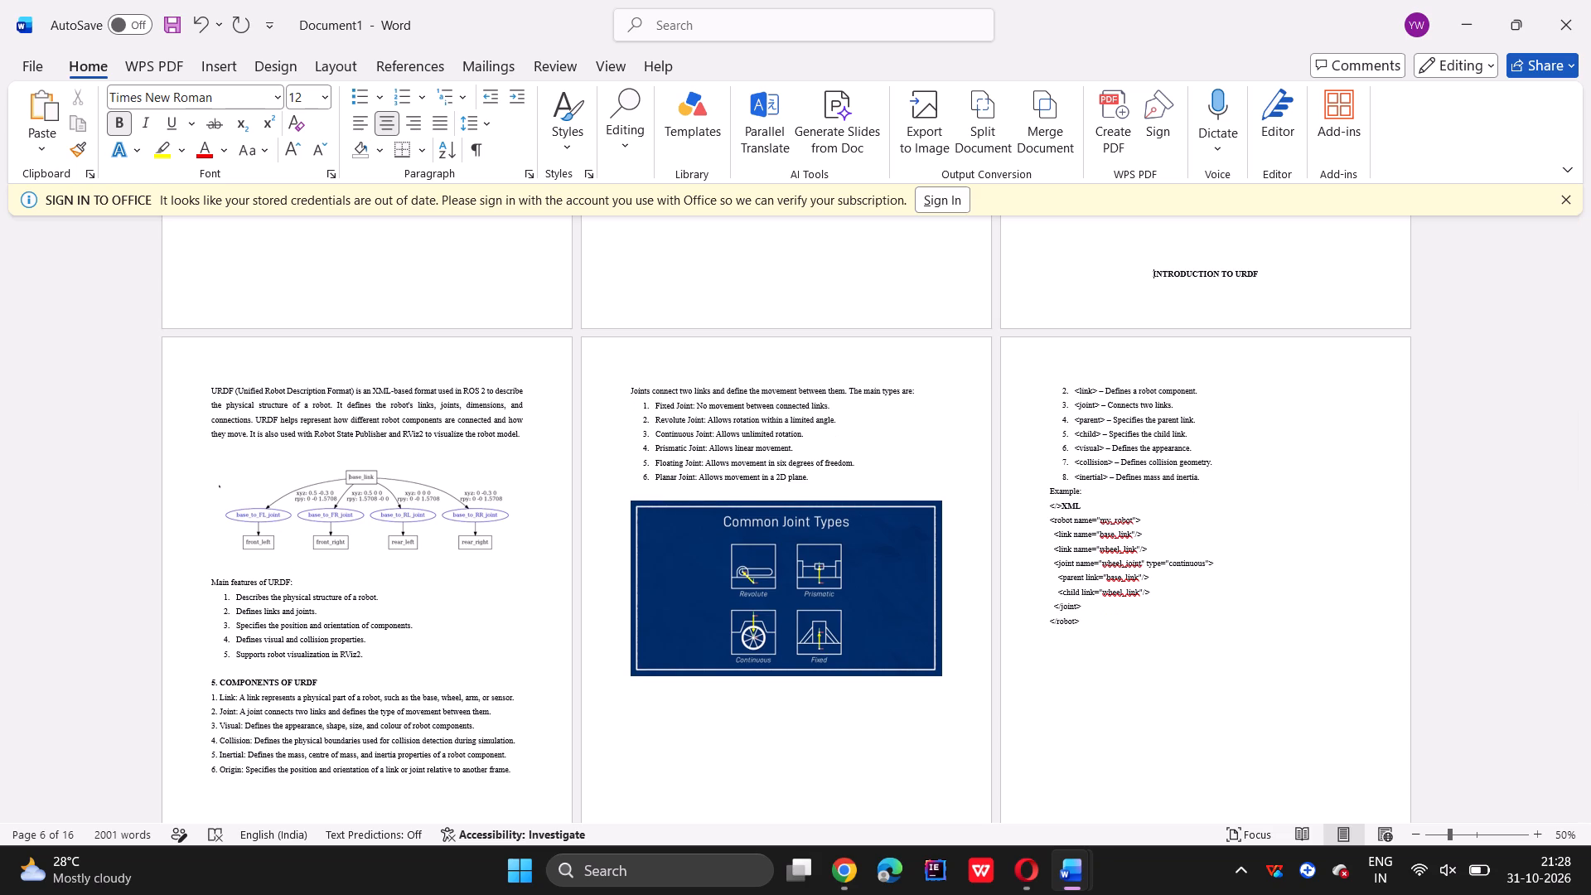
pyautogui.press('Return')
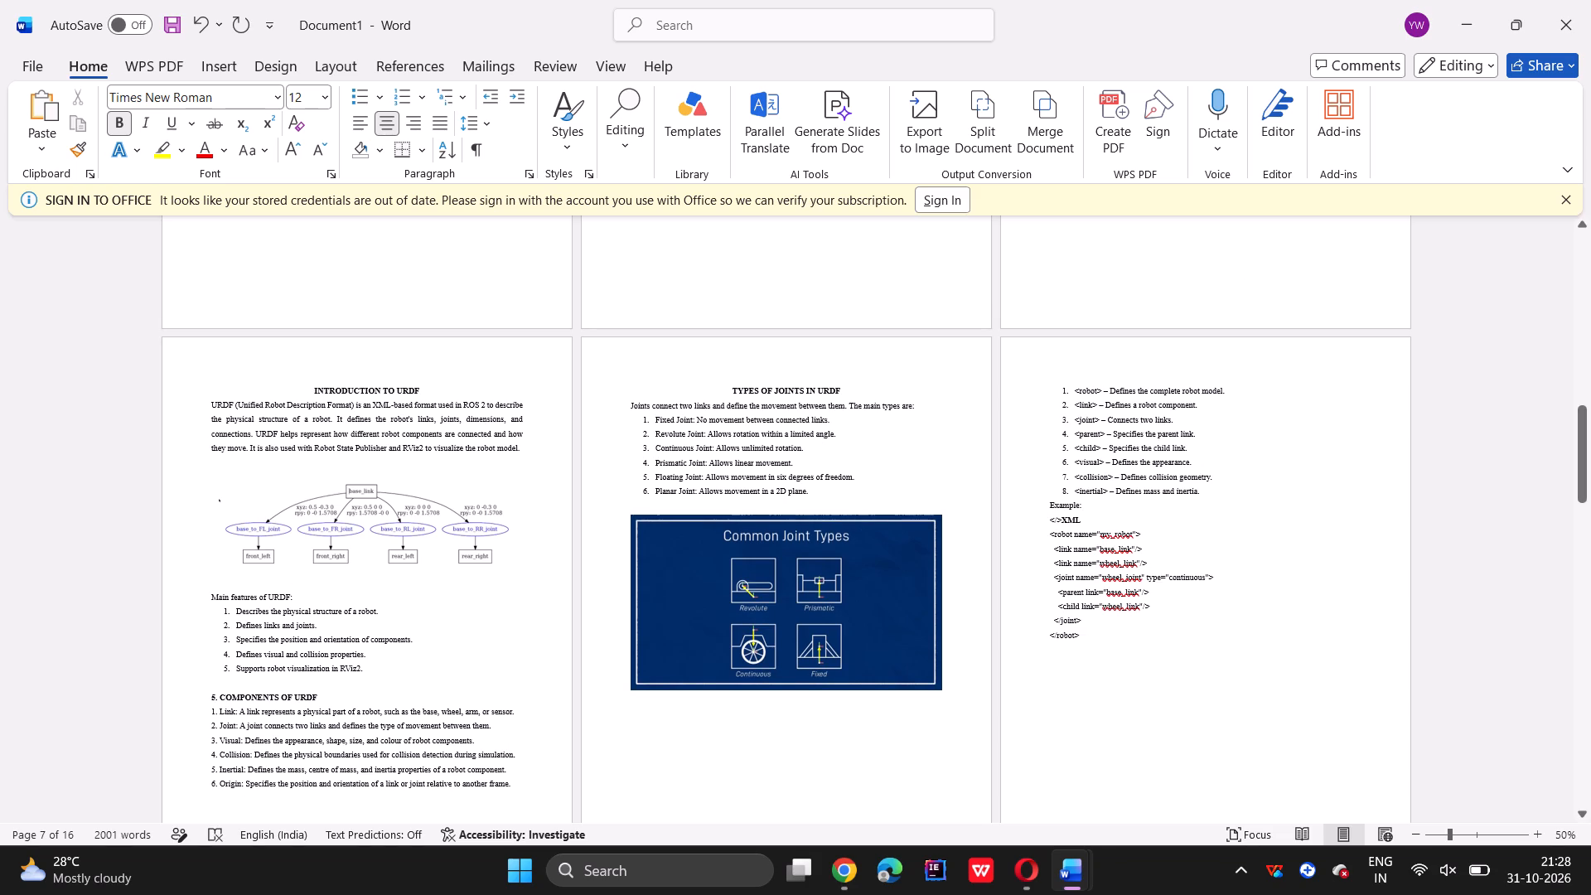
# Left-align the "INTRODUCTION TO URDF" heading and number it "4.".
pyautogui.moveTo(430, 392); pyautogui.dragTo(331, 391)
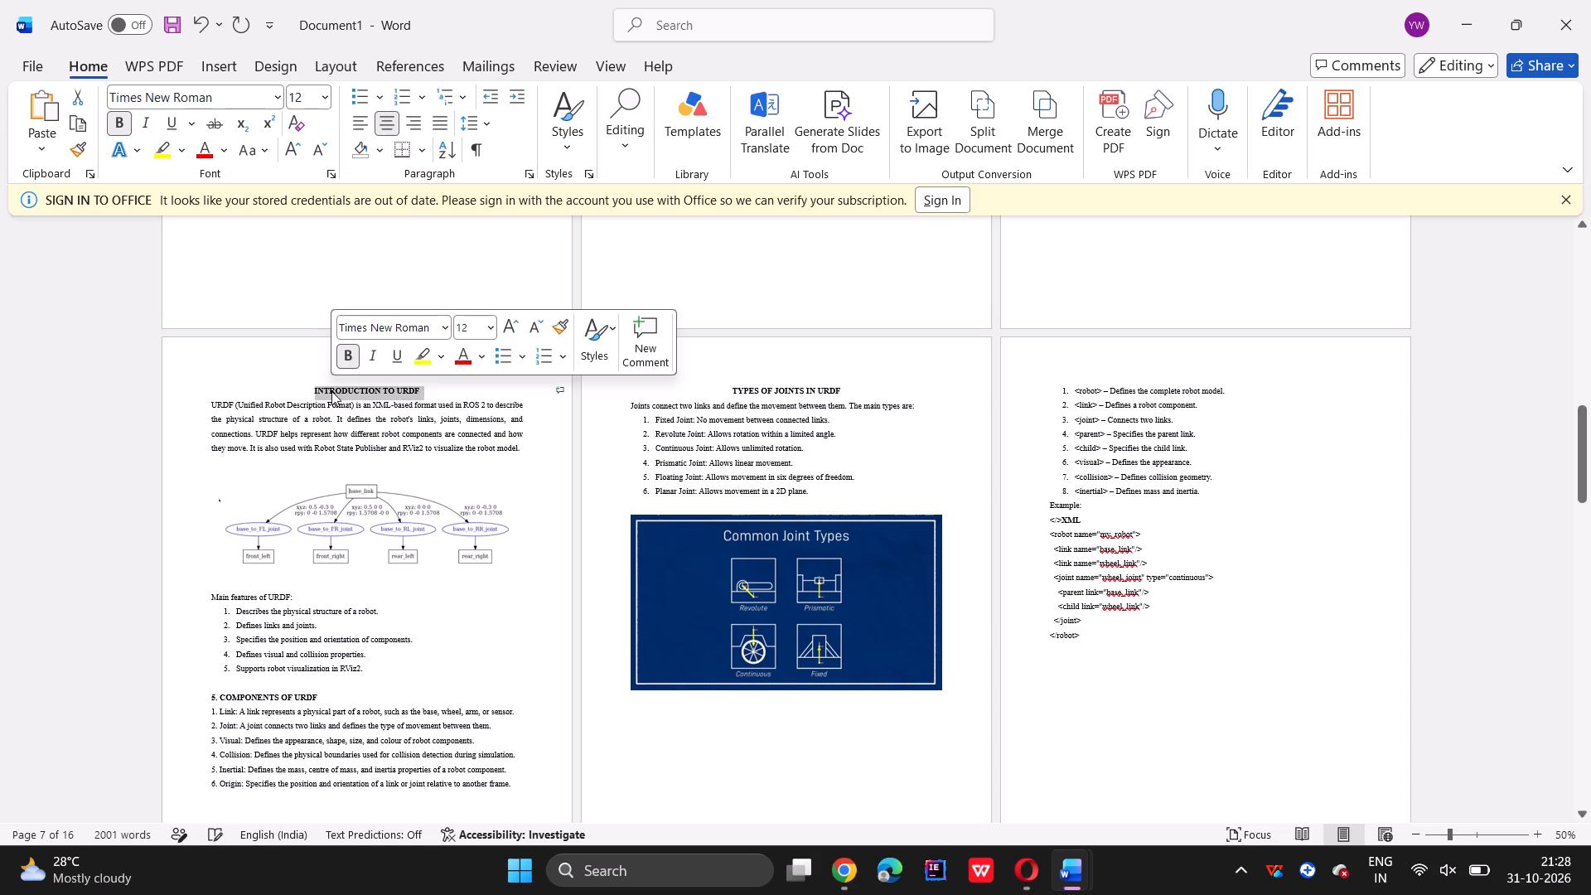
pyautogui.click(360, 123)
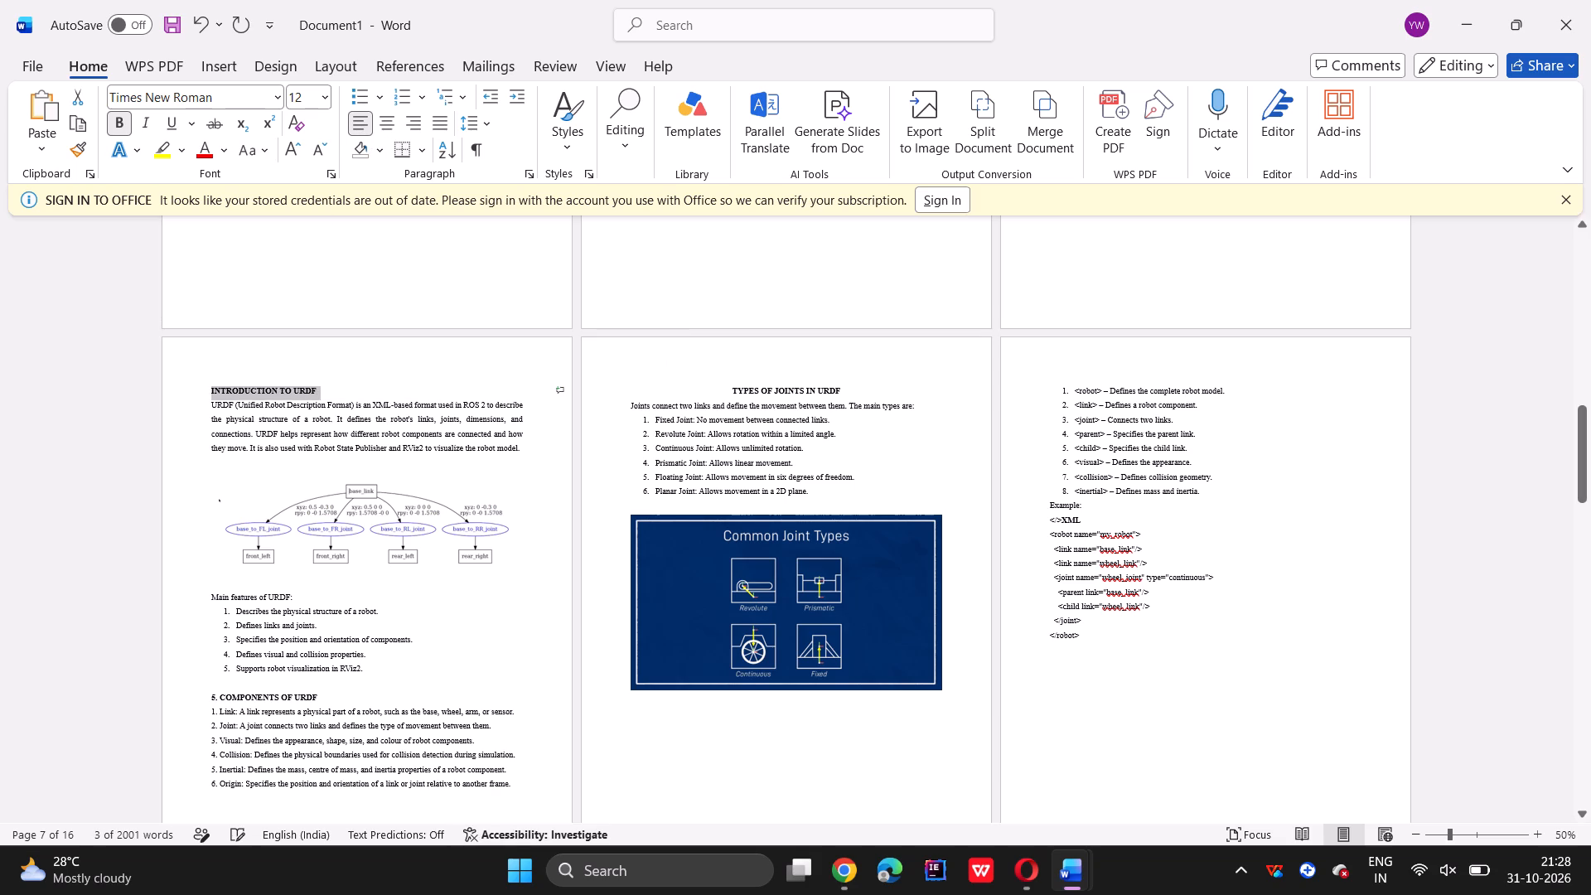
pyautogui.click(211, 394)
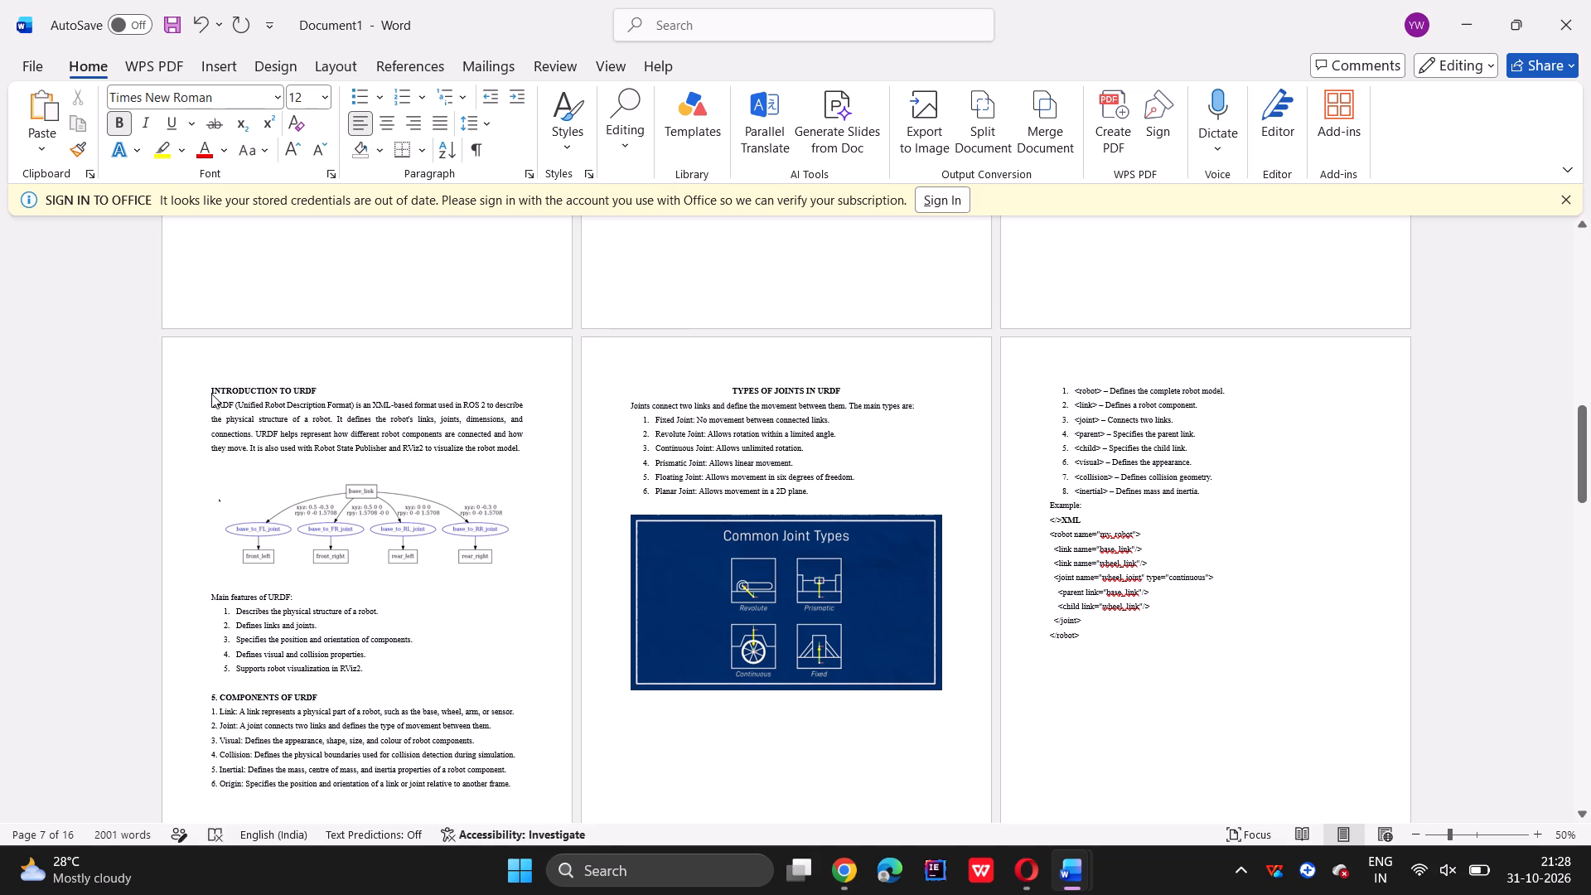
pyautogui.write('4.')
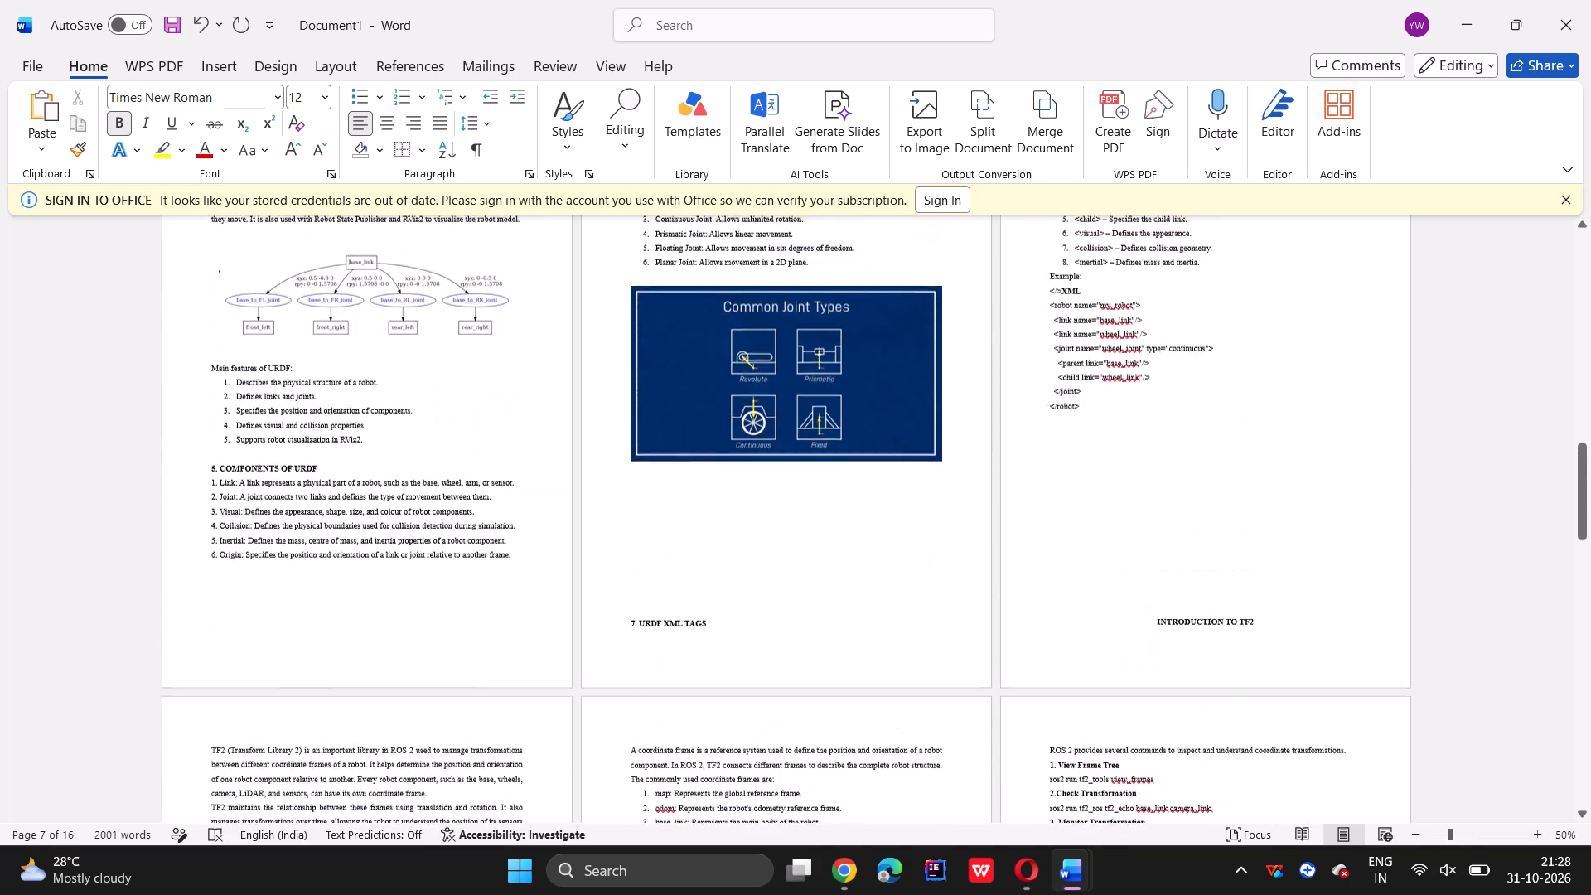
# Left-align the "TYPES OF JOINTS IN URDF" heading and number it "6.".
pyautogui.click(731, 366)
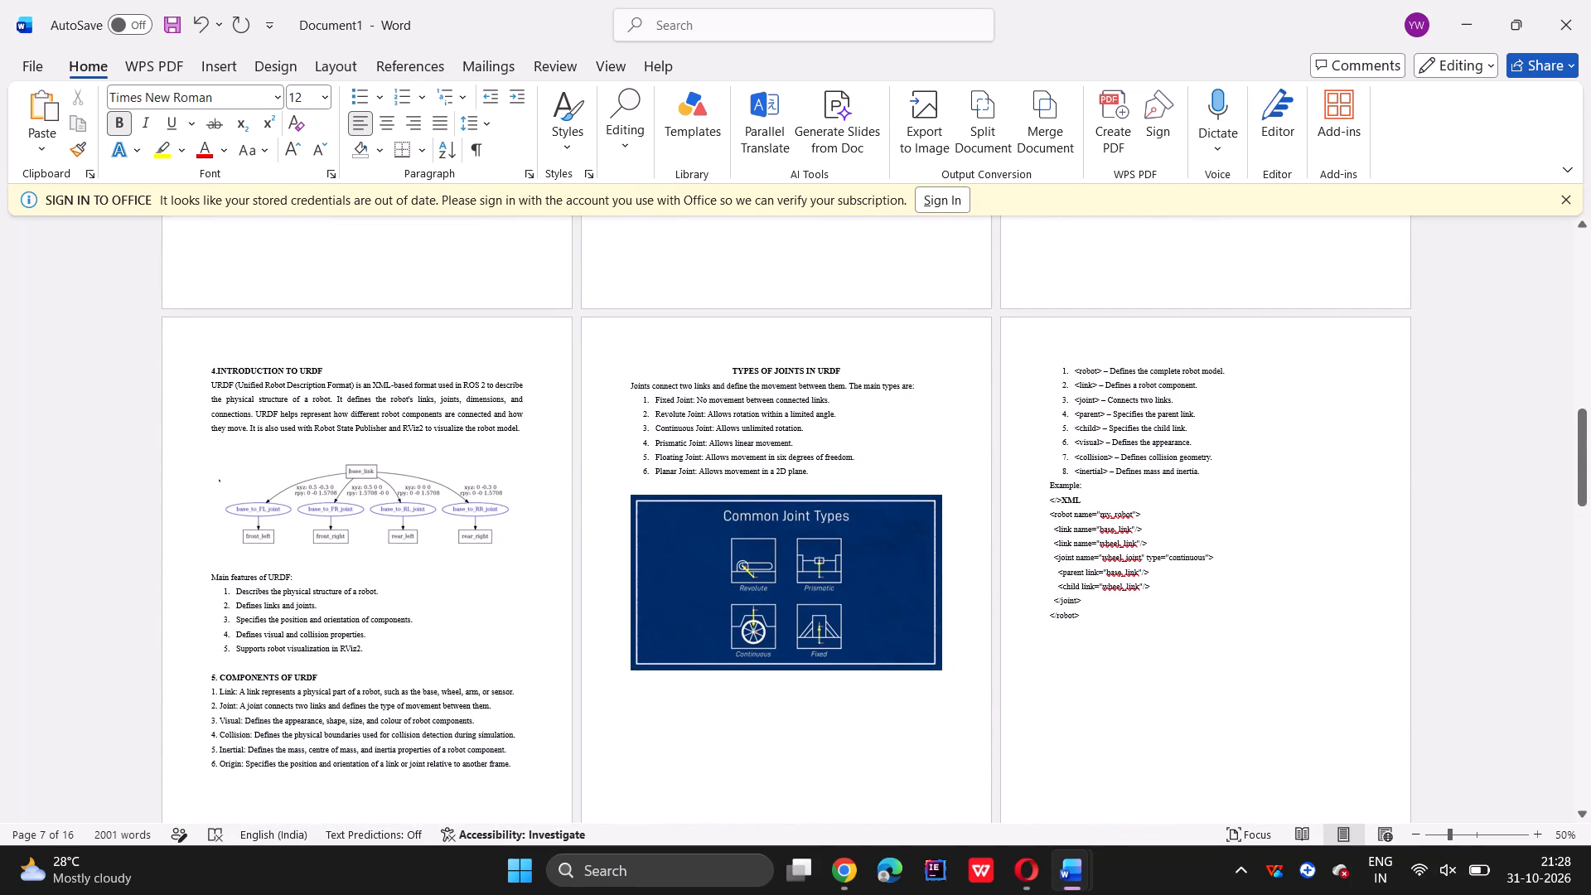
pyautogui.moveTo(731, 366); pyautogui.dragTo(826, 363)
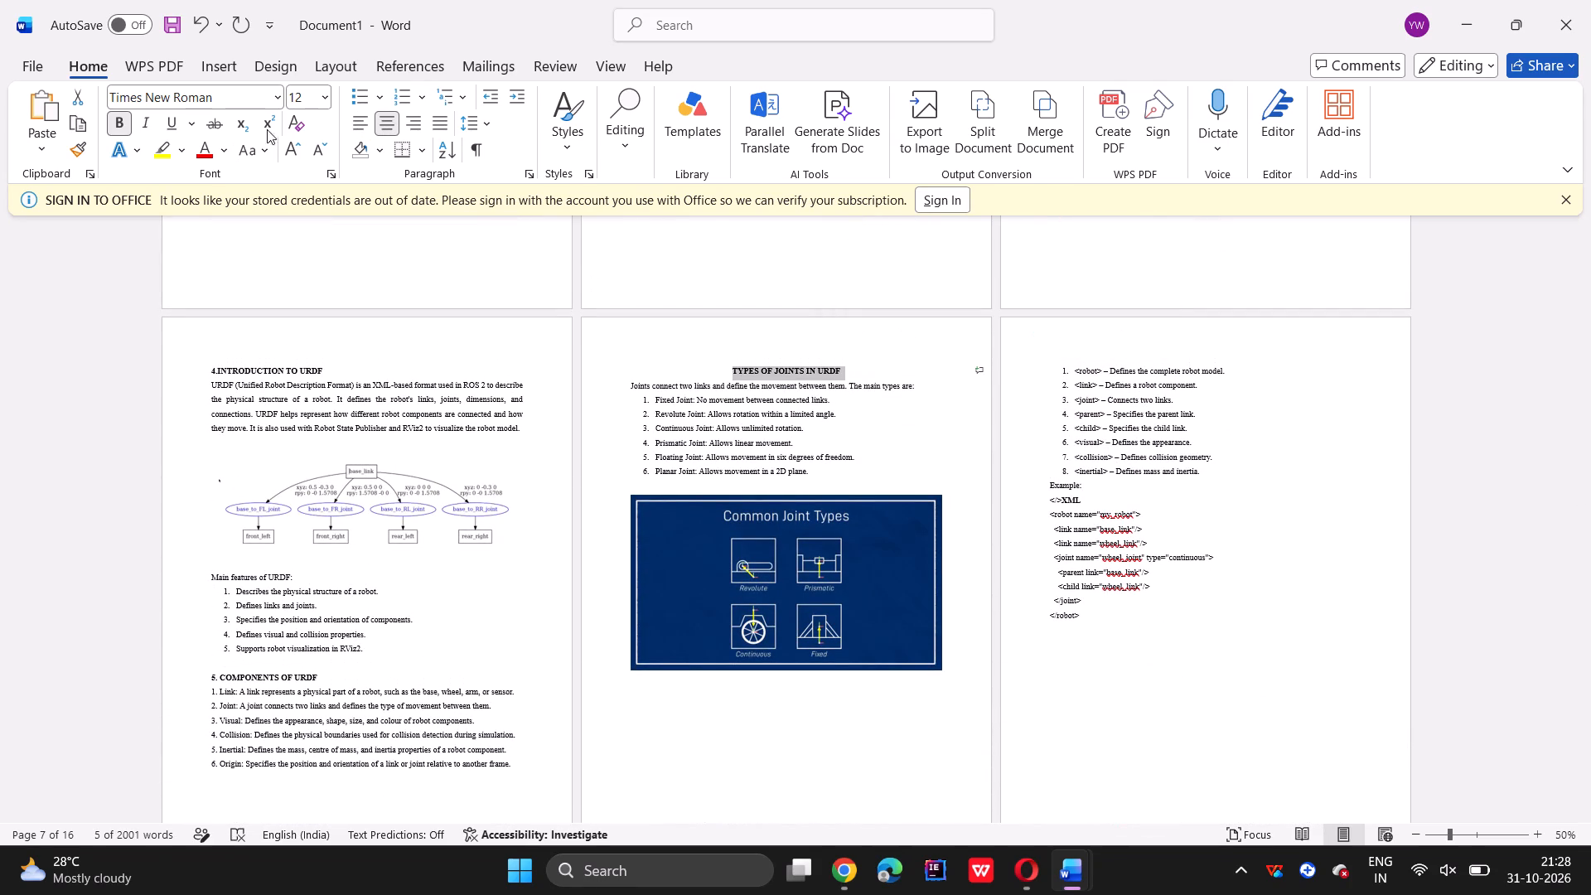
pyautogui.click(360, 119)
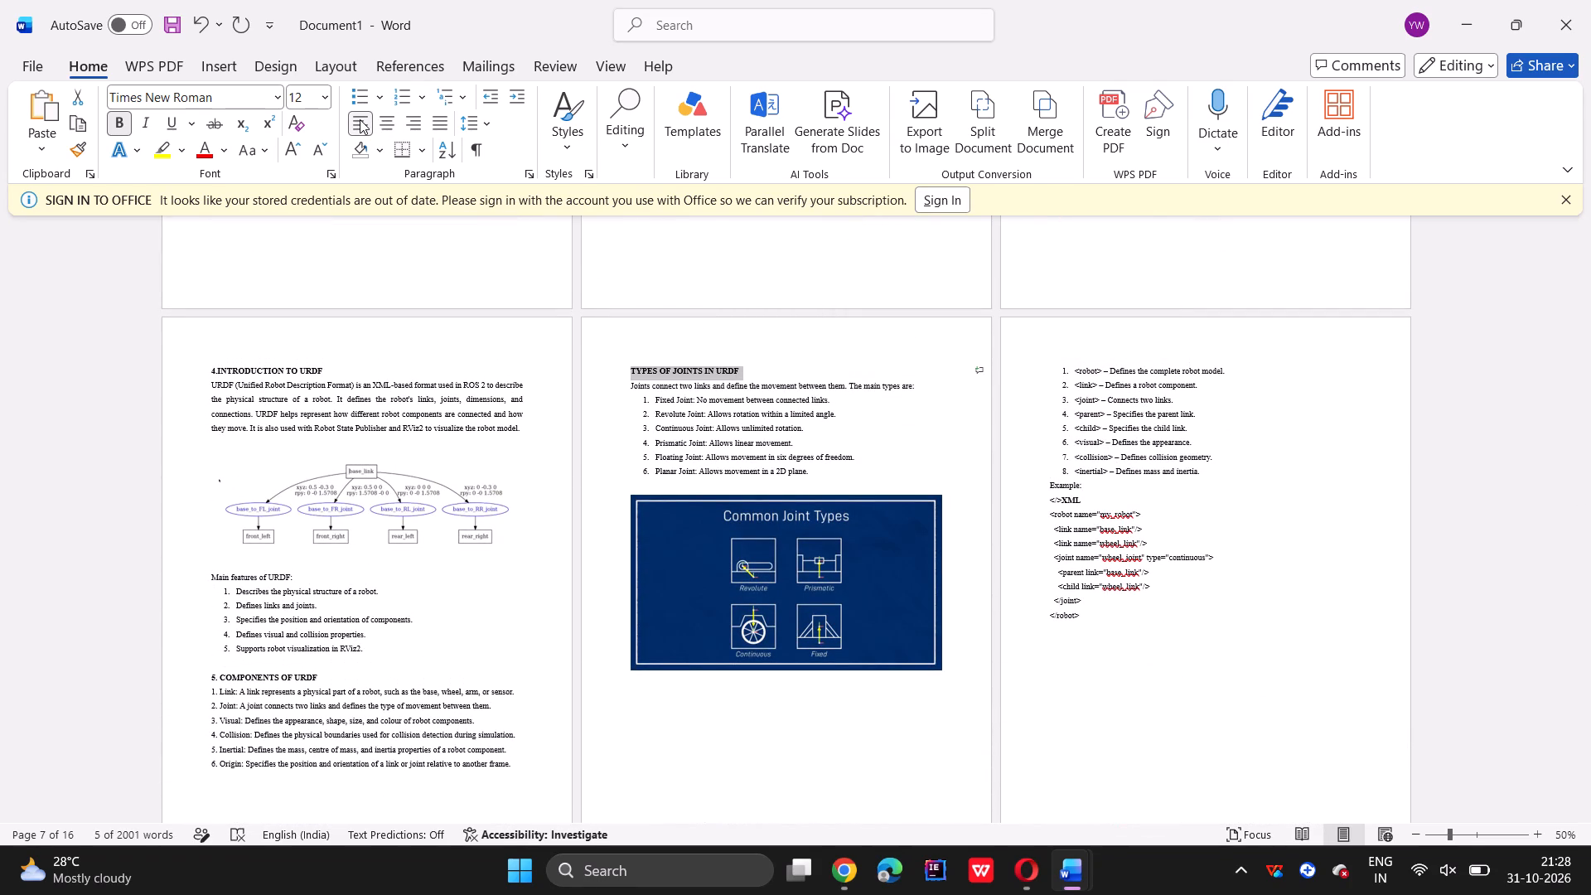
pyautogui.click(628, 368)
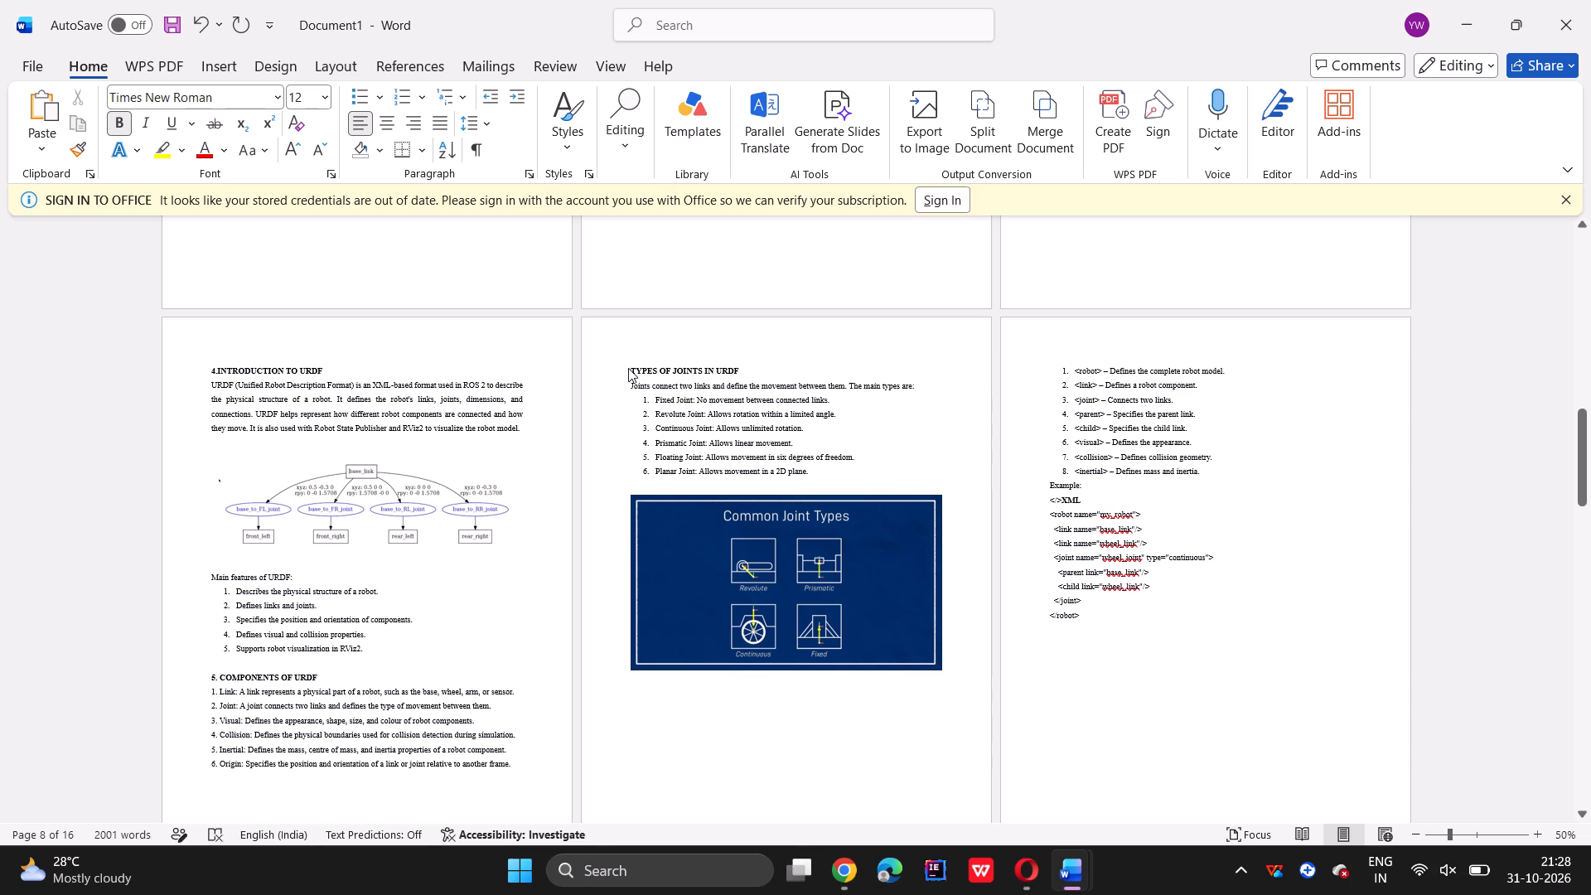
pyautogui.press('6')
pyautogui.press('.')
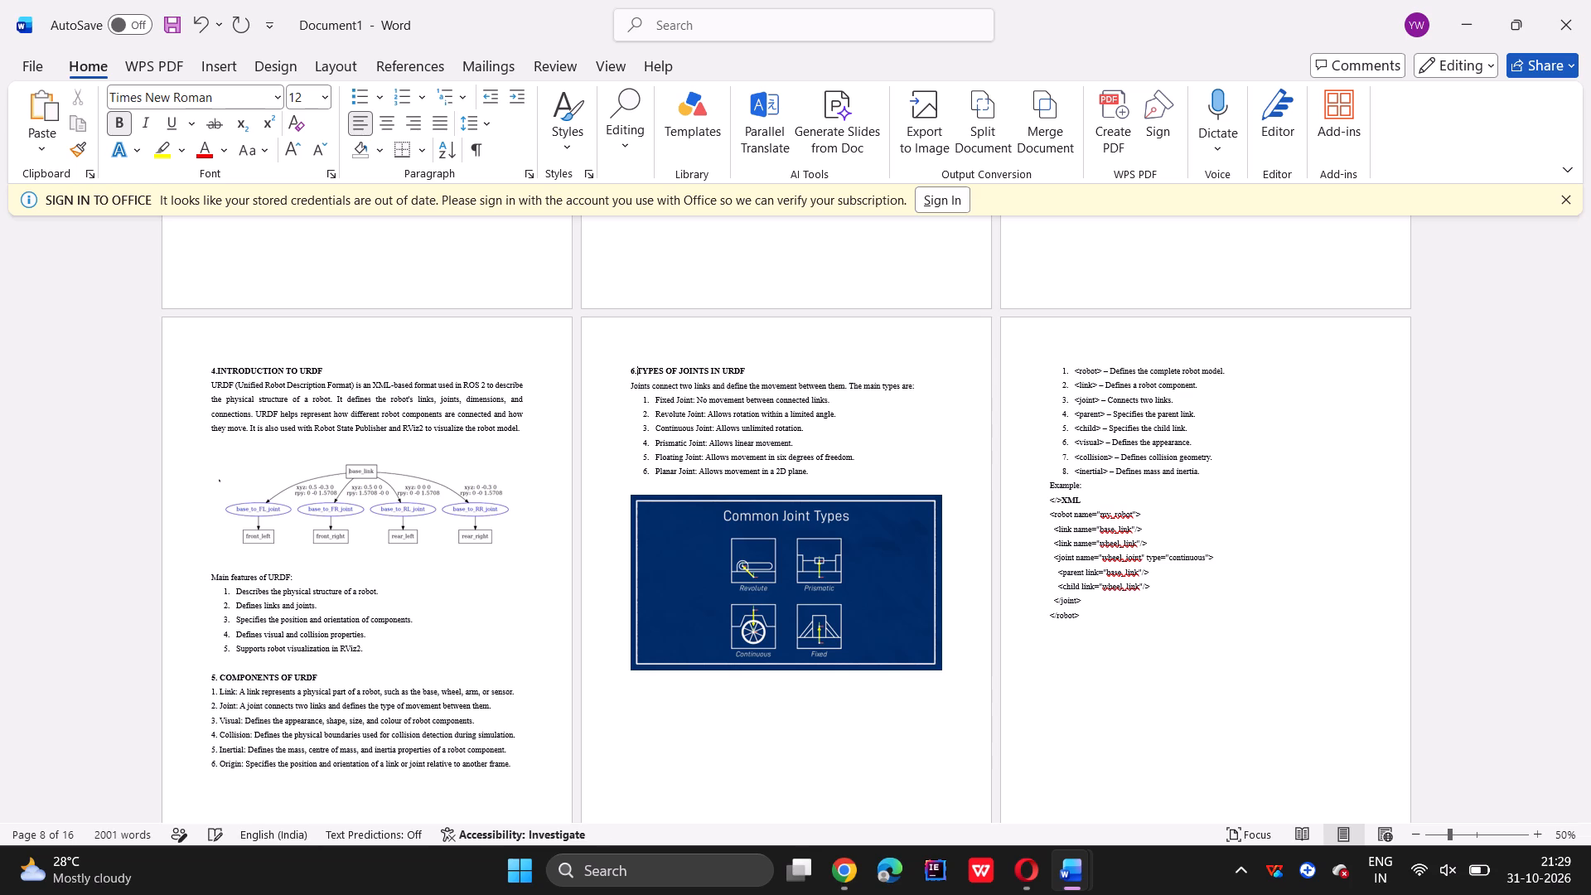
# Insert a line break before the "7. URDF XML TAGS" heading to push it onto the page with its tag list.
pyautogui.scroll(-1, 621, 392)
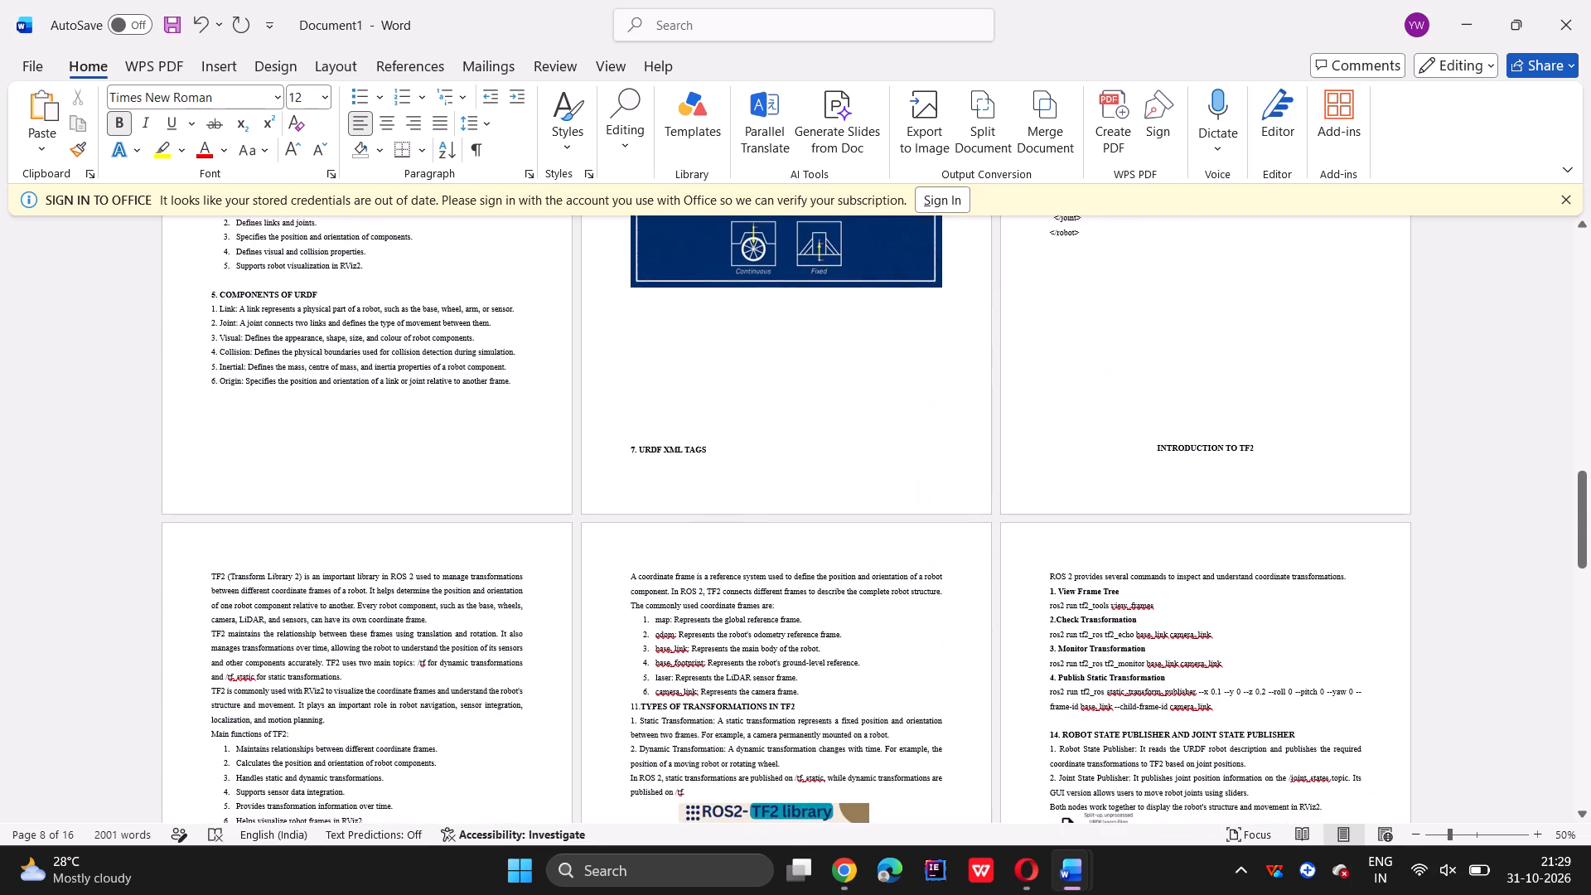
pyautogui.click(626, 448)
pyautogui.press('Return')
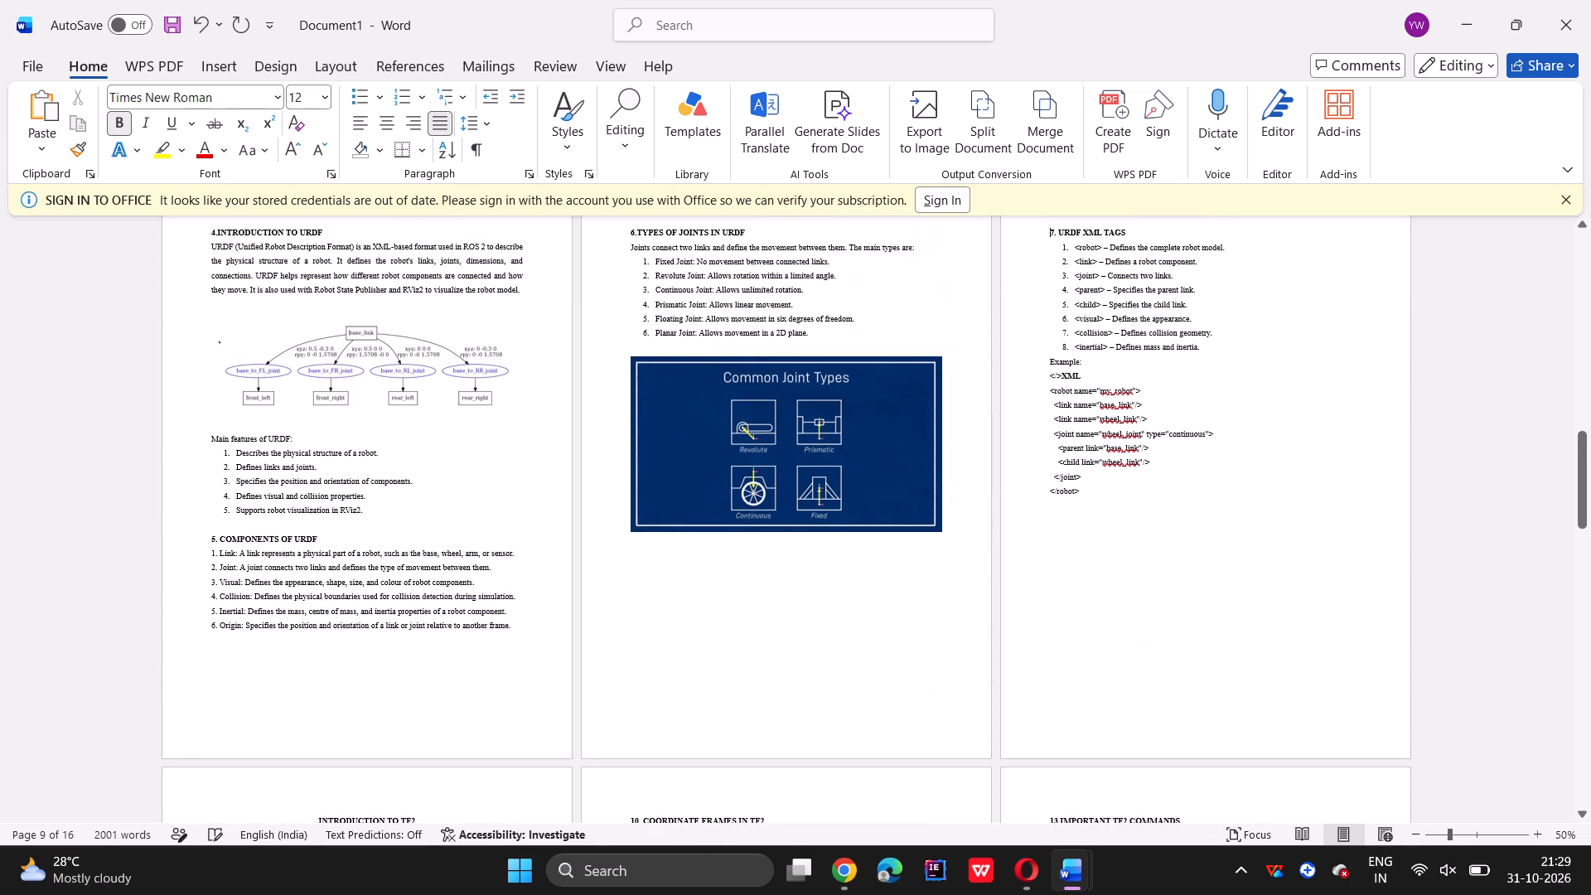
# Review the headings and page layout from the Contents table through the Applications and Advantages sections.
pyautogui.scroll(-2, 633, 543)
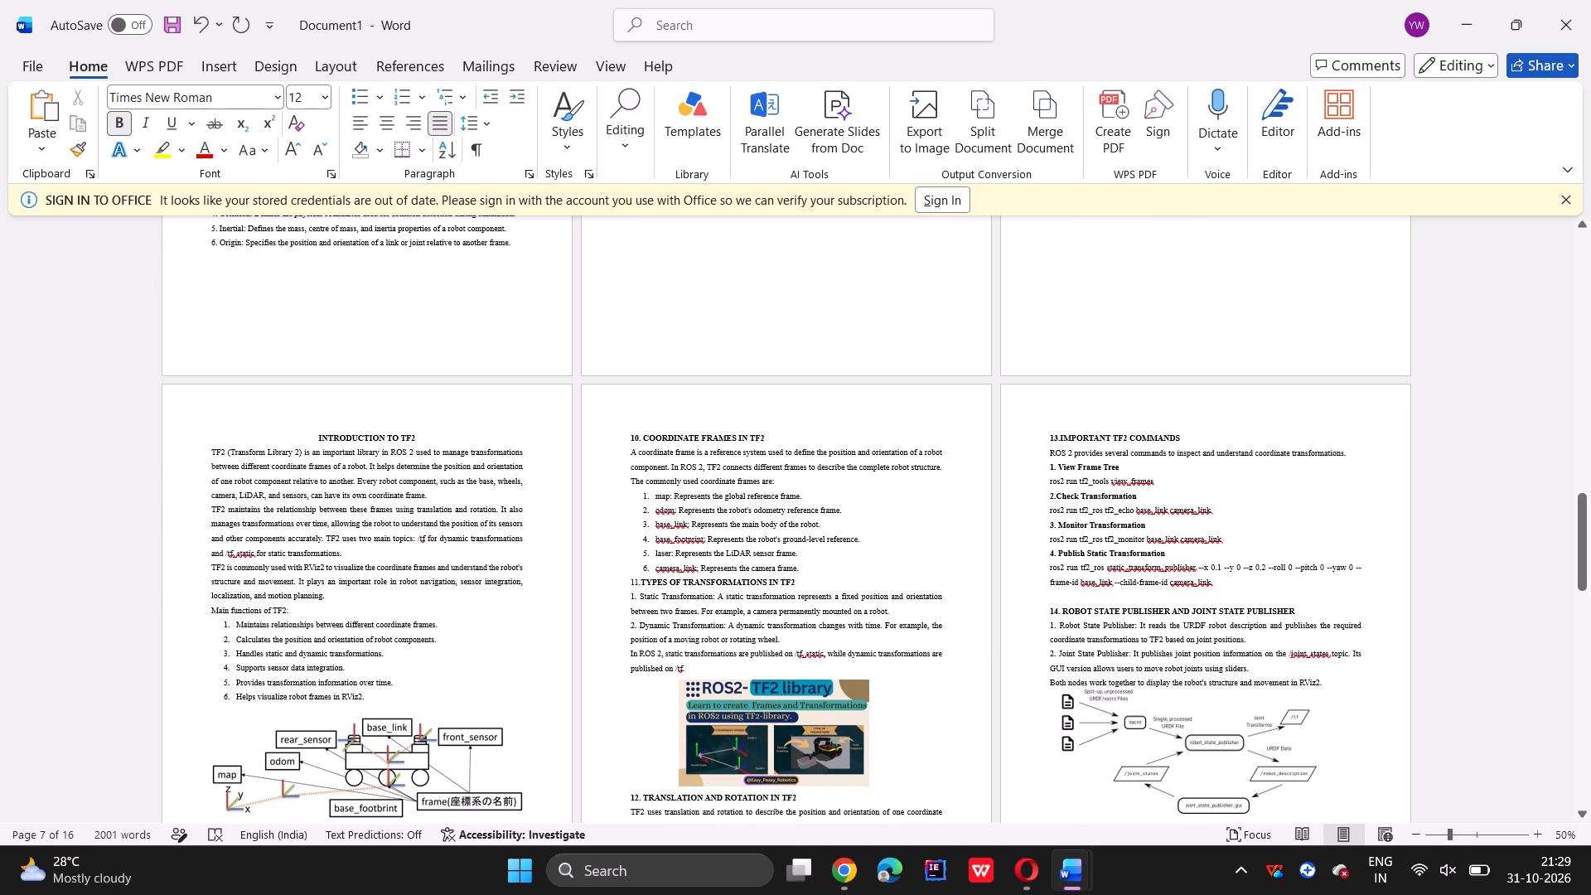
pyautogui.scroll(1, 312, 444)
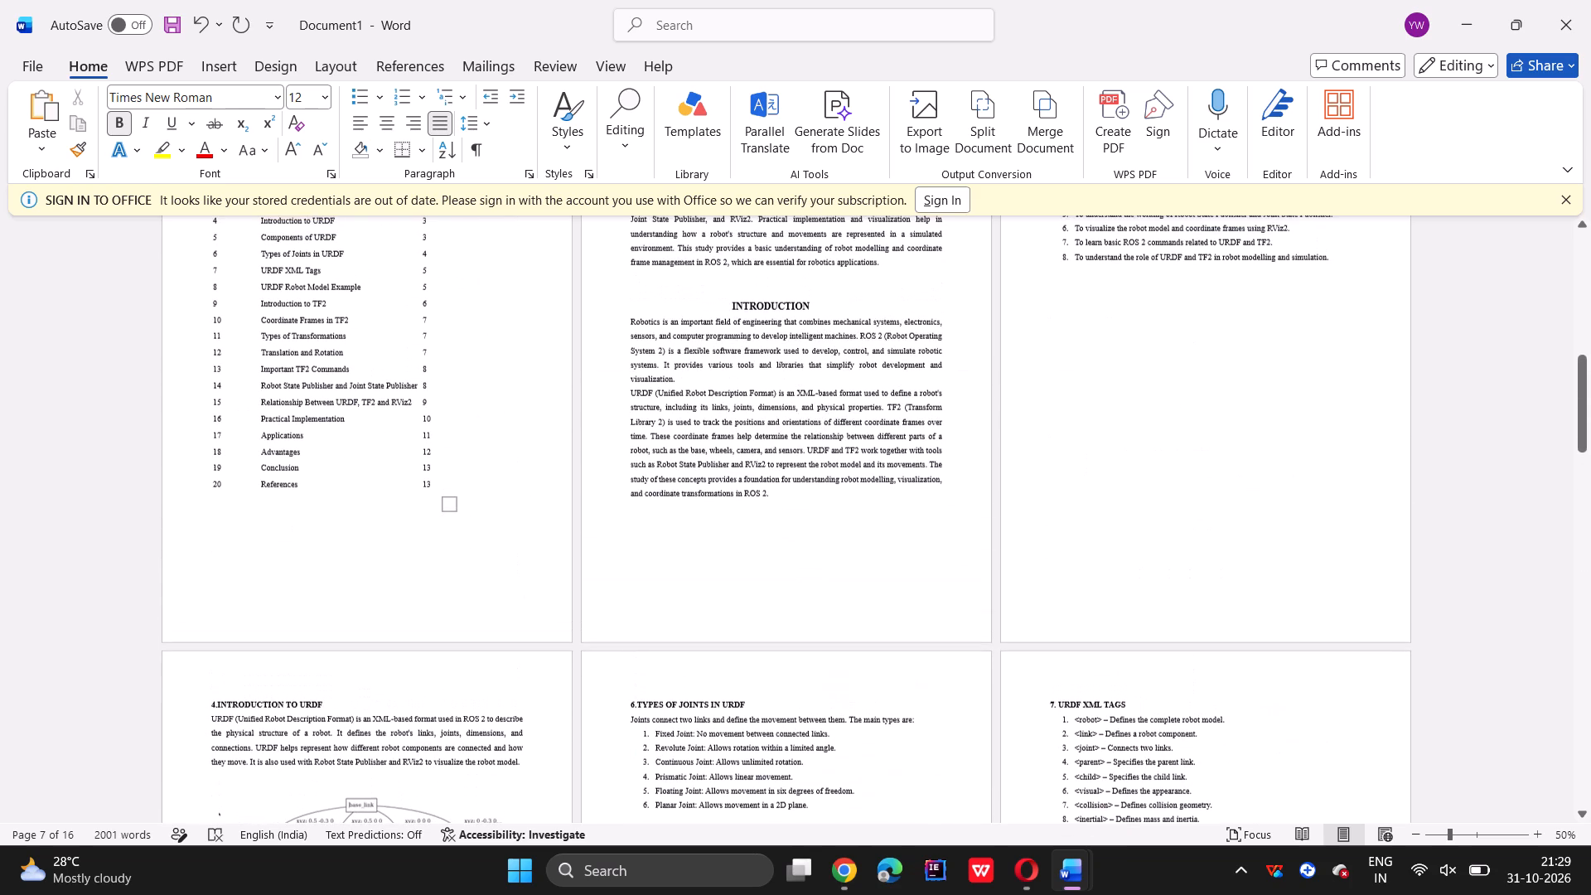
pyautogui.scroll(1, 312, 444)
pyautogui.scroll(-1, 1023, 792)
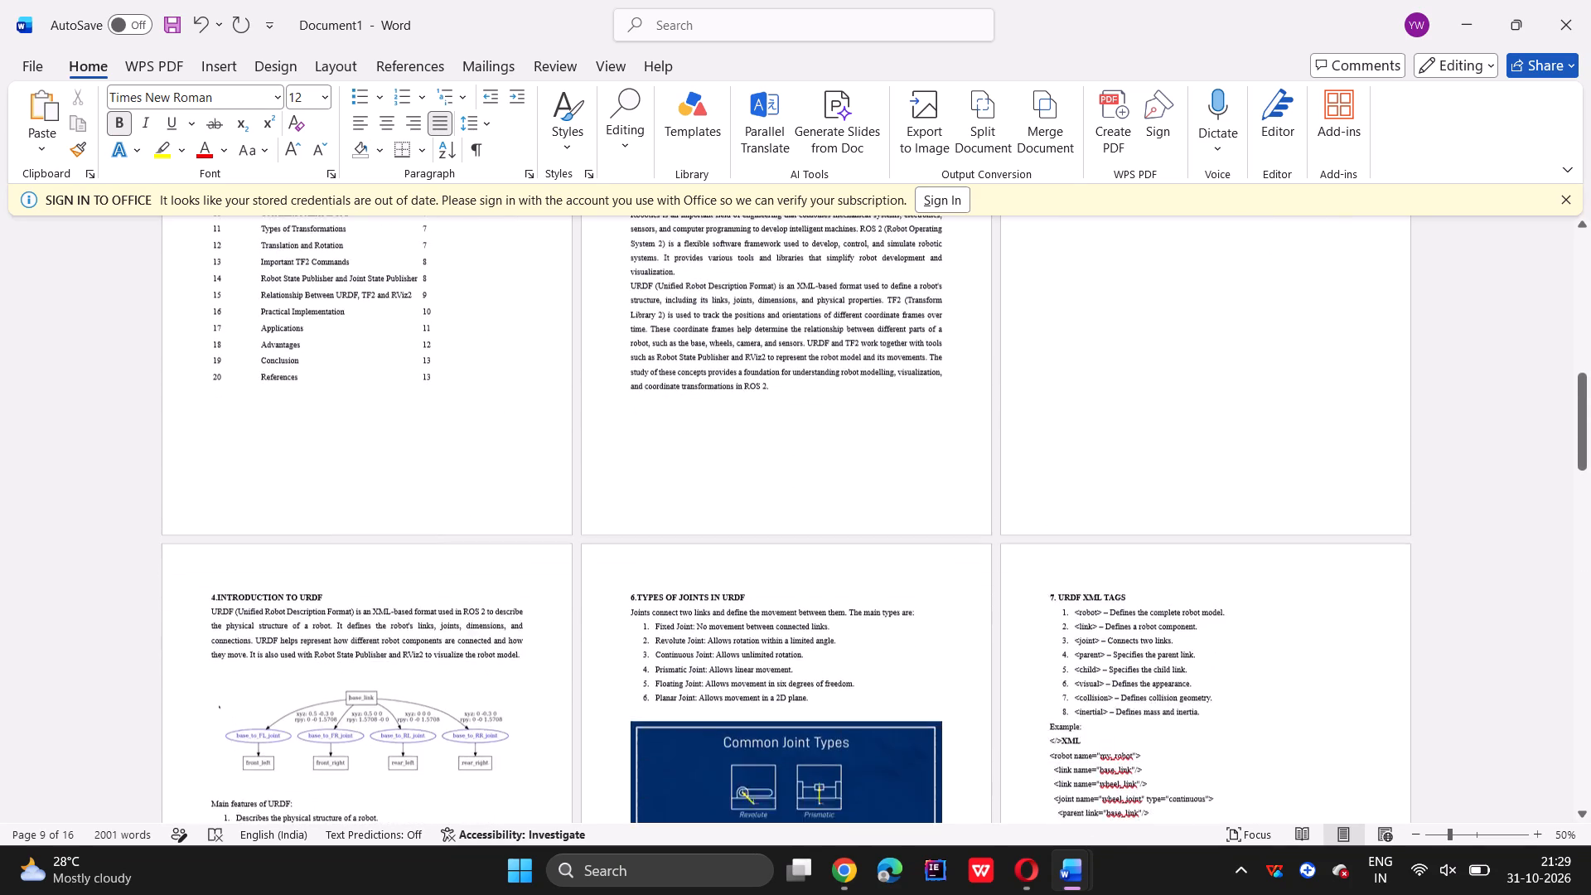
pyautogui.scroll(-2, 1023, 792)
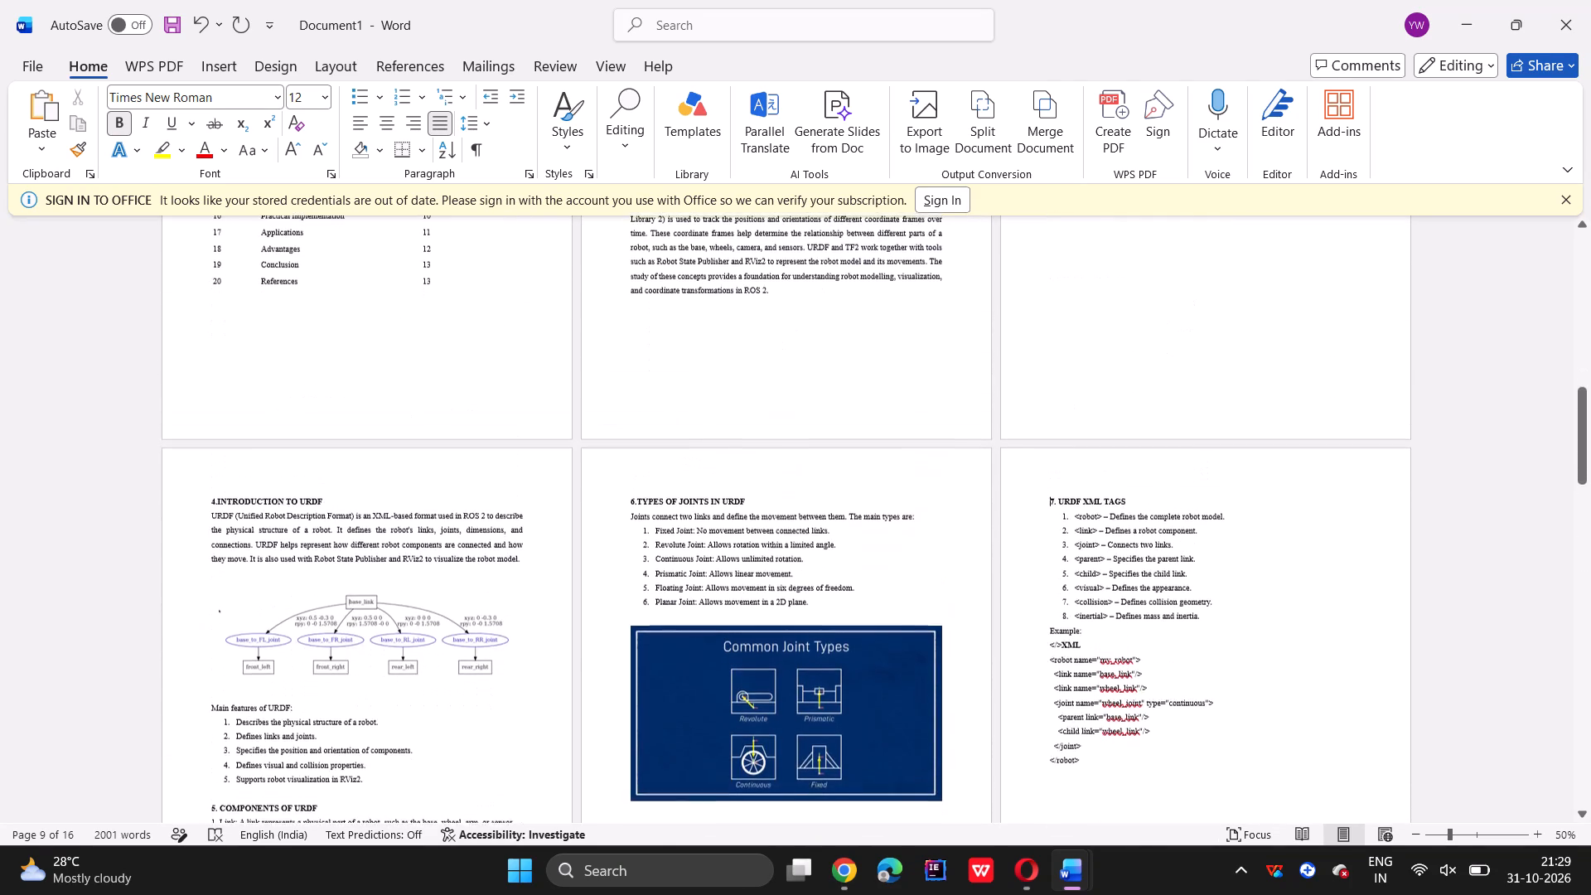
pyautogui.scroll(-1, 761, 718)
pyautogui.scroll(1, 505, 602)
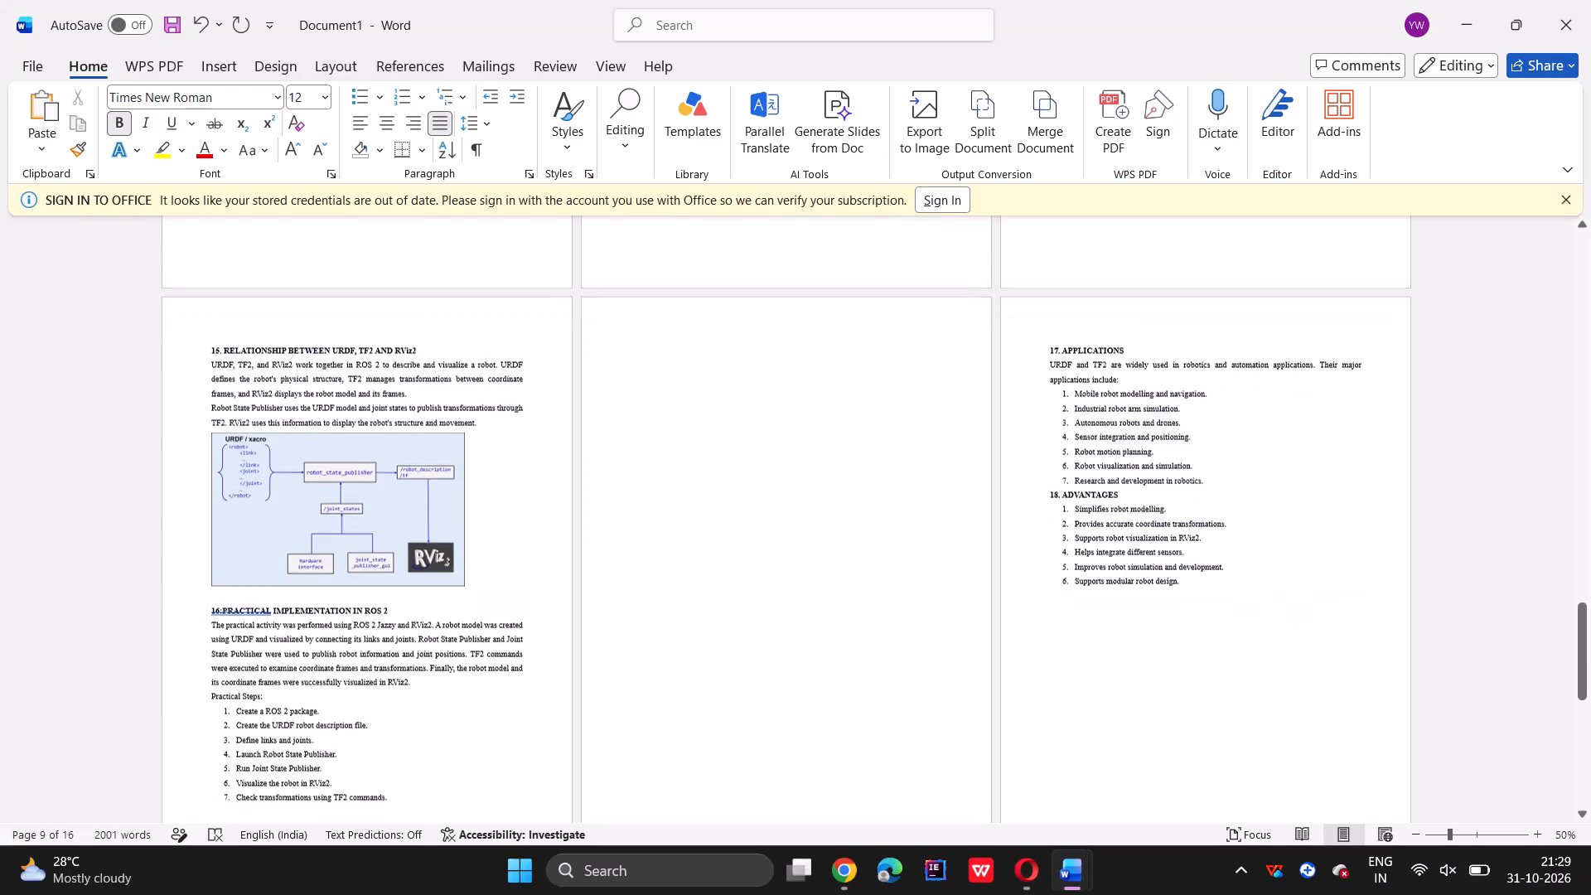
pyautogui.scroll(2, 505, 602)
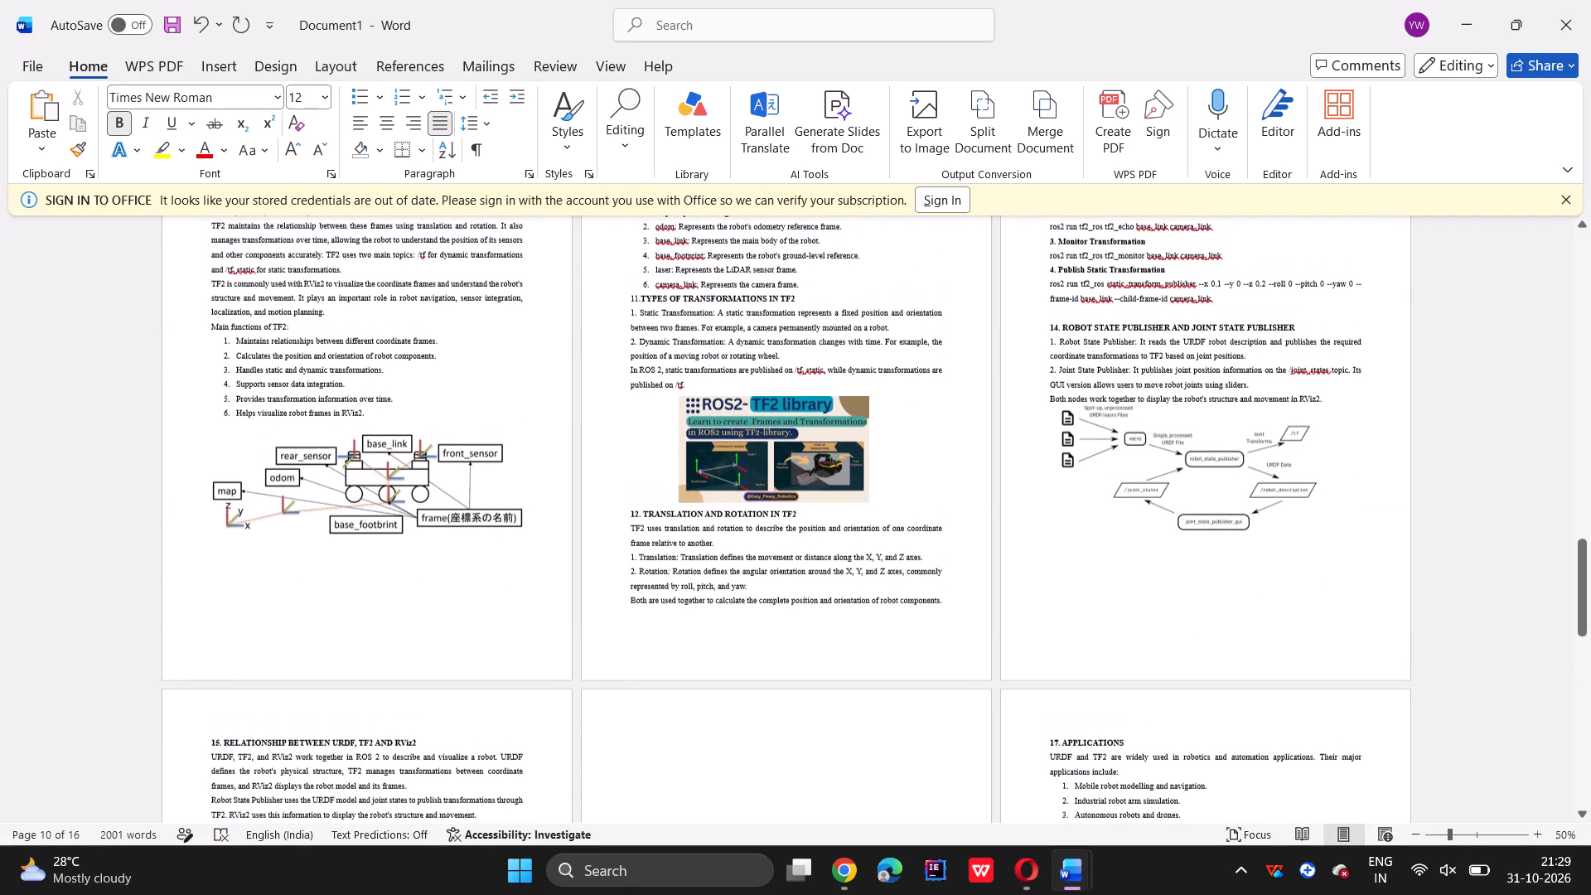
pyautogui.scroll(2, 505, 602)
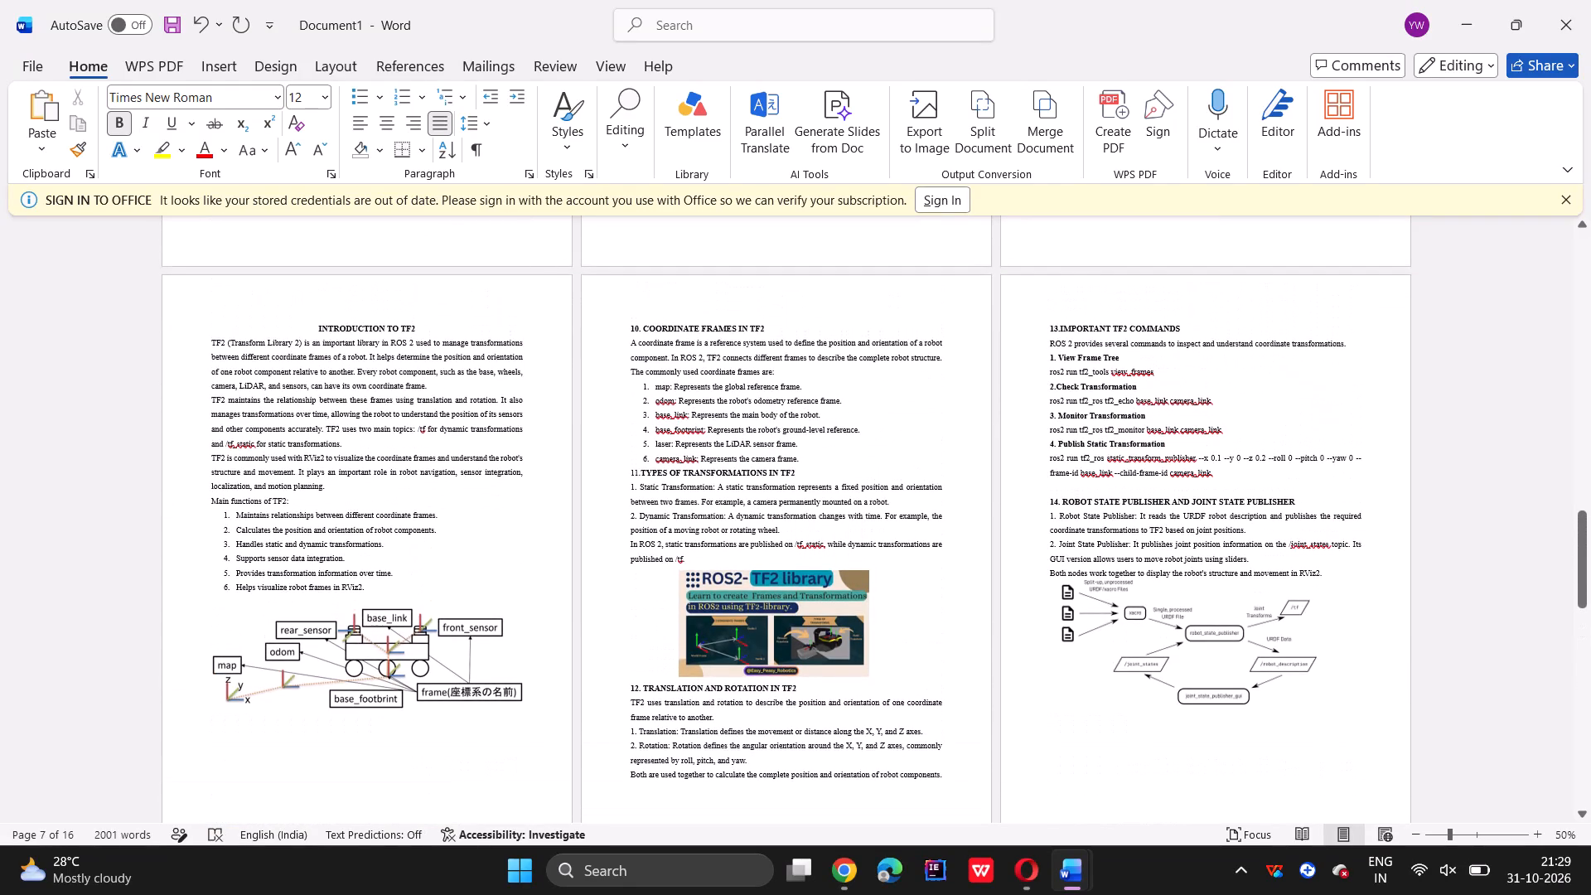
# Left-align the "INTRODUCTION TO TF2" heading.
pyautogui.scroll(1, 505, 602)
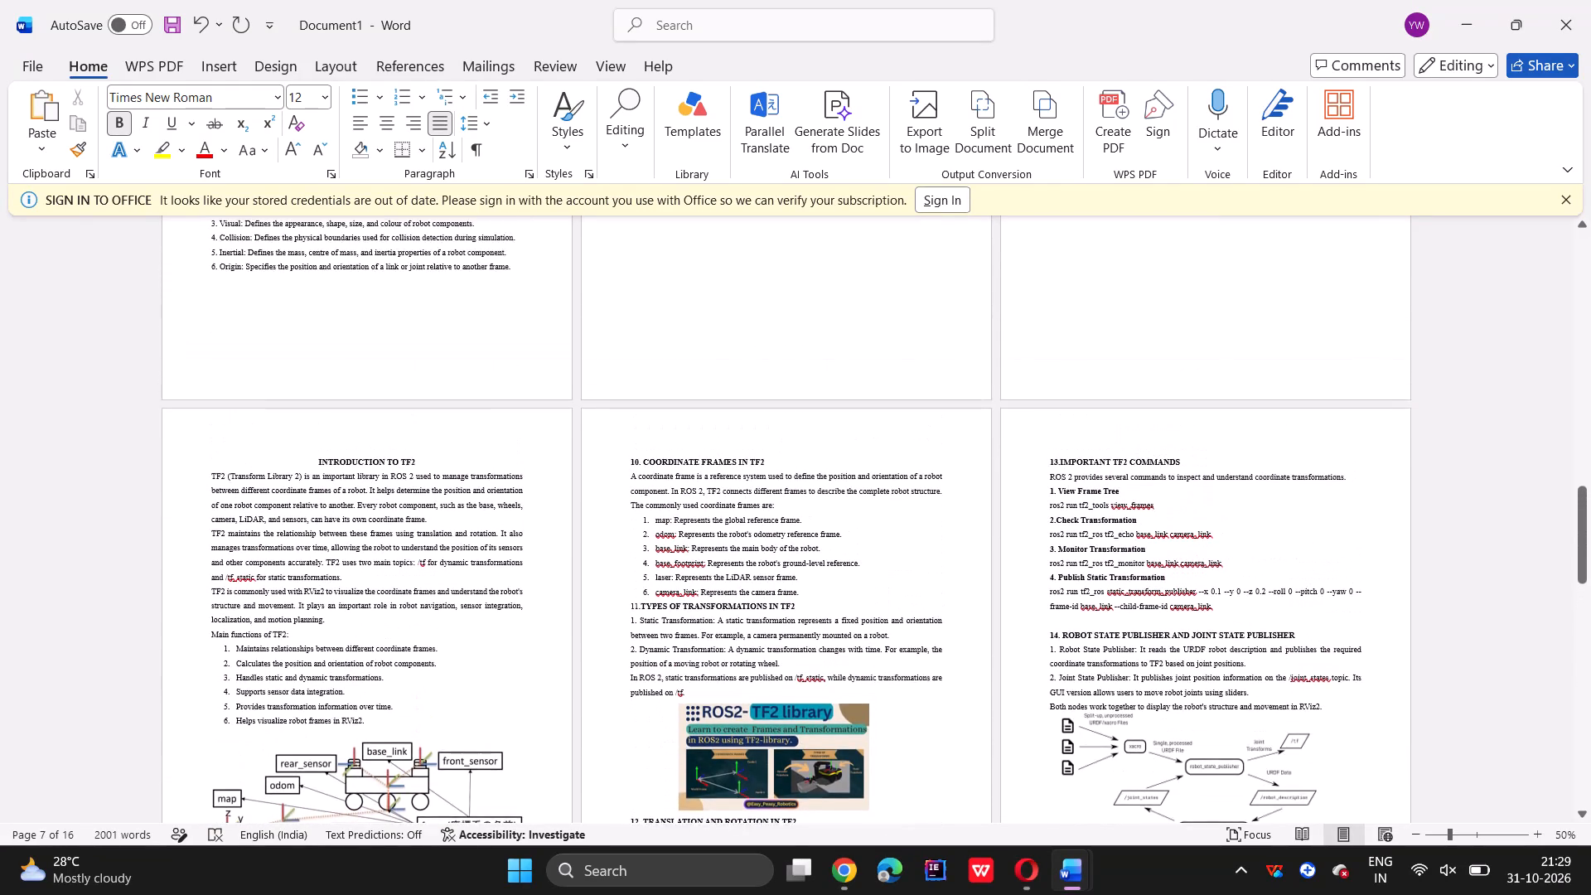
pyautogui.moveTo(416, 484); pyautogui.dragTo(327, 480)
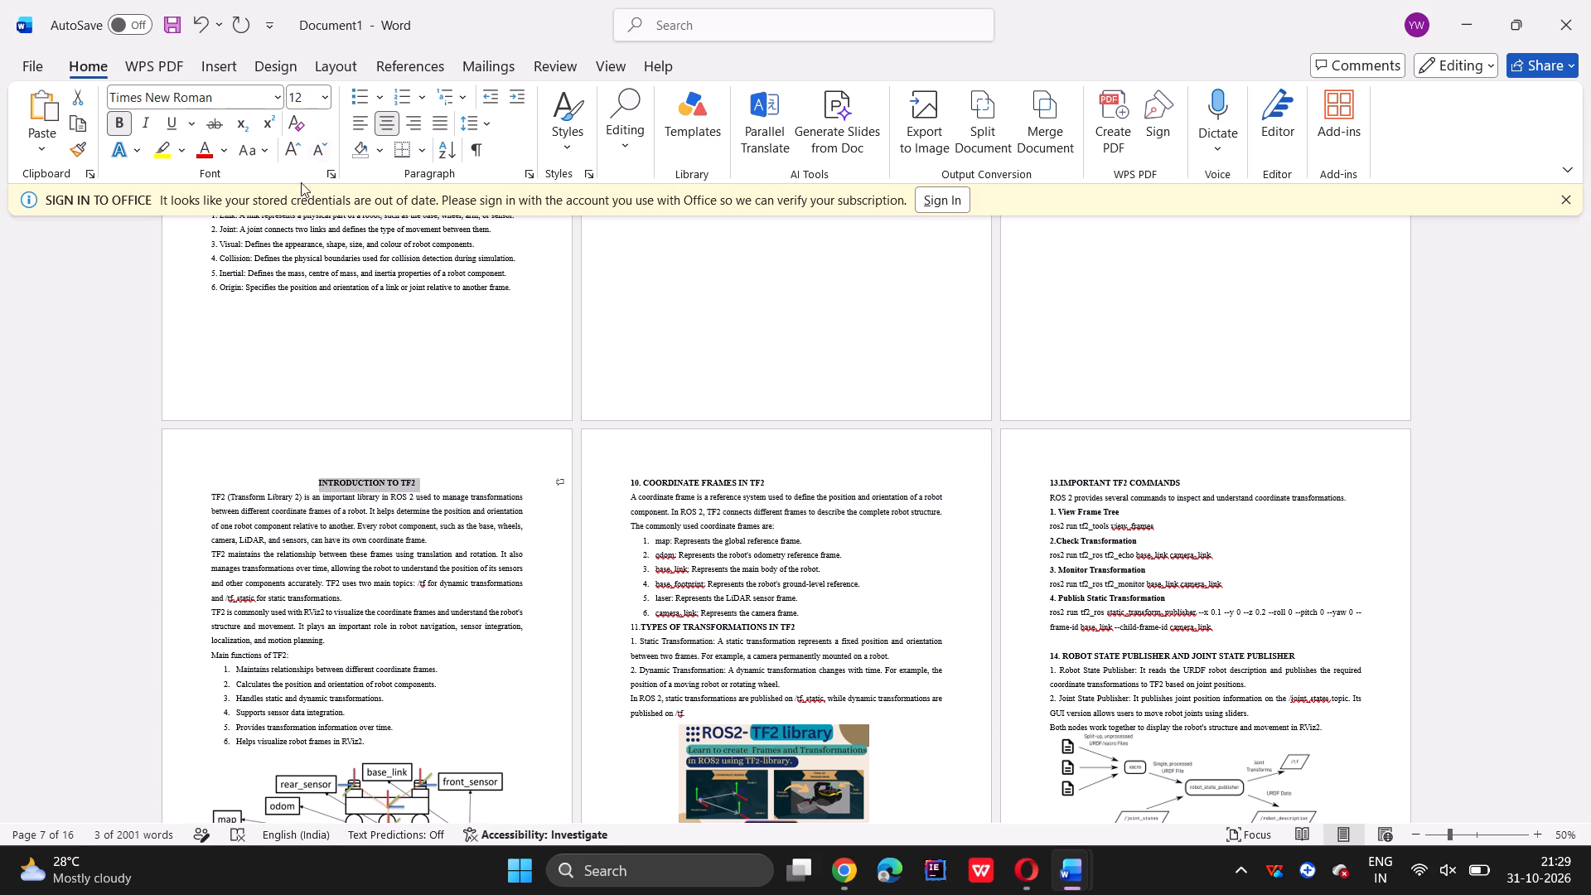
pyautogui.click(350, 124)
pyautogui.click(78, 443)
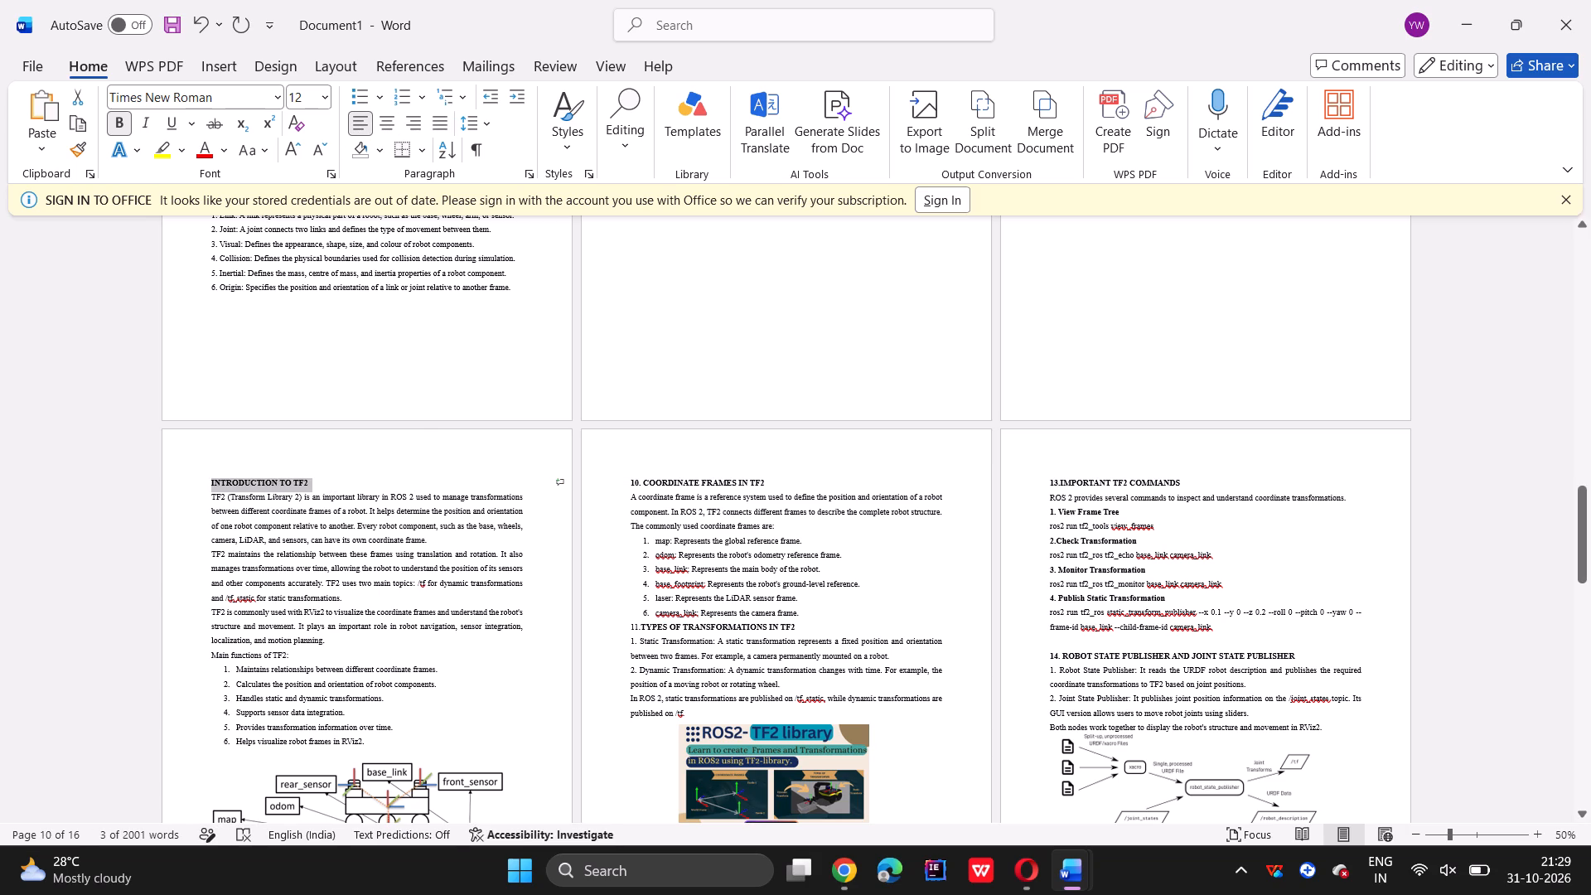
pyautogui.click(105, 559)
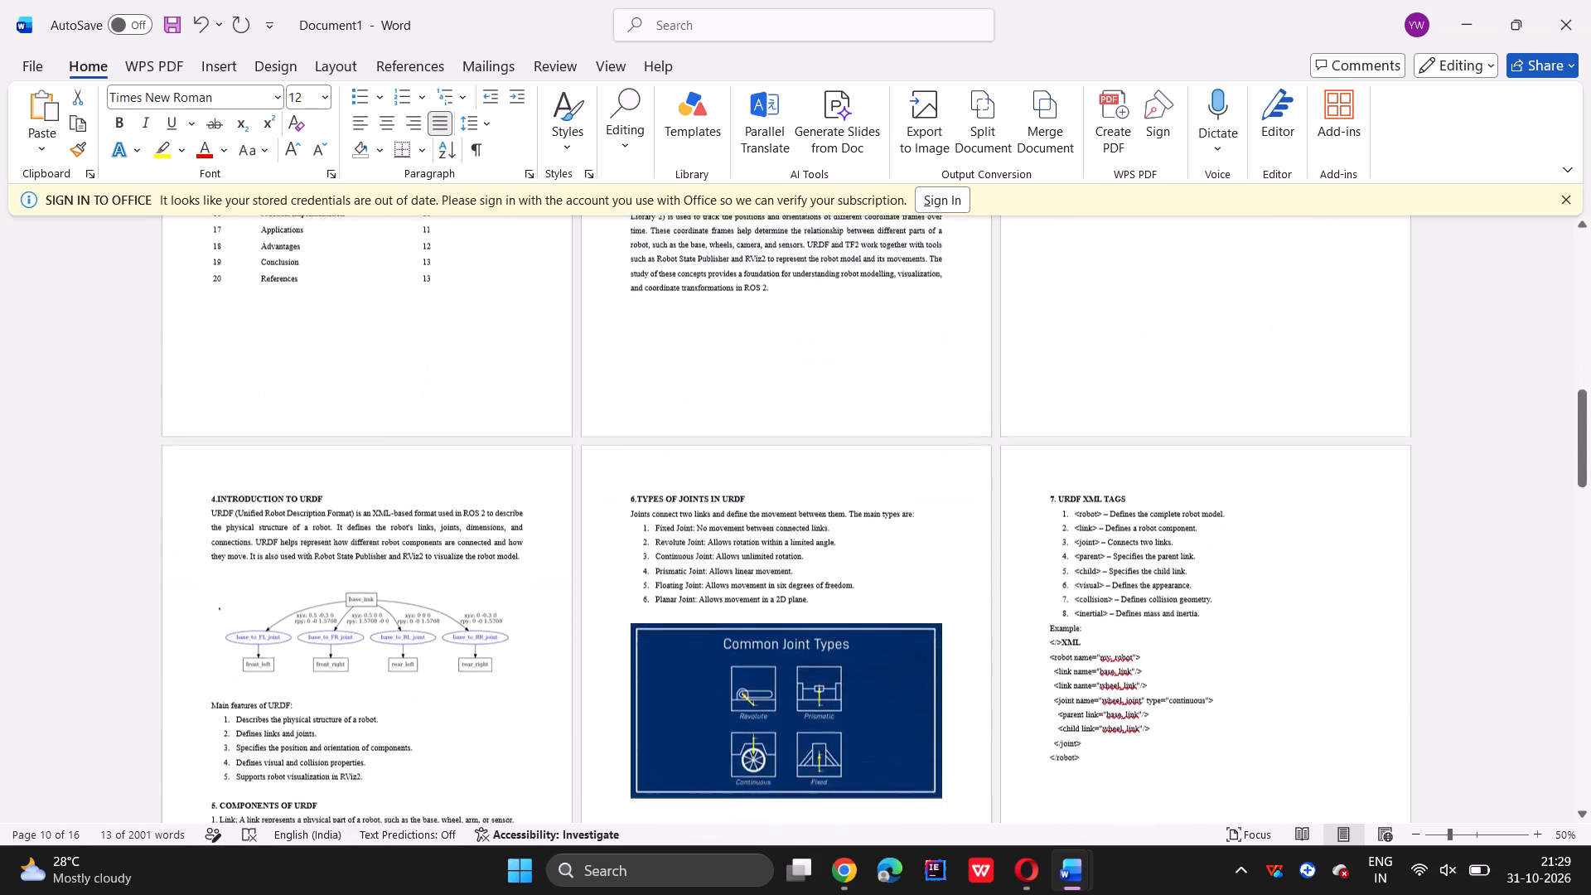
# Show all pages at 10% zoom and add a box page border to the whole document.
pyautogui.keyDown('ctrl'); pyautogui.scroll(-4, 371, 636); pyautogui.keyUp('ctrl')
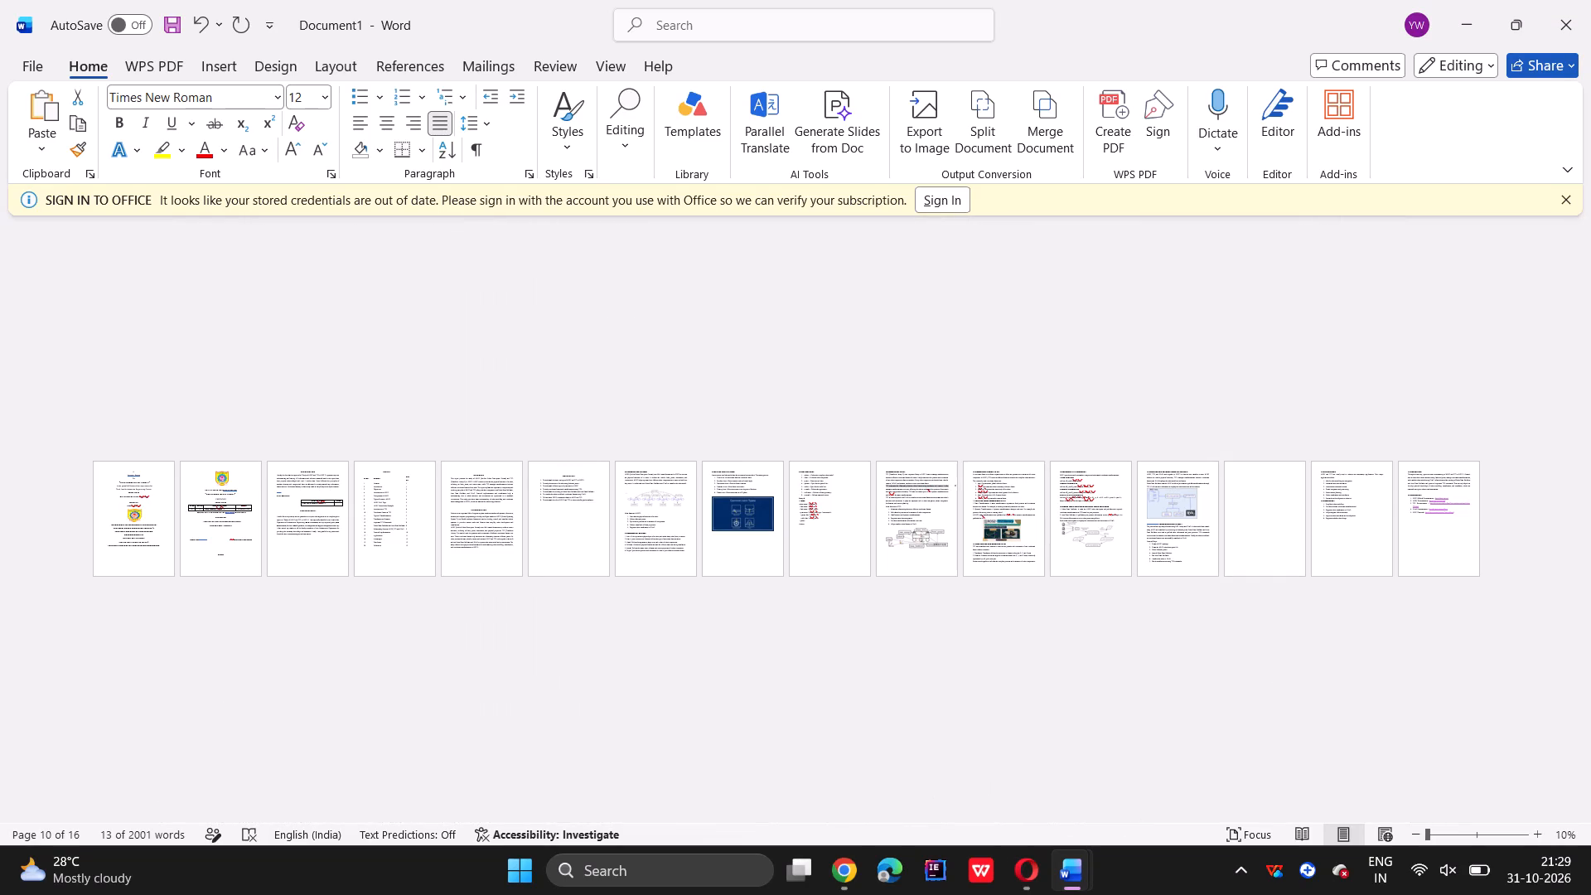
pyautogui.click(583, 673)
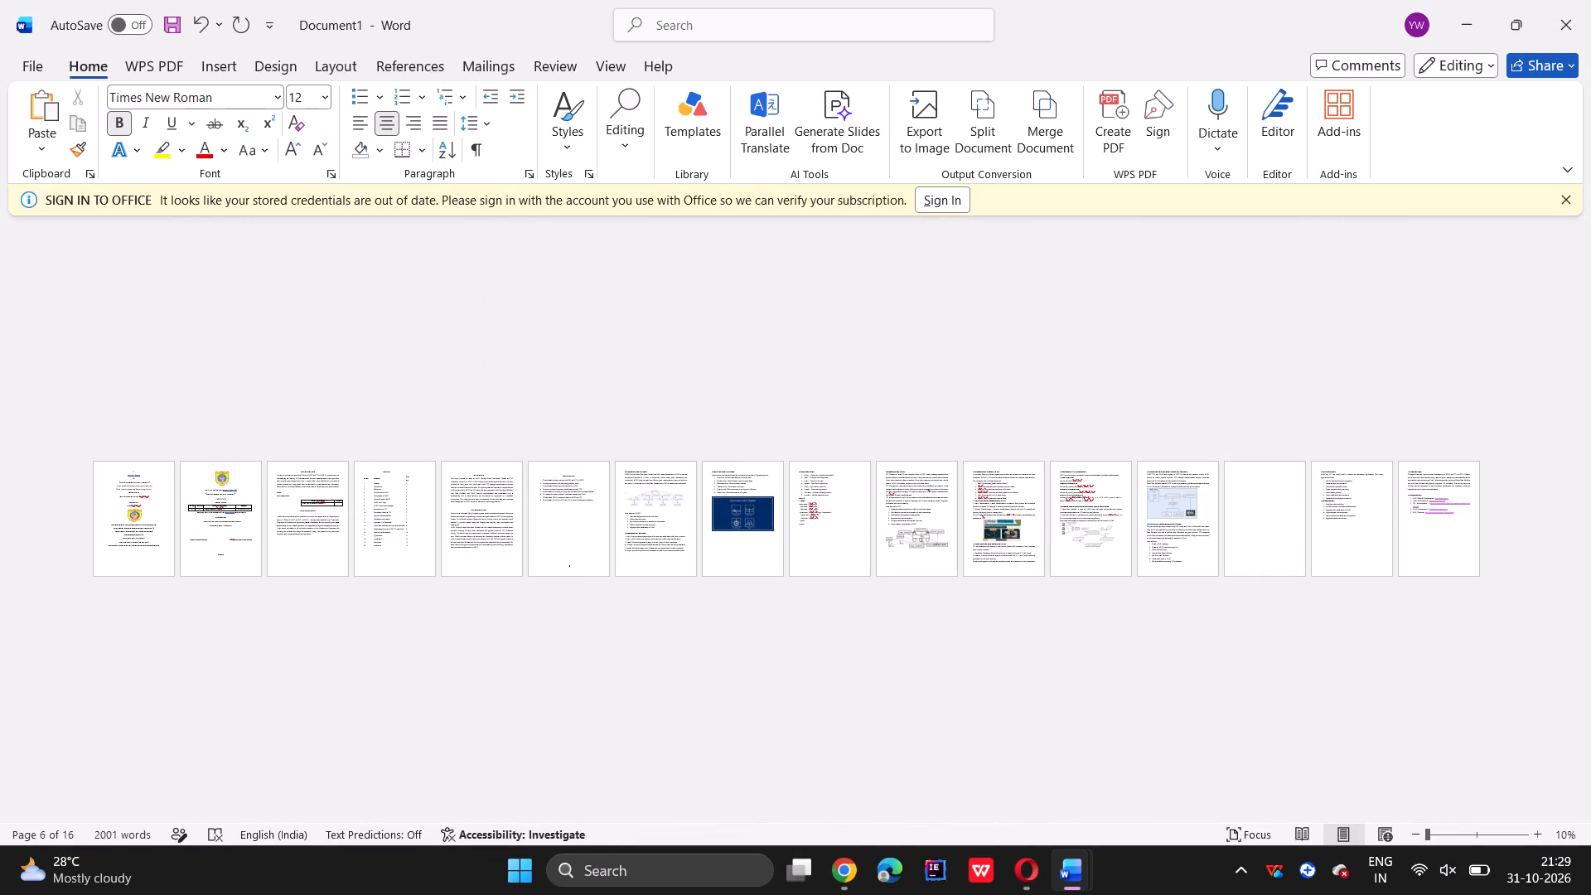
pyautogui.click(264, 70)
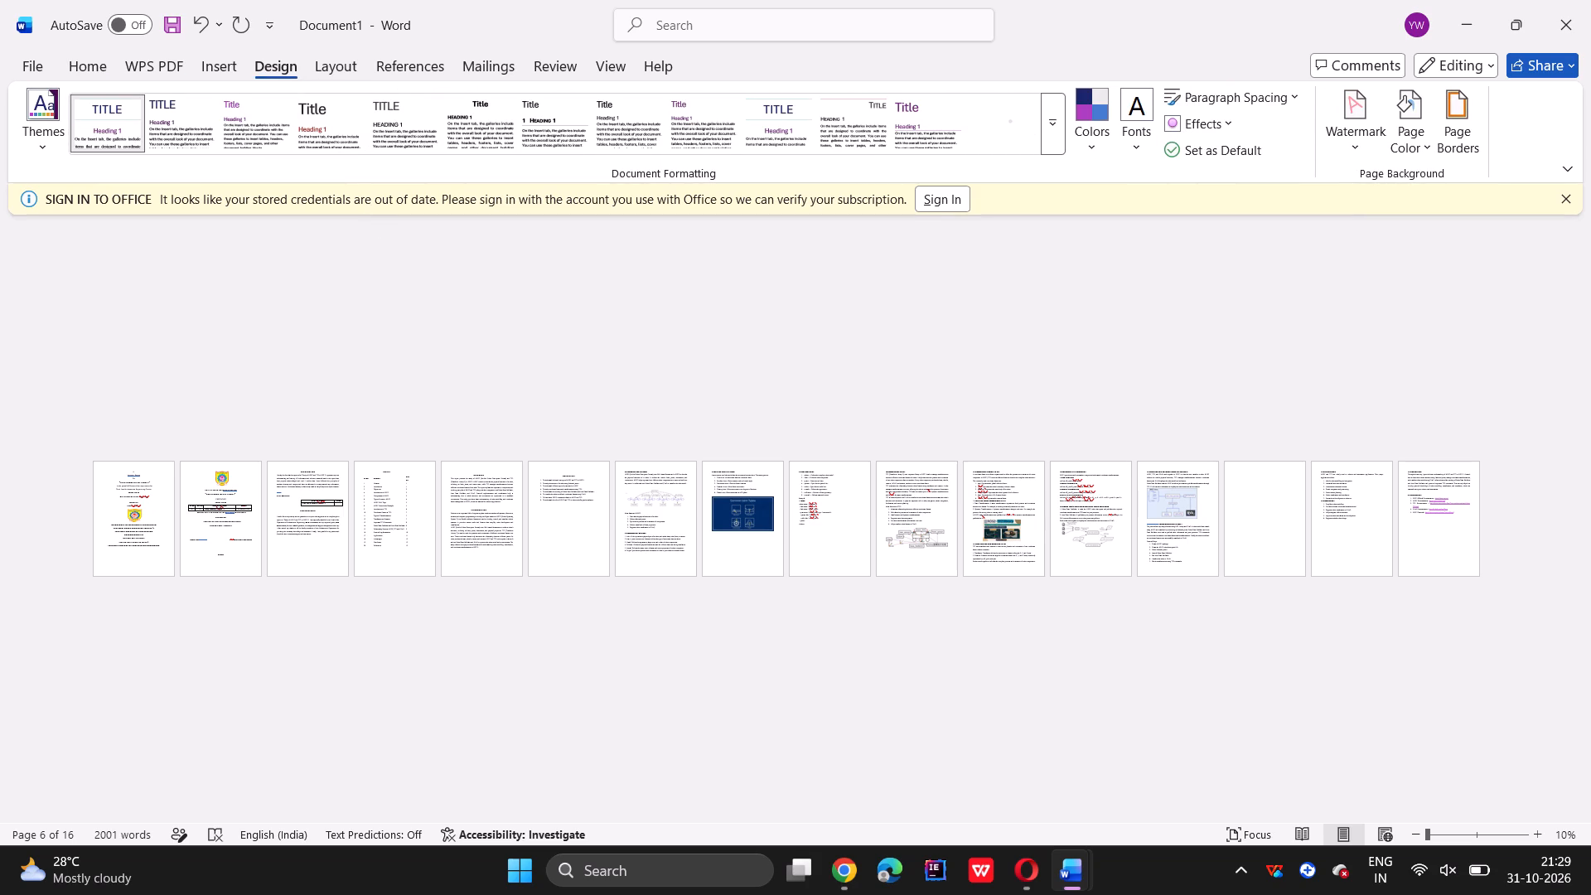
pyautogui.click(1444, 120)
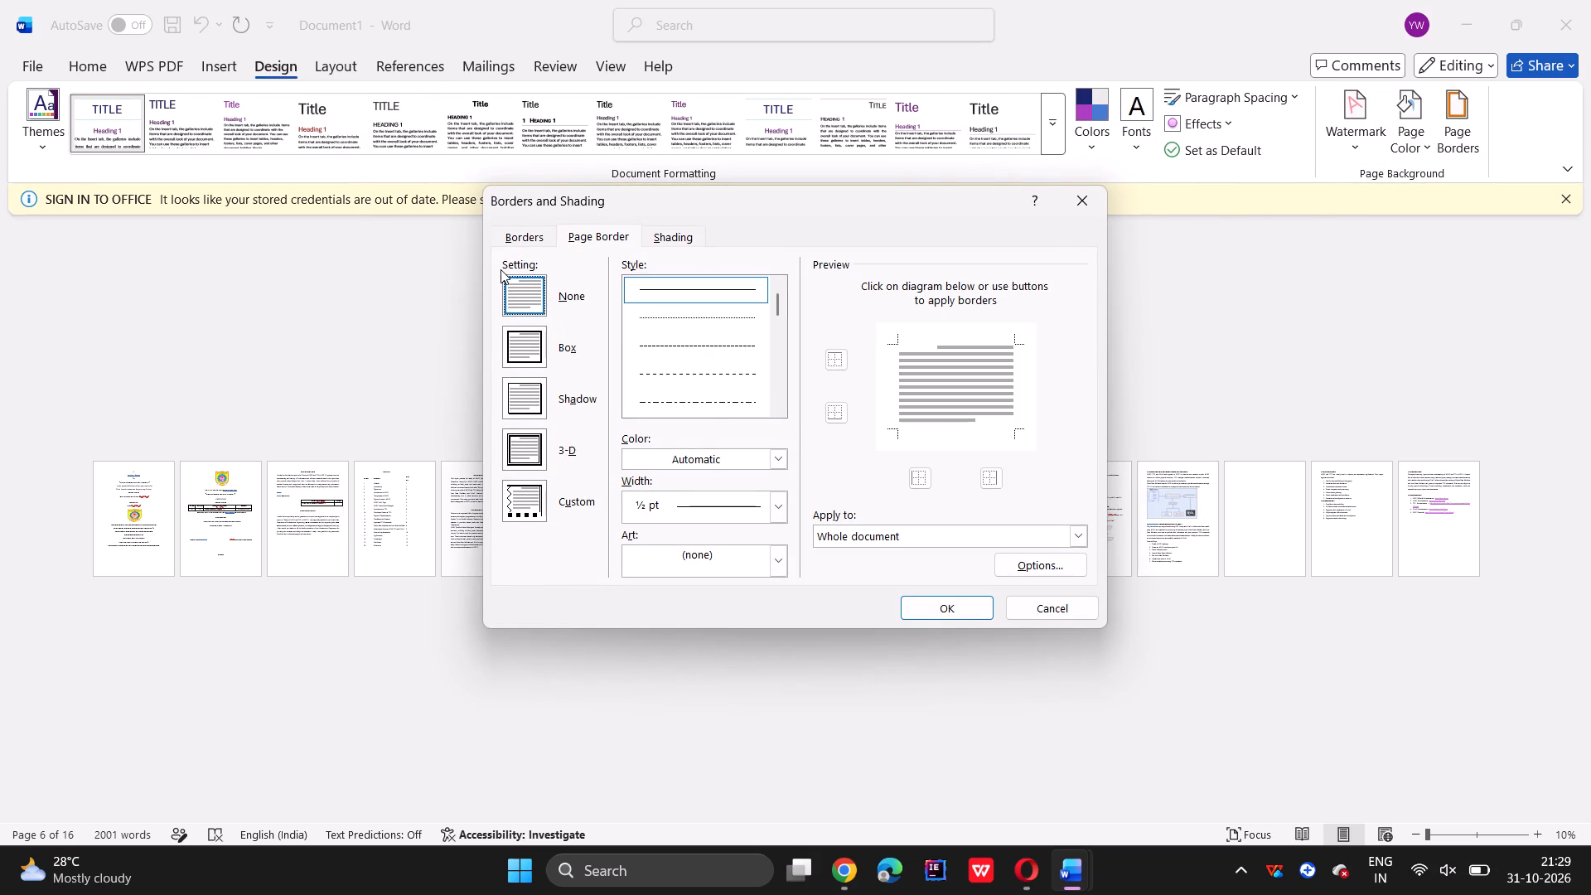
pyautogui.click(515, 344)
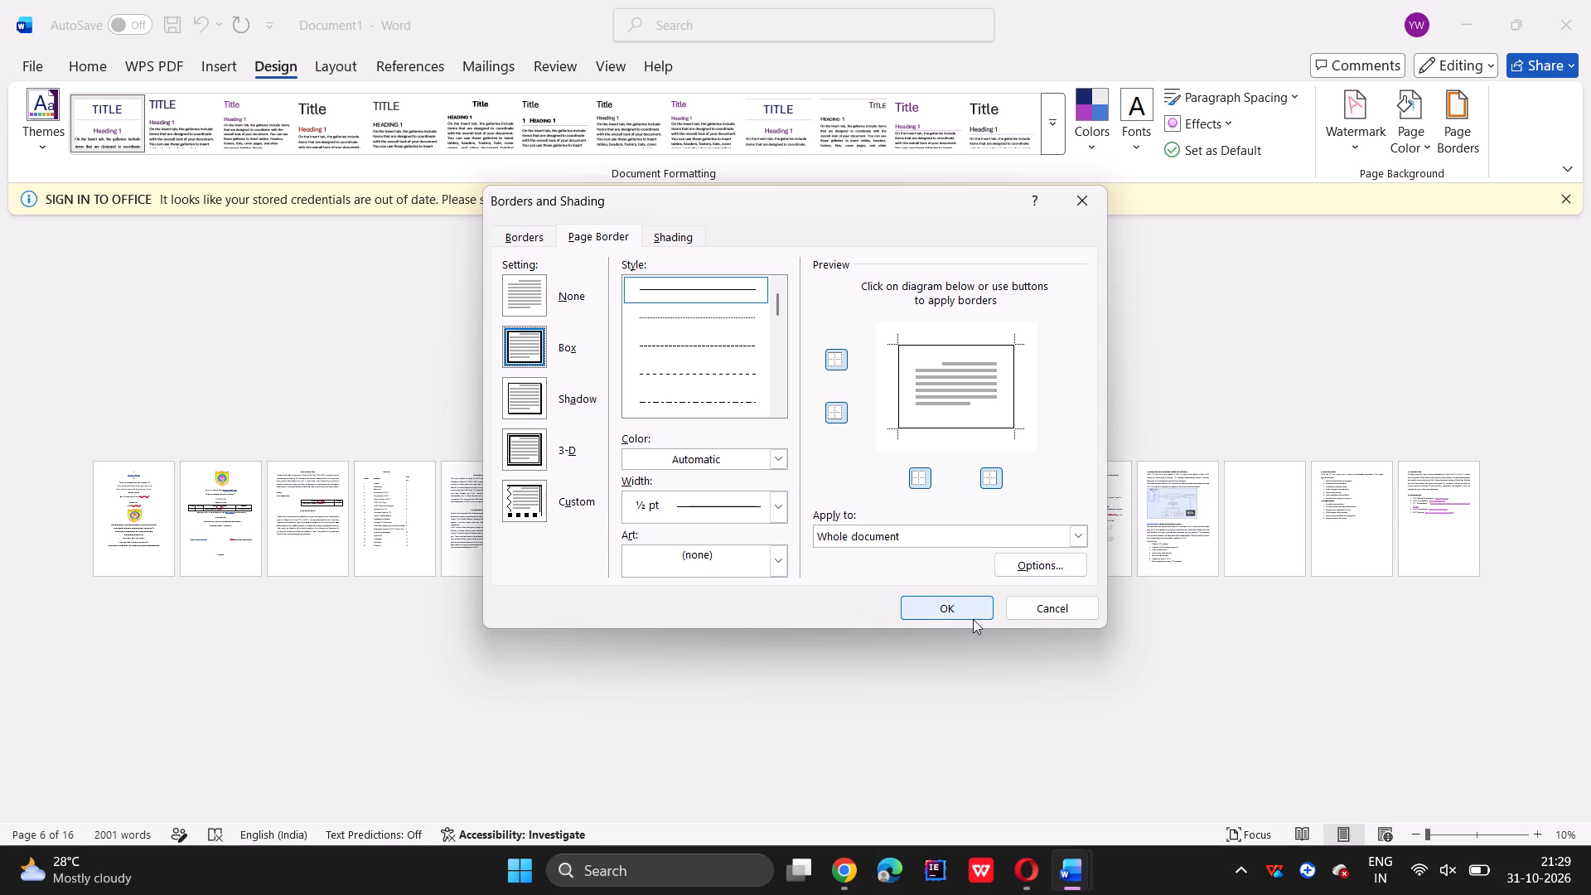
pyautogui.click(962, 603)
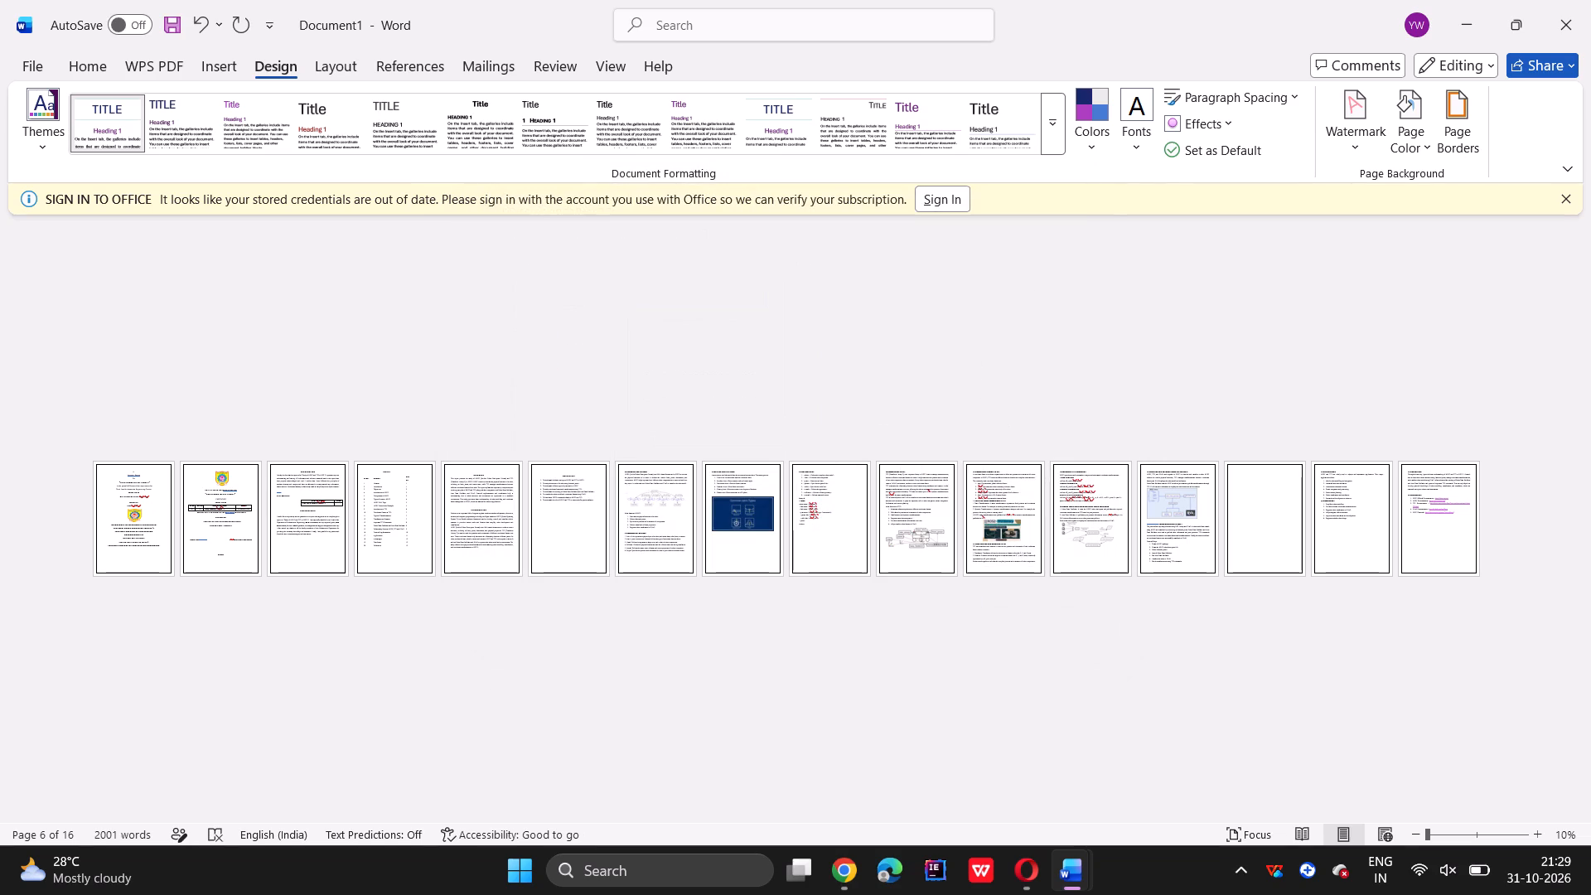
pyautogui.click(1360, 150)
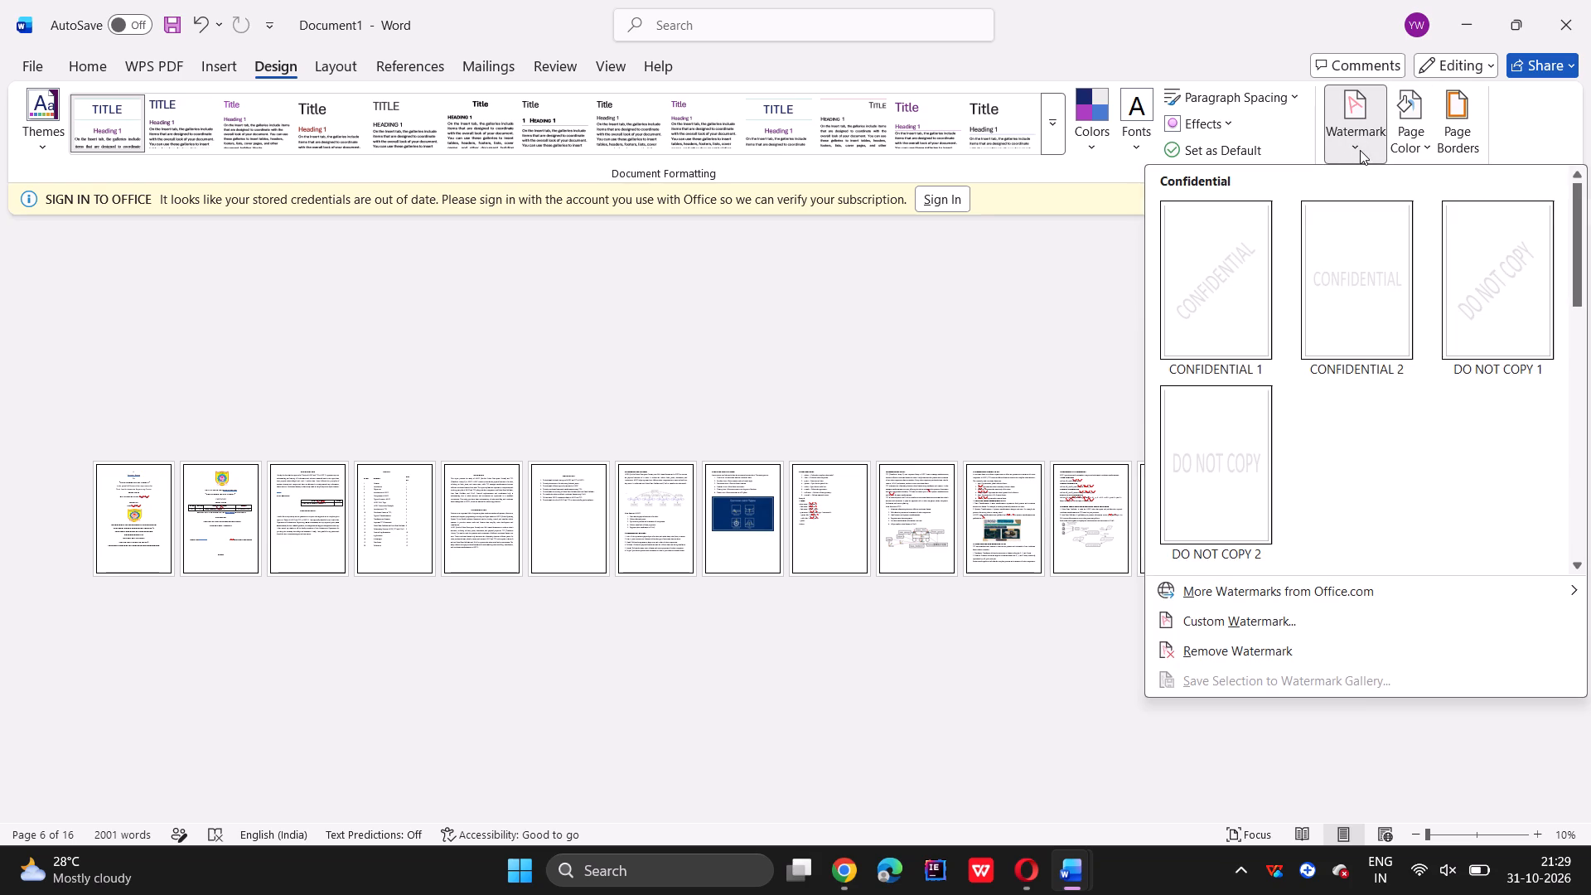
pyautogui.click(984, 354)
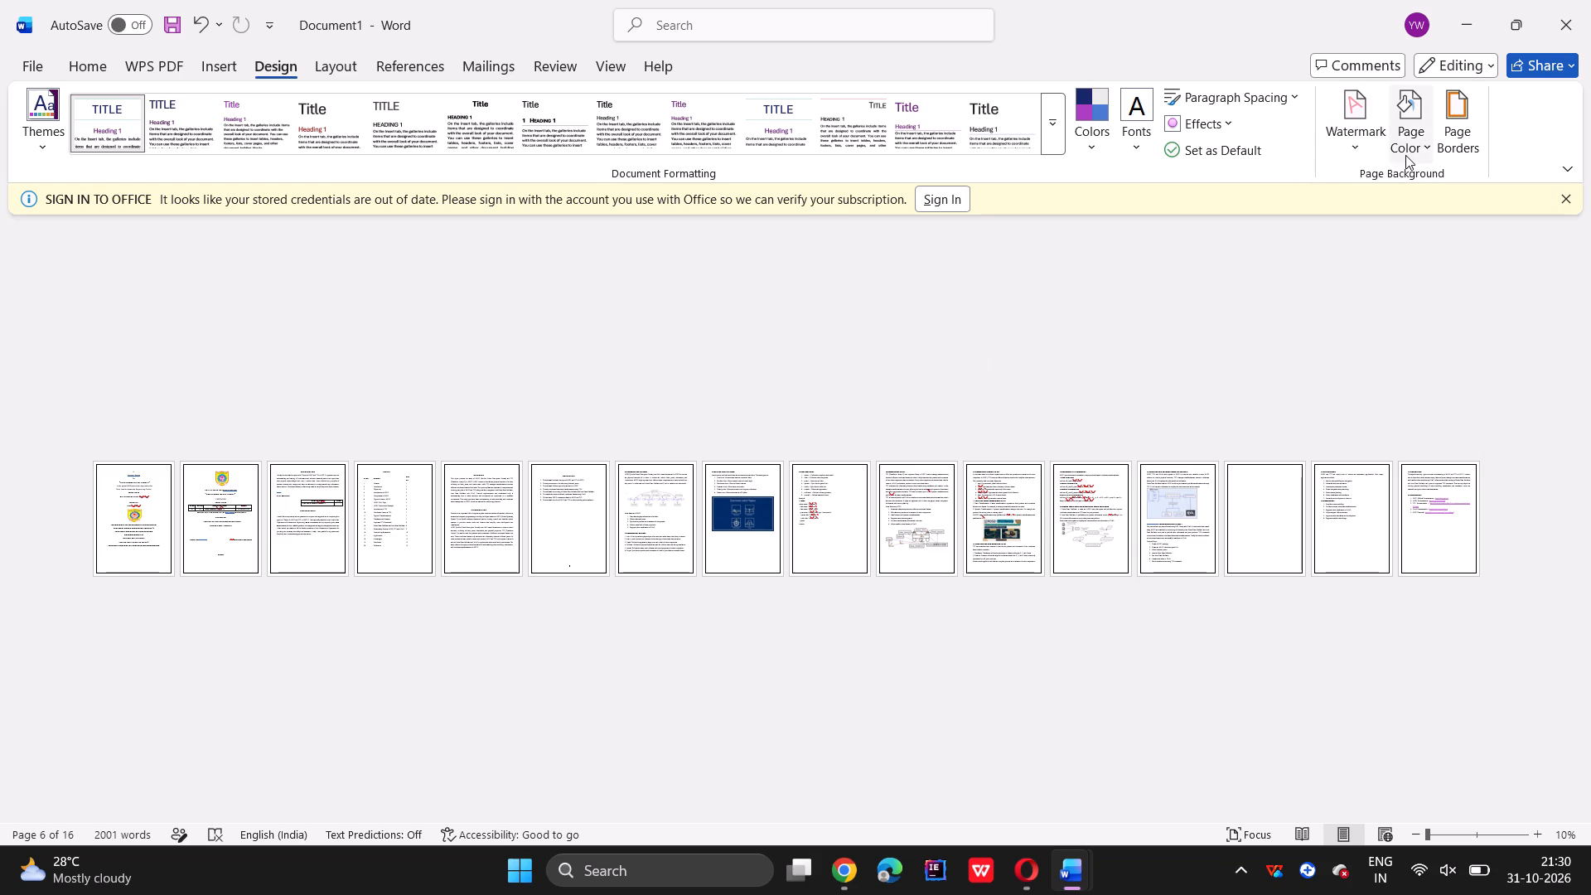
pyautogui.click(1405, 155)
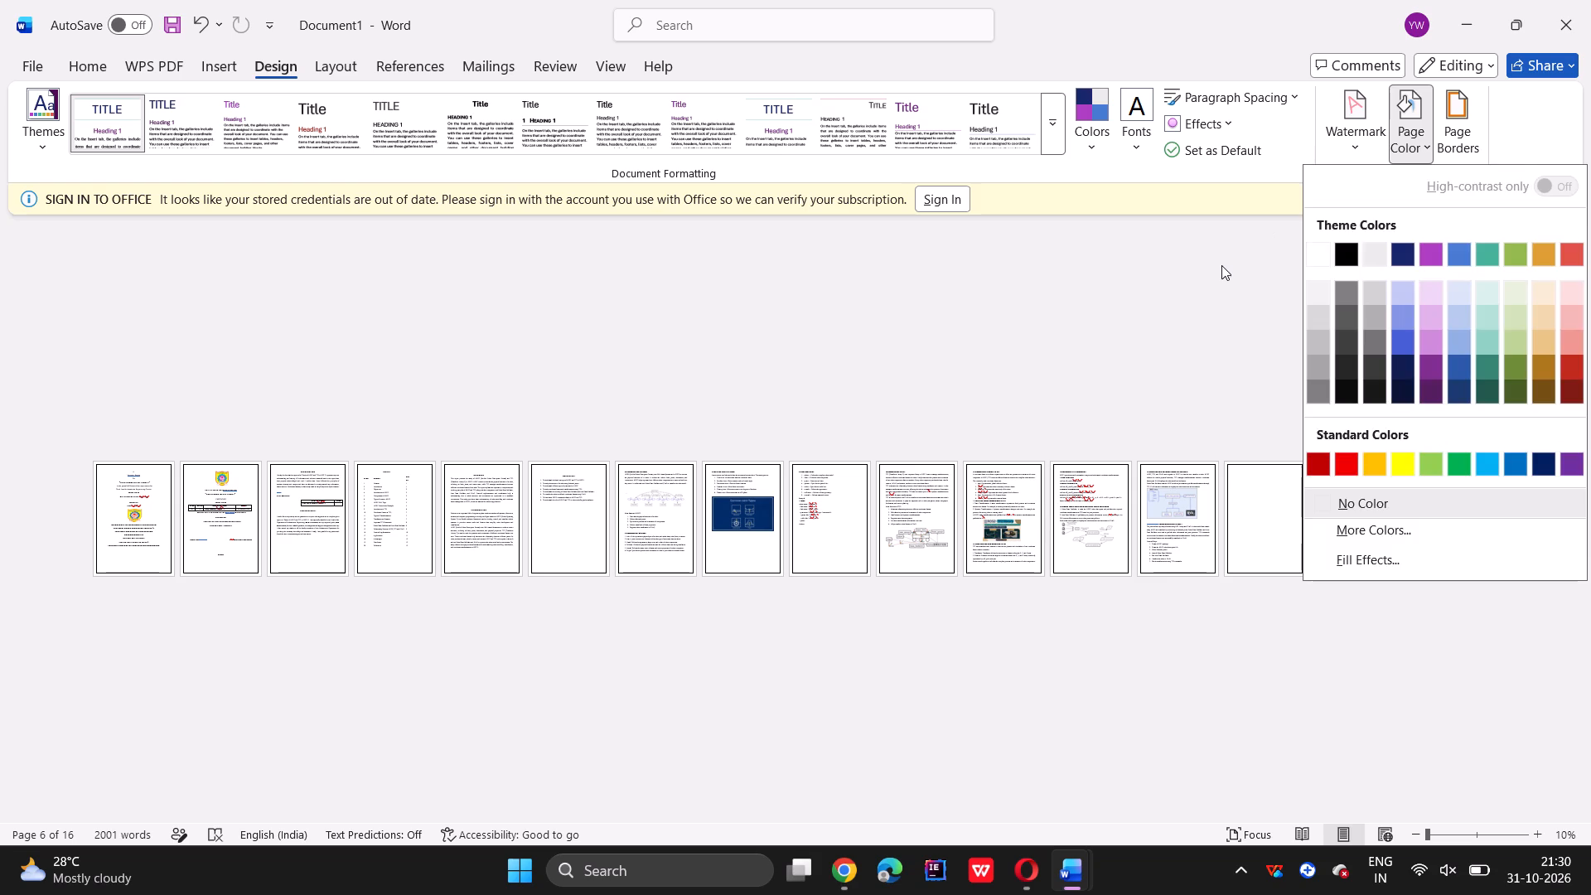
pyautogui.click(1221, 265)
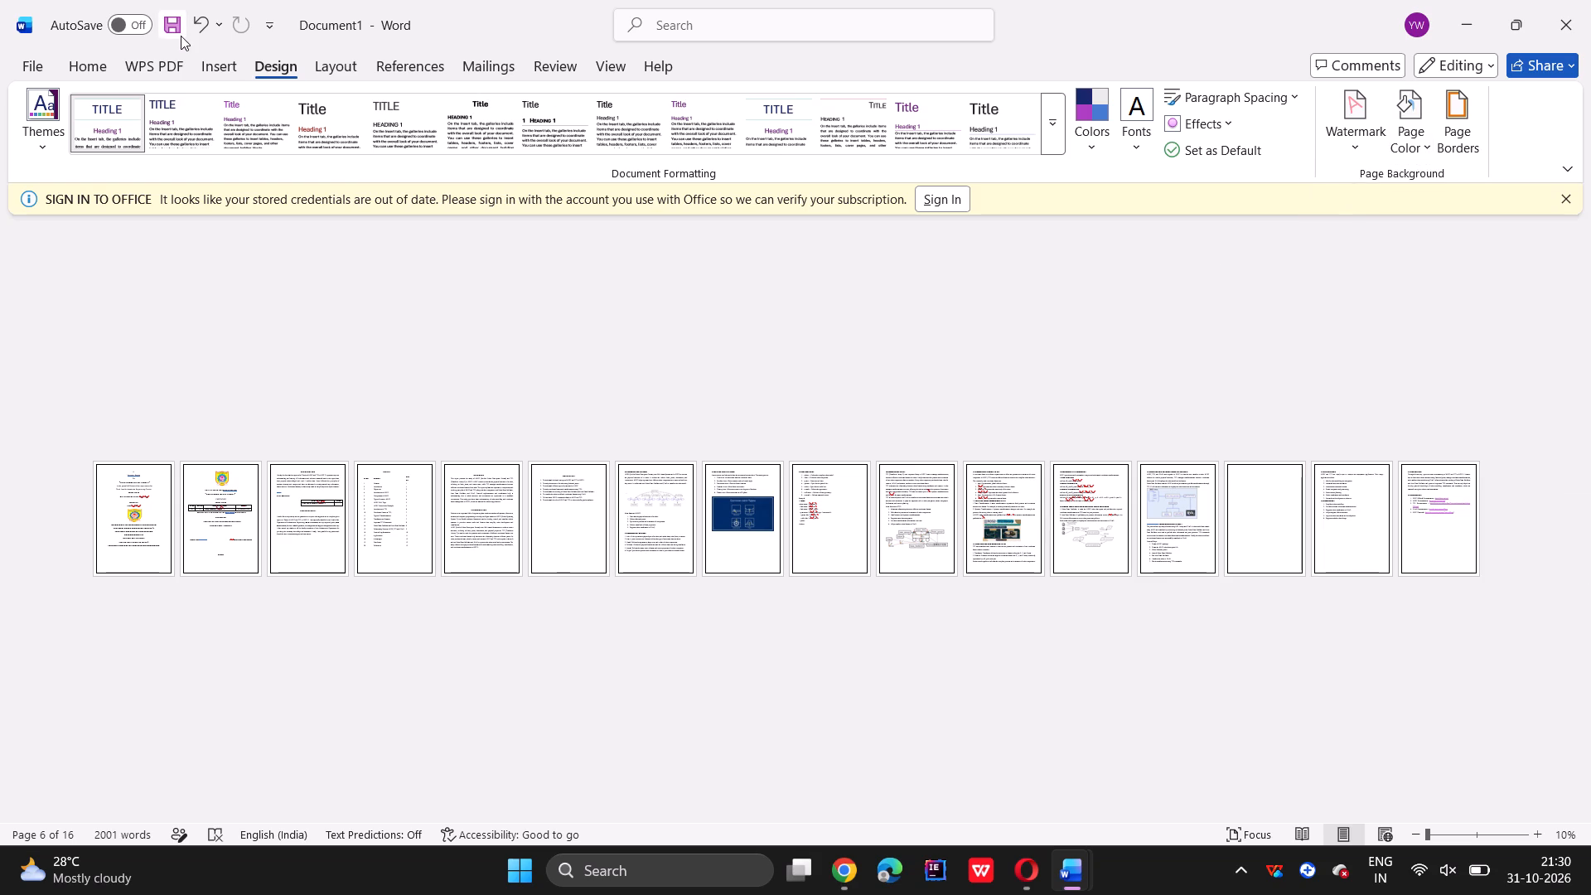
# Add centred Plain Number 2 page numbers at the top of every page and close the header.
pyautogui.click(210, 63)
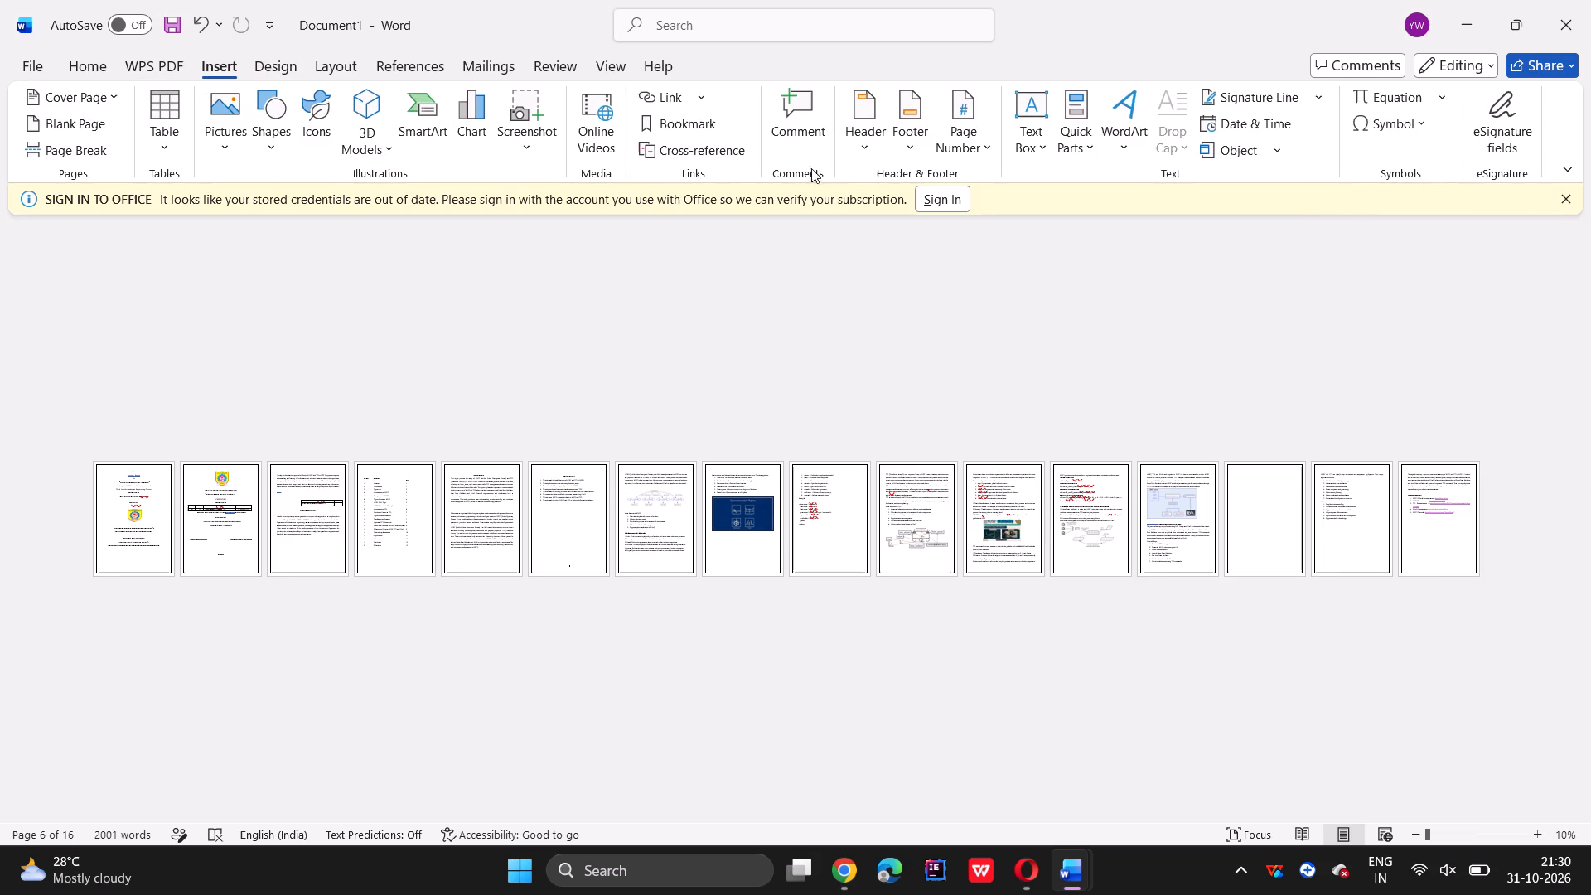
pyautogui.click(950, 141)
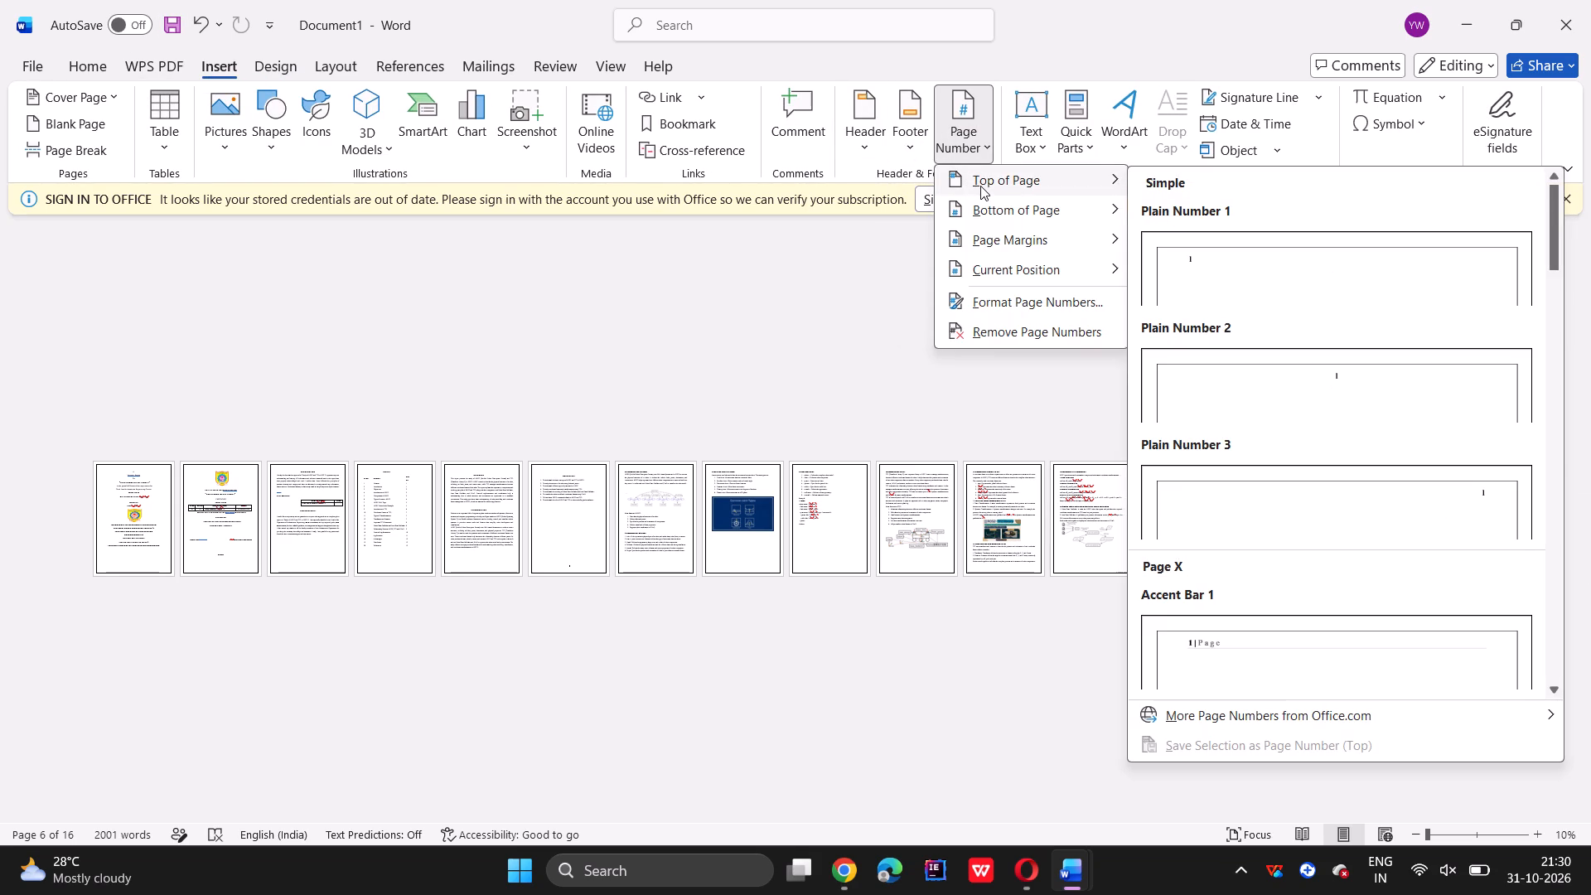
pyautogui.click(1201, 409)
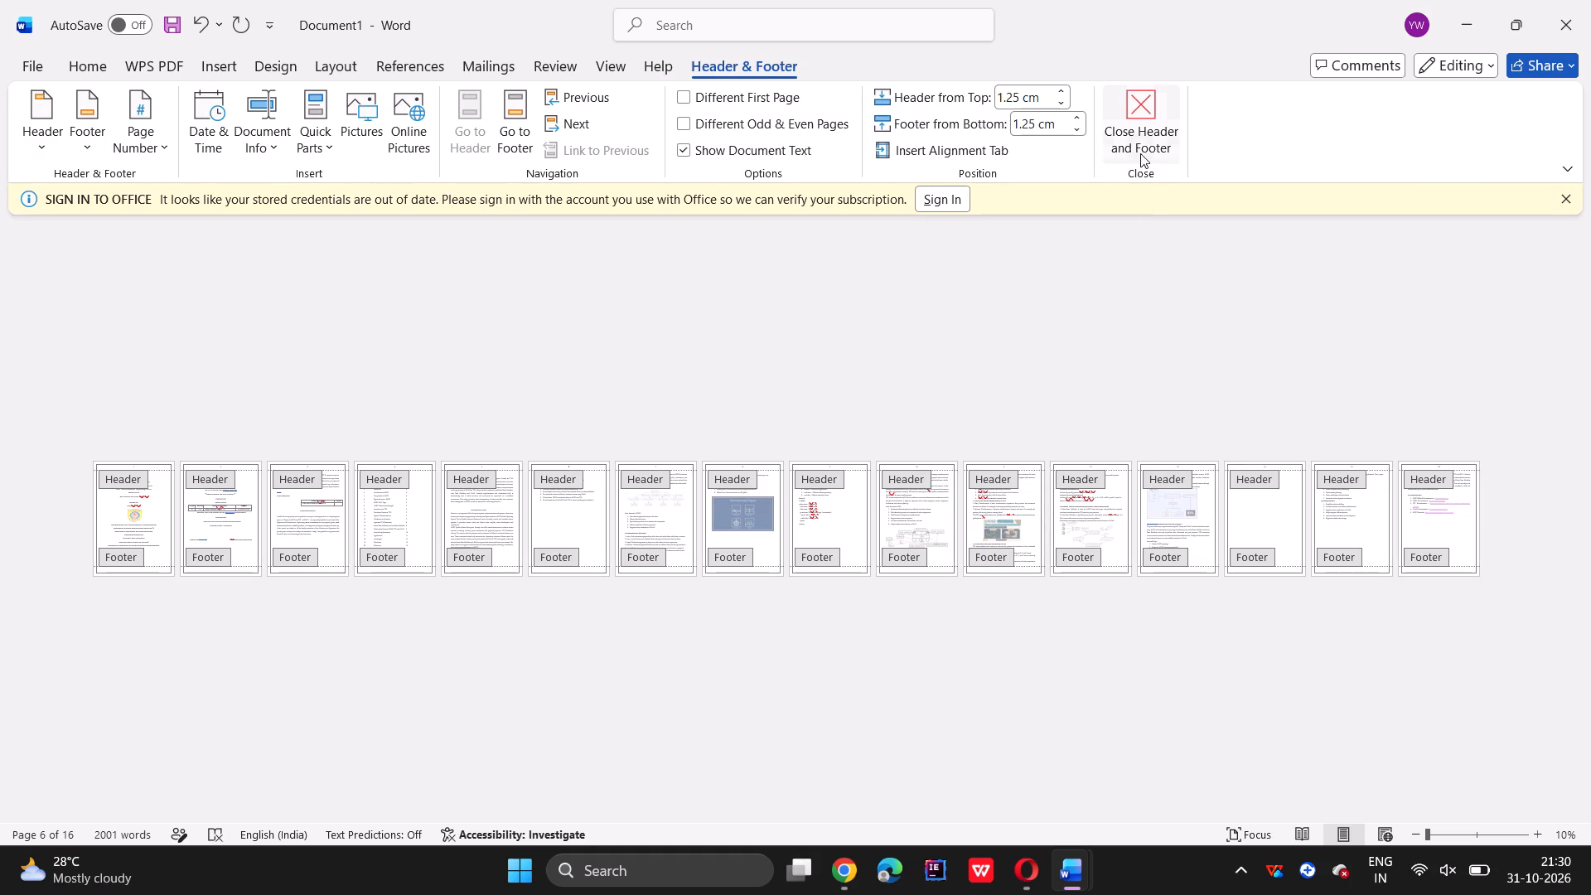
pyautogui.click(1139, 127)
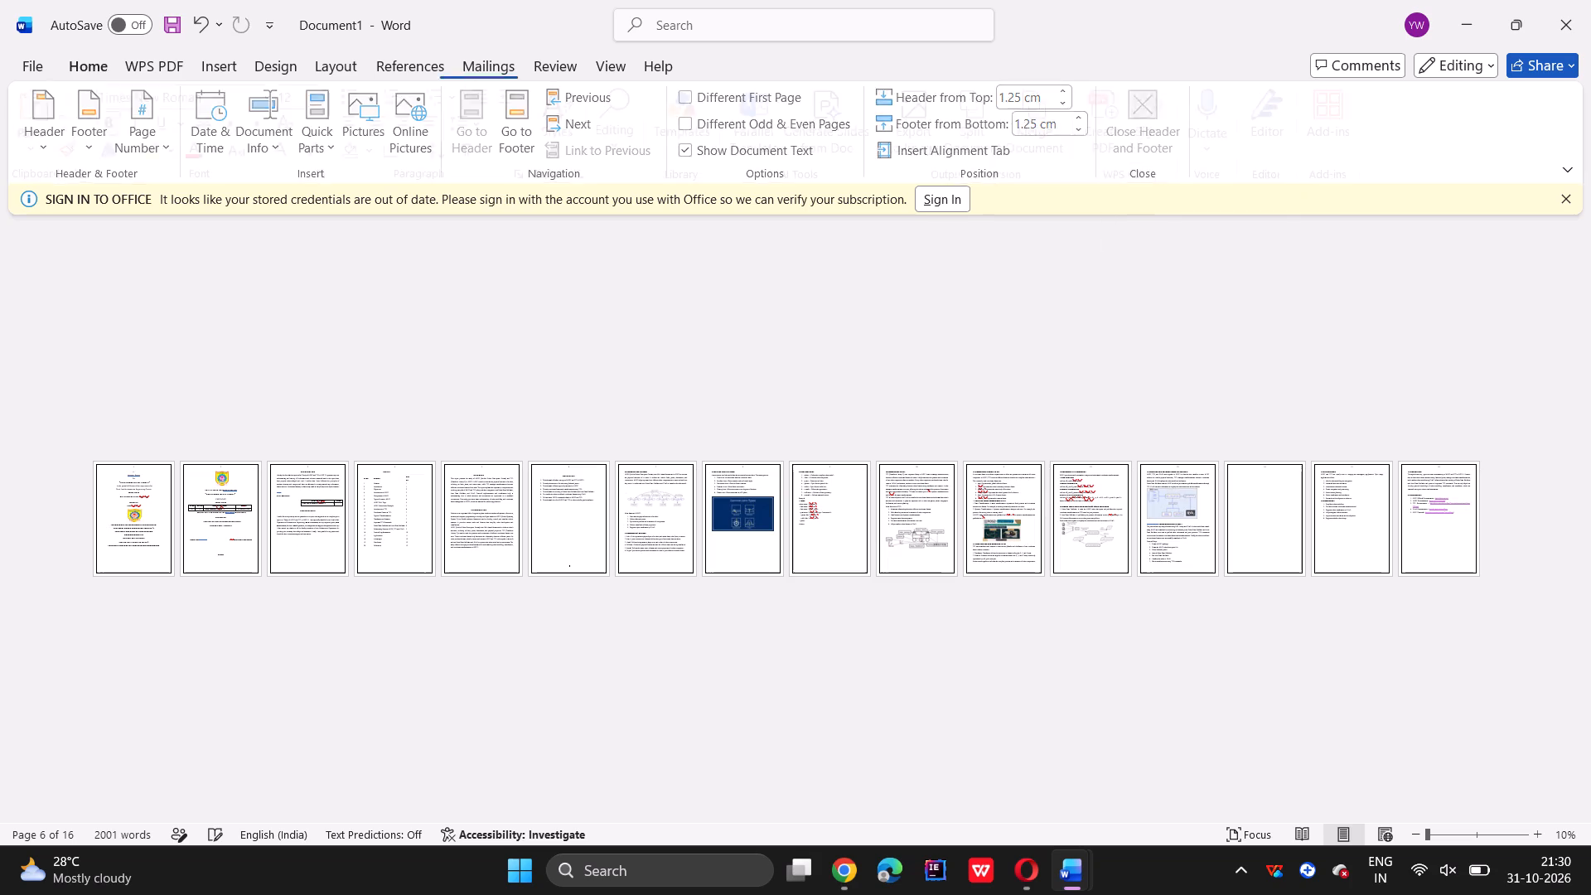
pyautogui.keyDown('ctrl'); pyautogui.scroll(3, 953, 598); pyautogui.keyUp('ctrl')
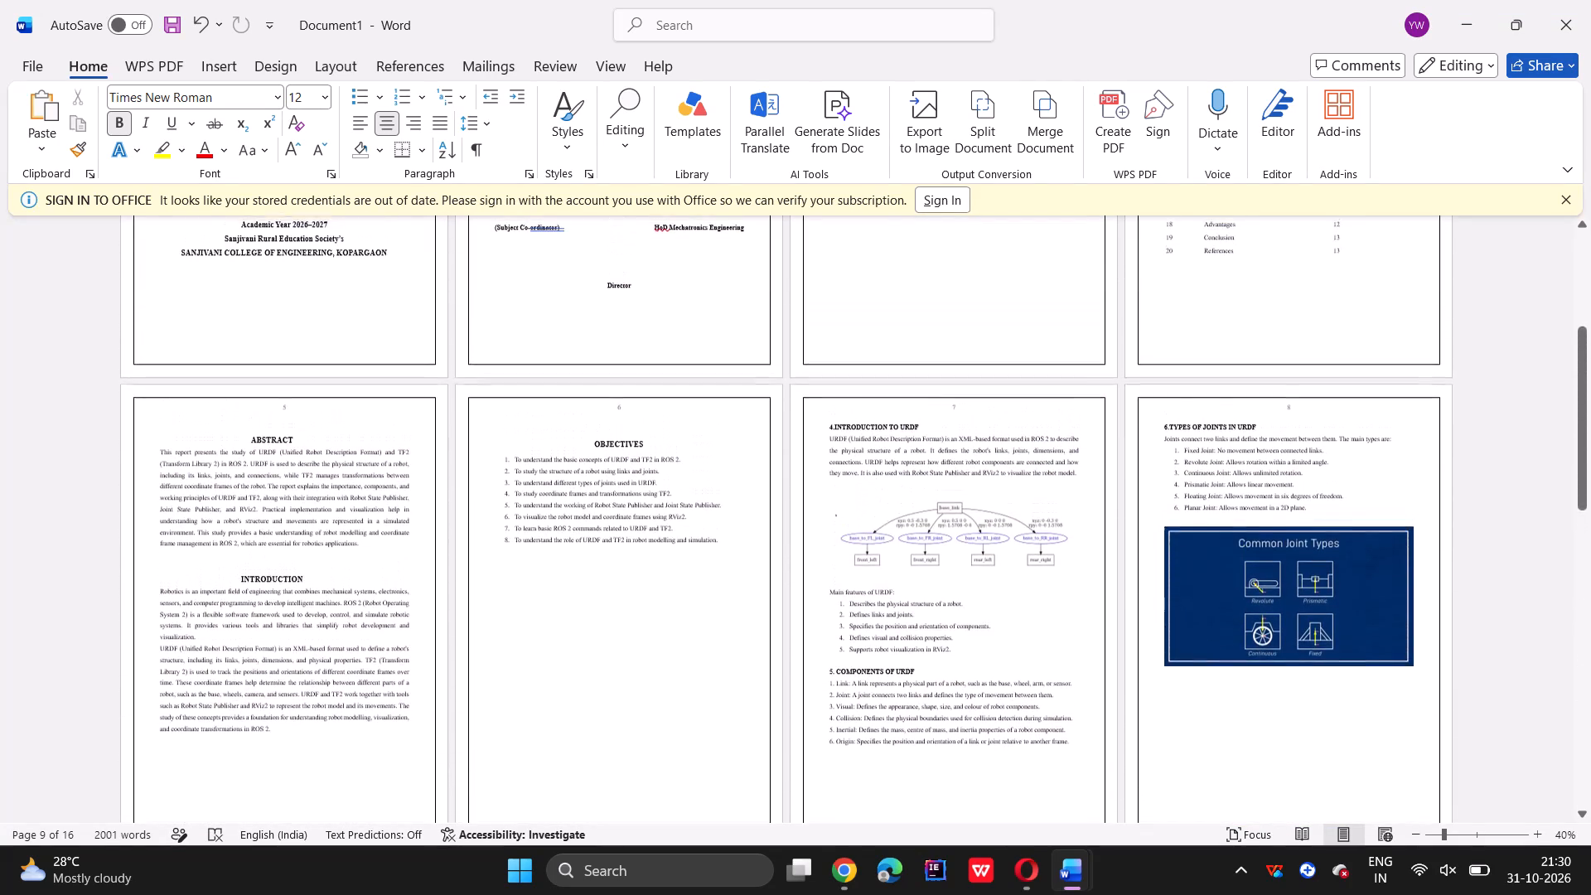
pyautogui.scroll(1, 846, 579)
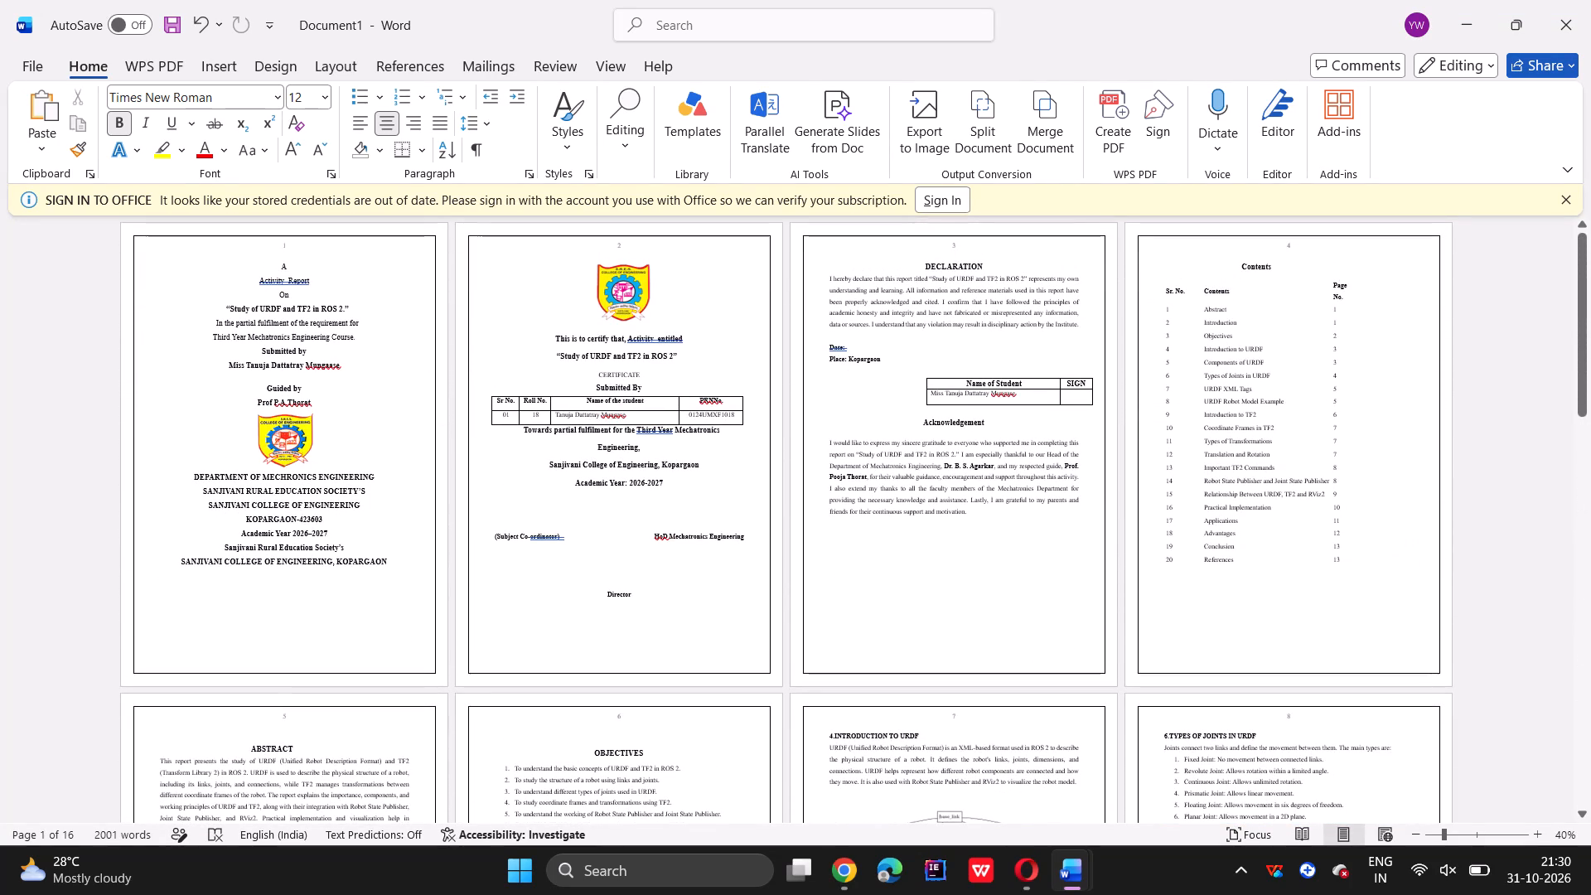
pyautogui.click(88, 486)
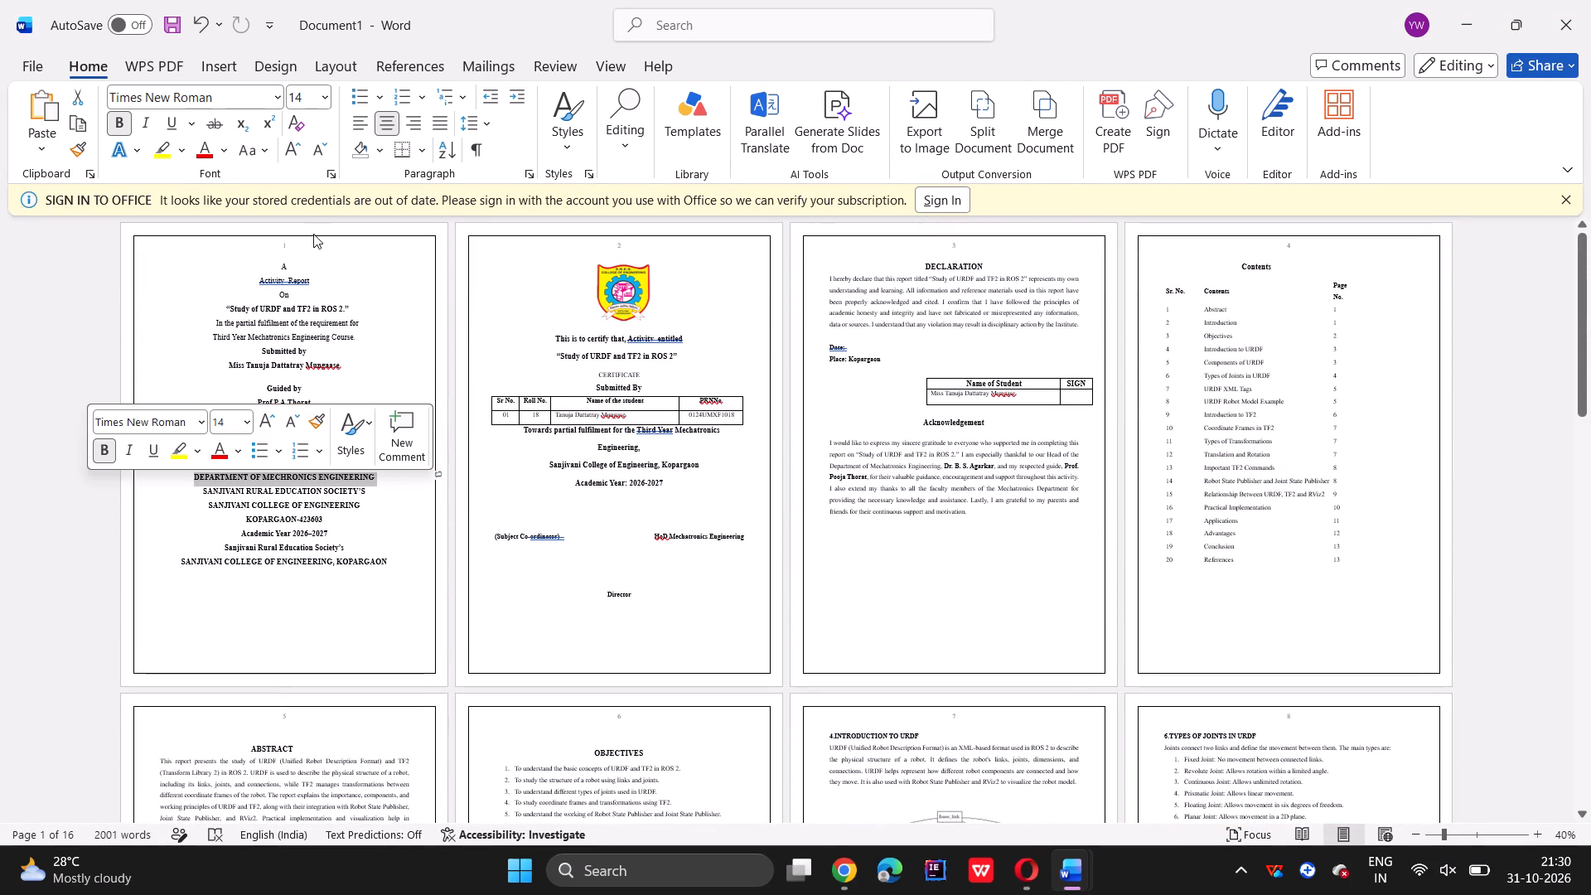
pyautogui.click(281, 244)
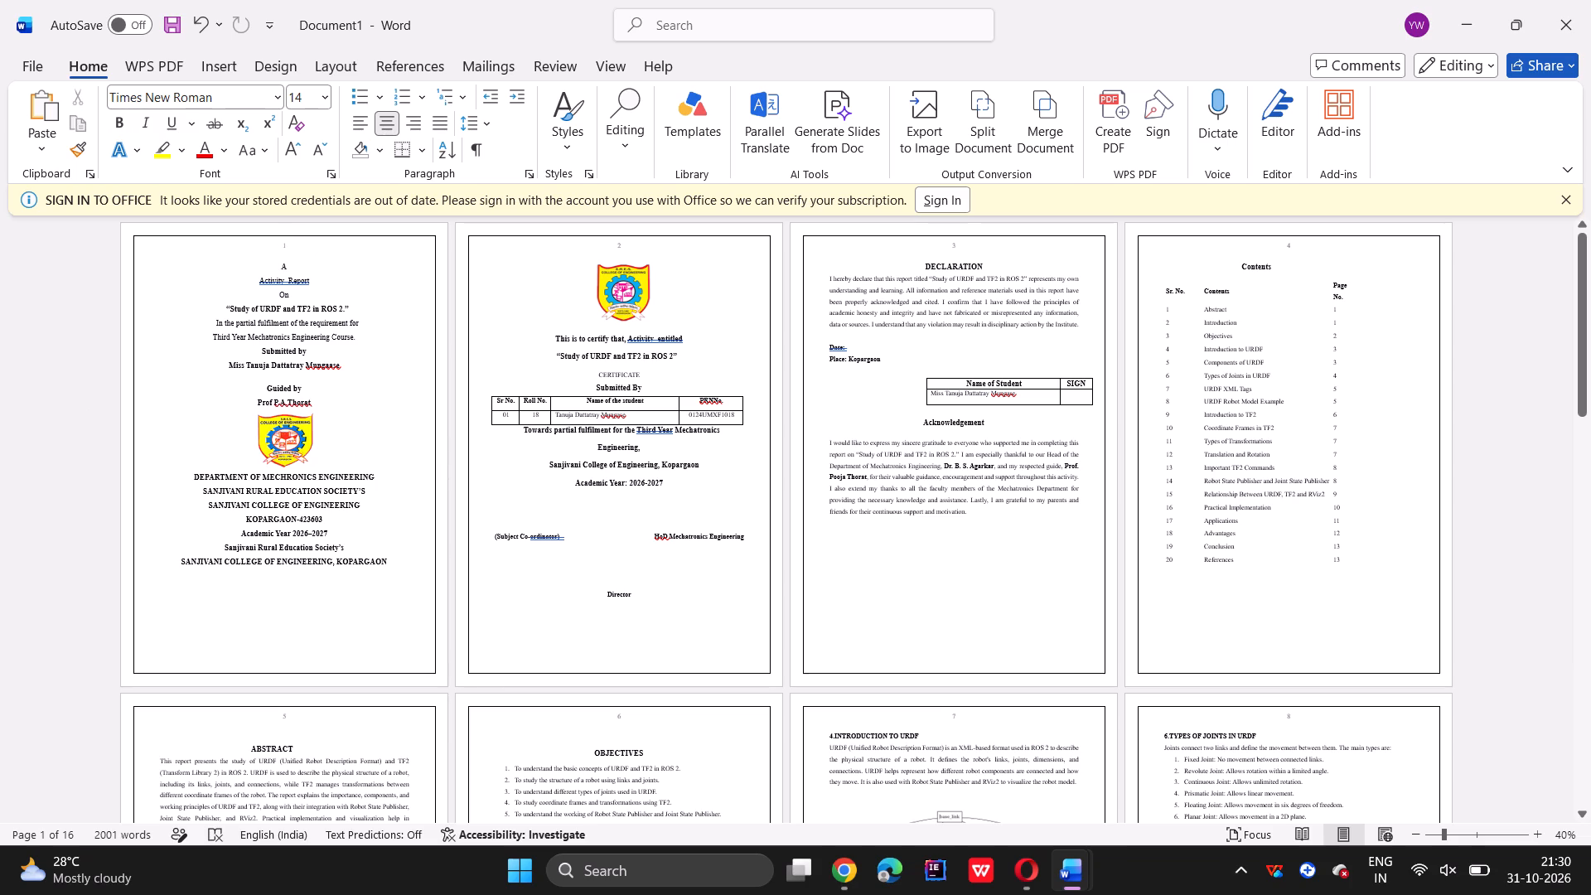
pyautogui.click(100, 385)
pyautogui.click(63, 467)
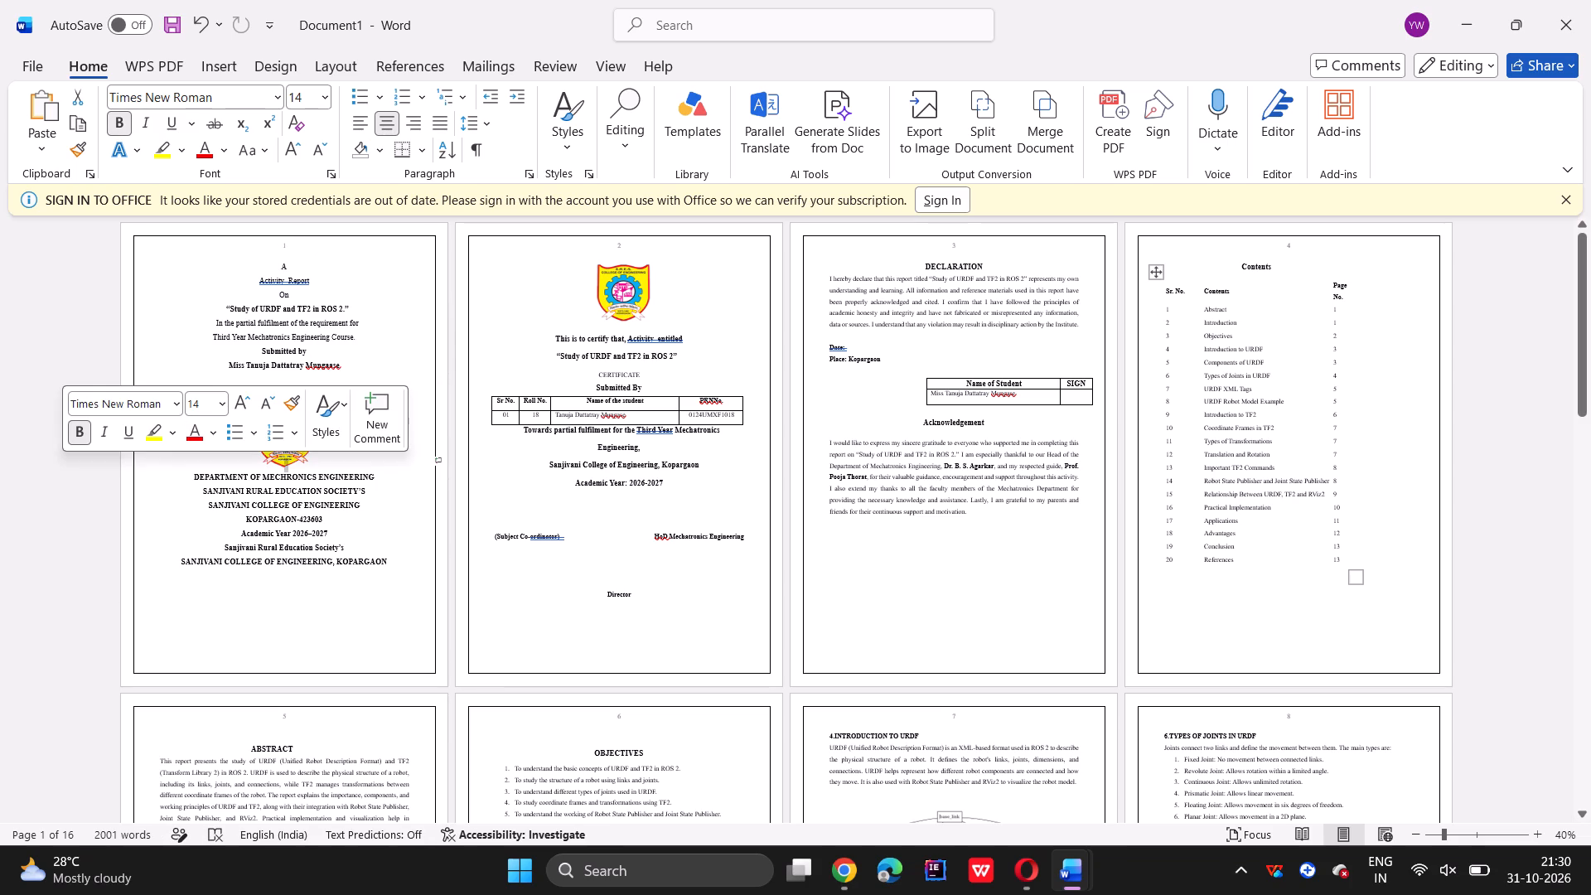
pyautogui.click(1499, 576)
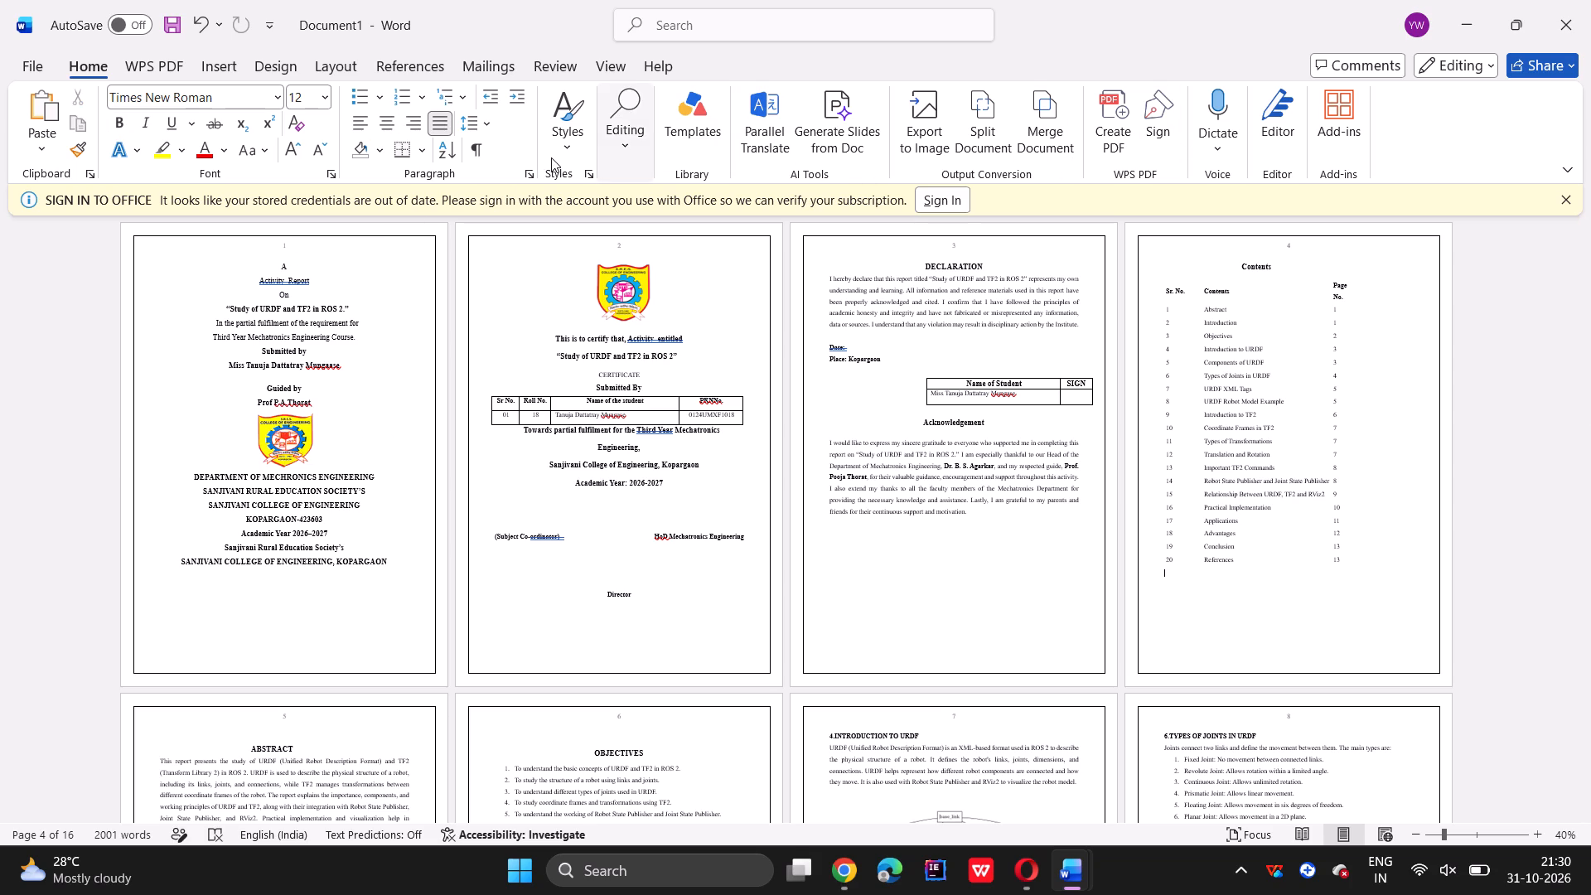
# Add centred Plain Number 2 page numbers at the bottom of every page.
pyautogui.click(216, 71)
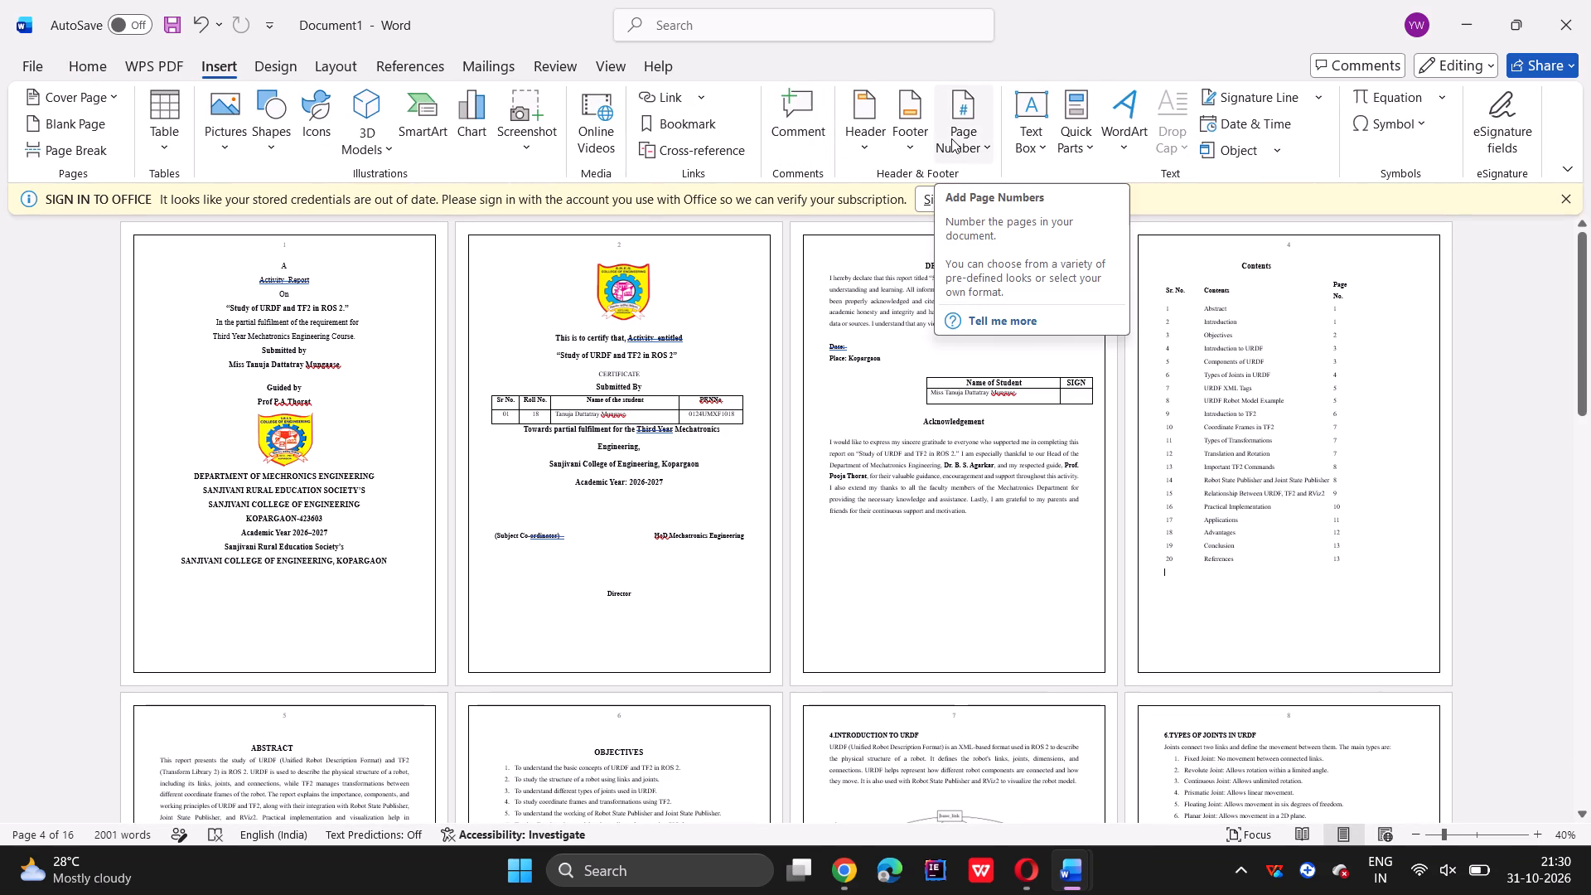
pyautogui.click(950, 109)
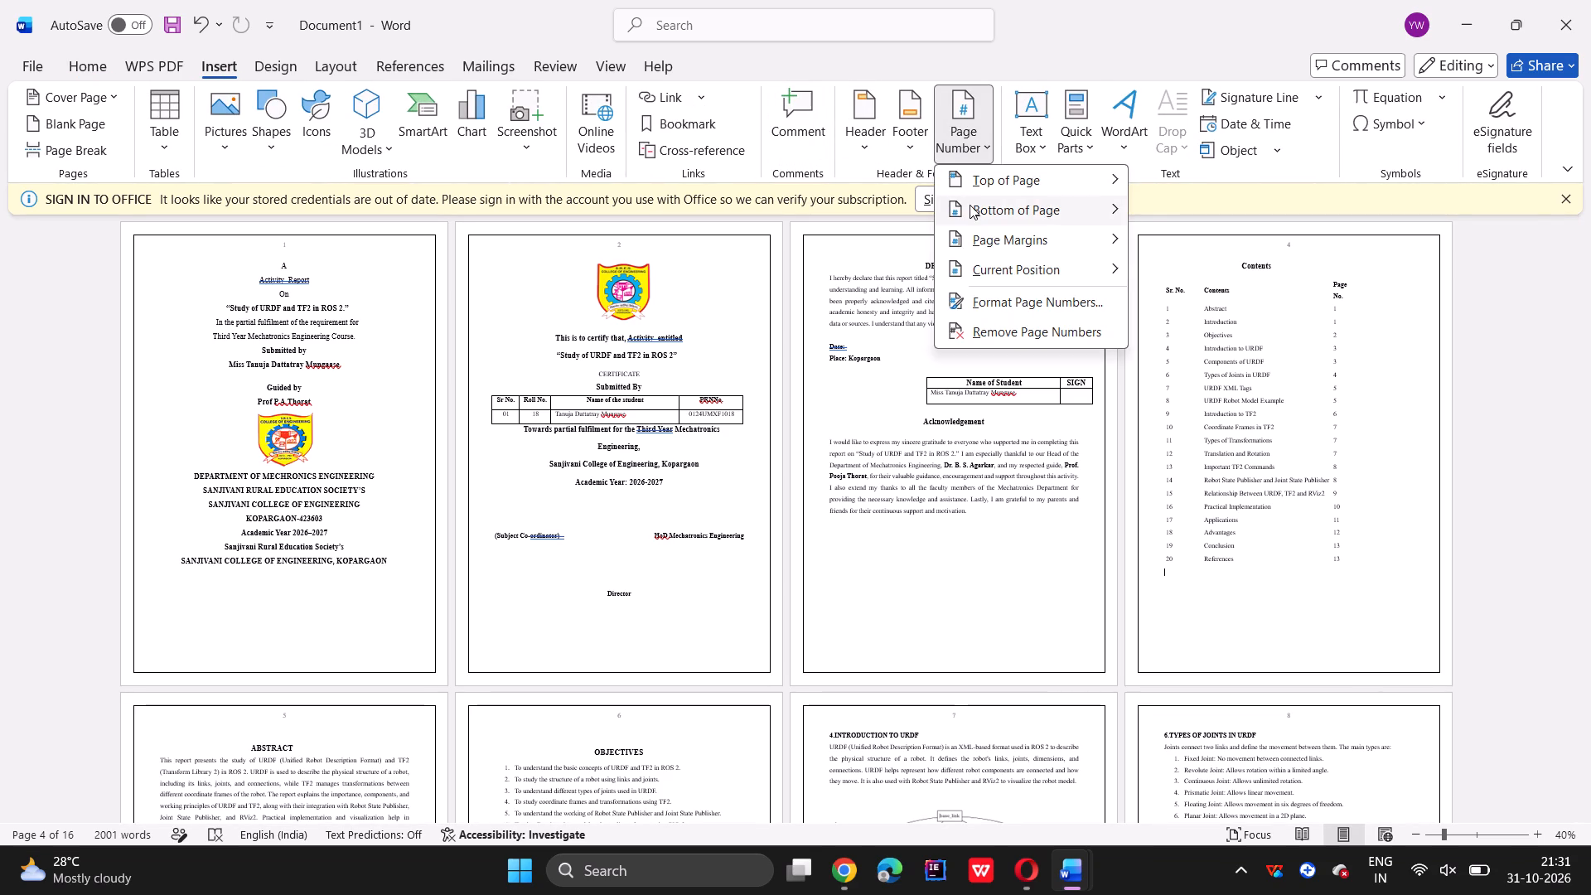
pyautogui.click(970, 205)
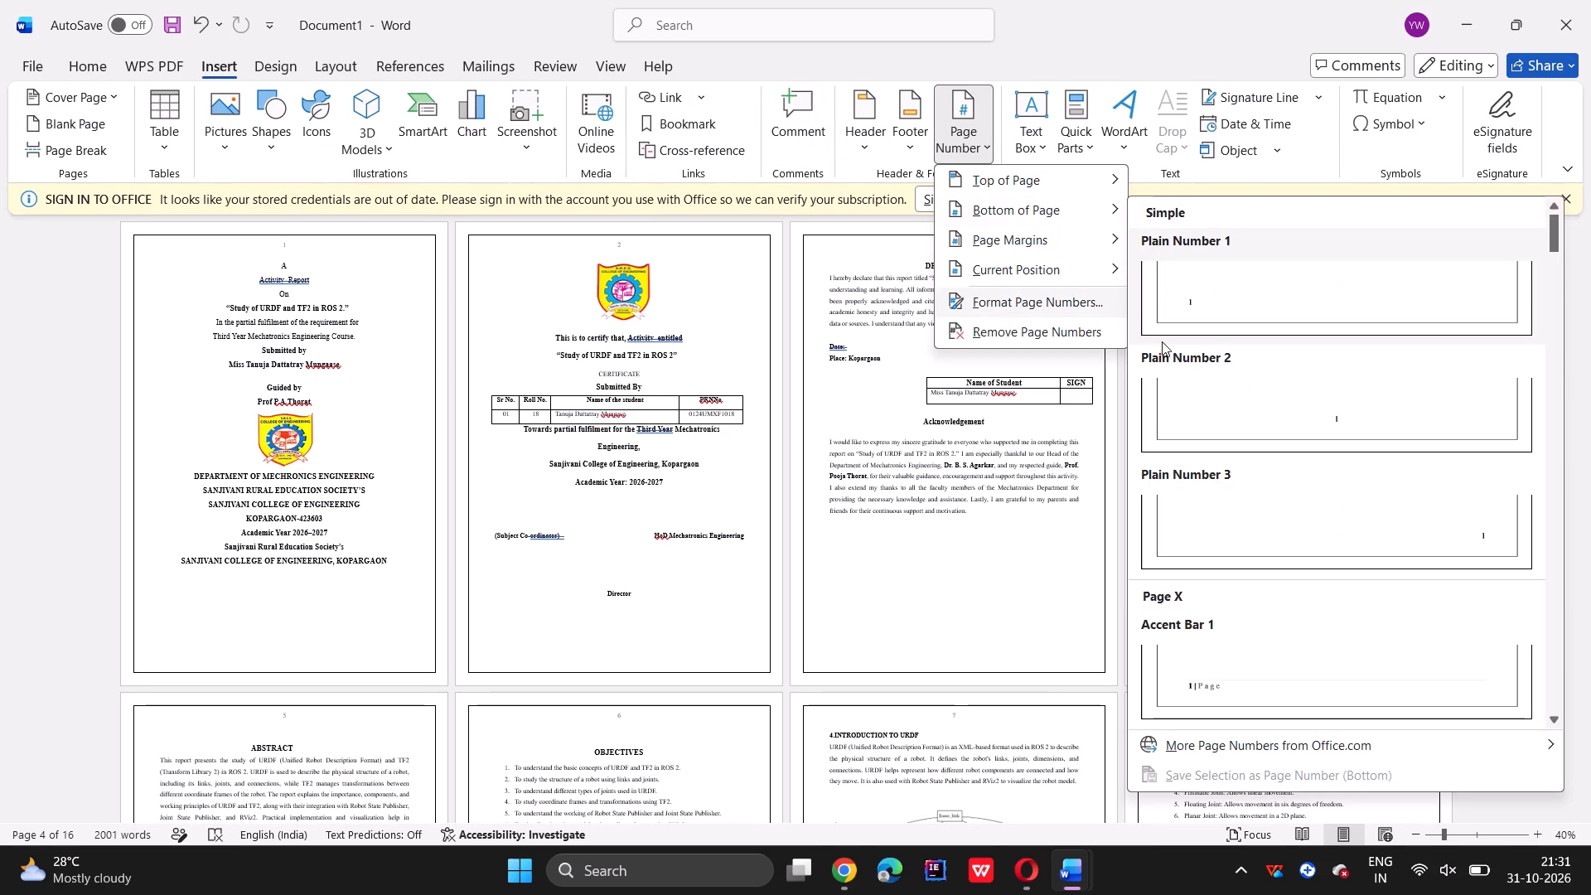
pyautogui.click(1244, 428)
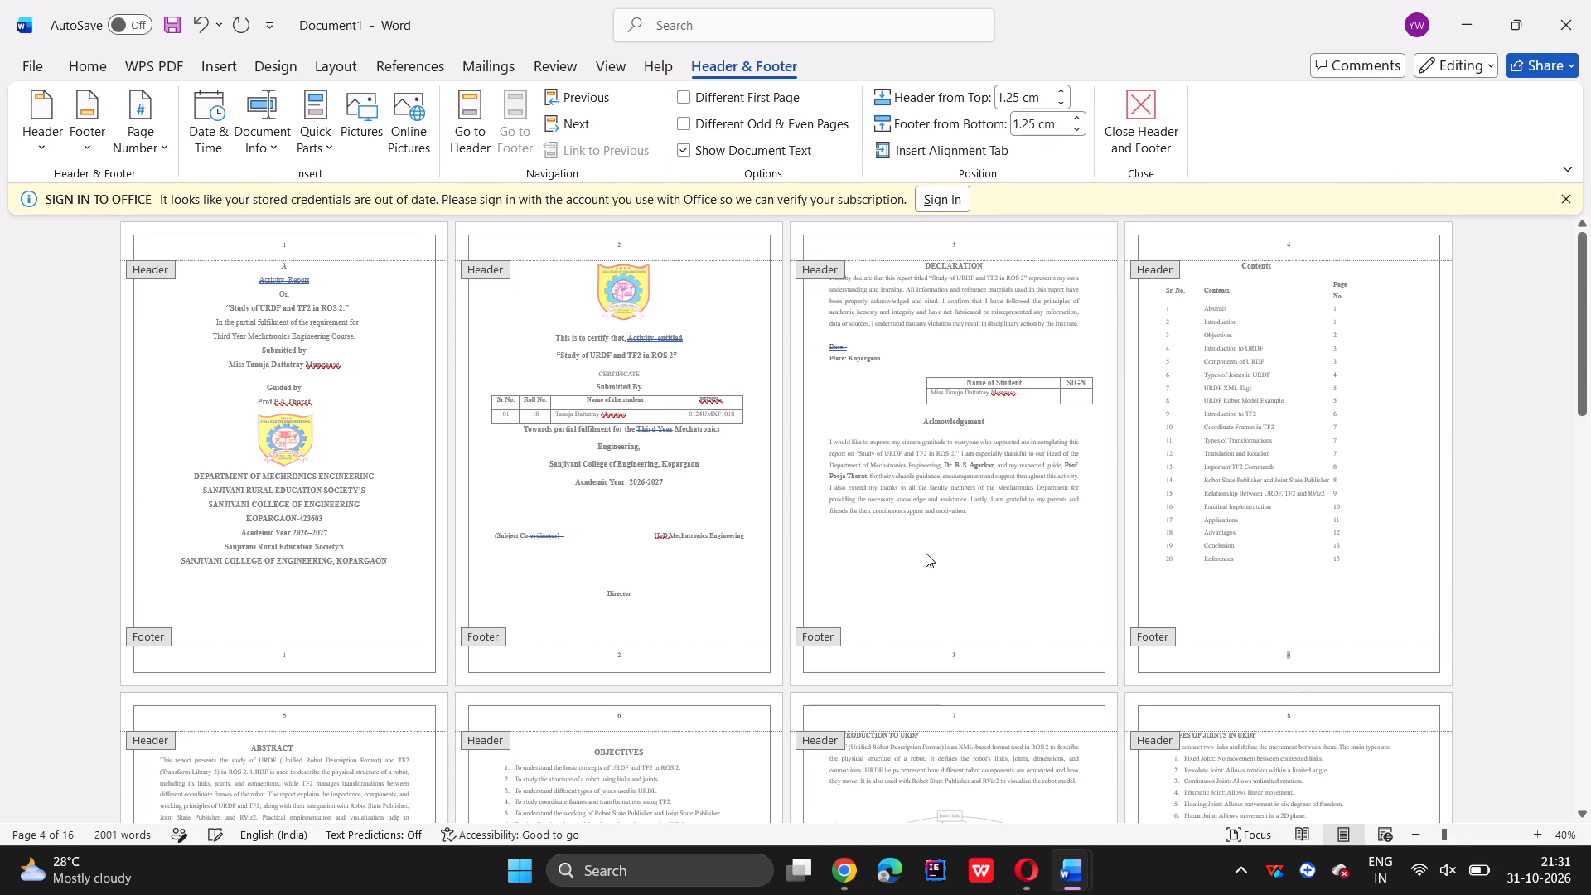
# Delete the page number from the header and return to the document body.
pyautogui.click(945, 251)
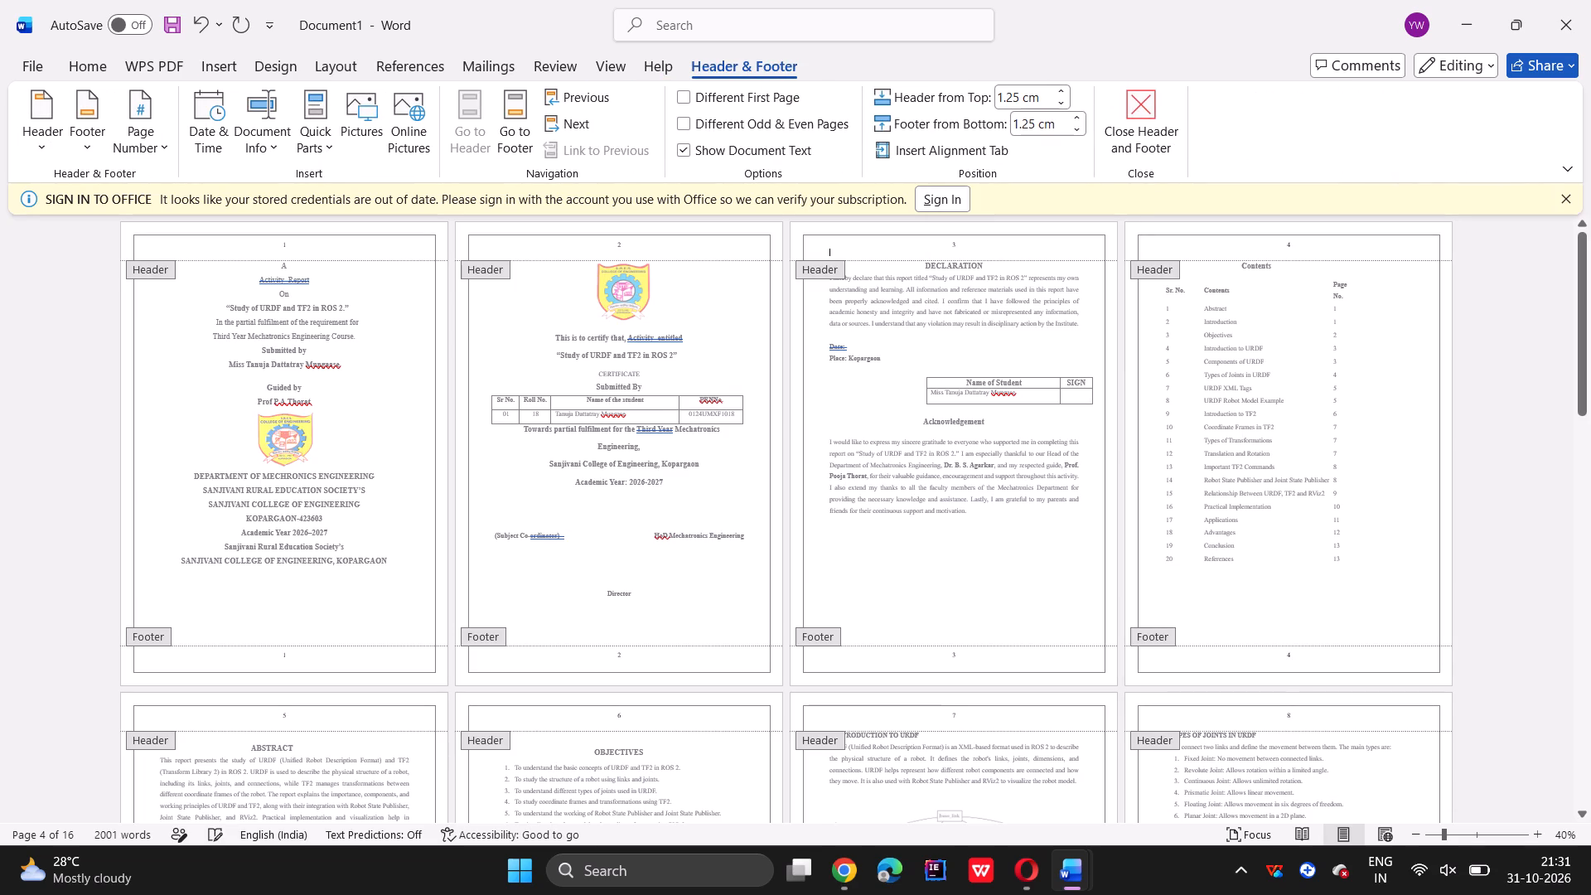
pyautogui.click(947, 249)
pyautogui.moveTo(947, 248); pyautogui.dragTo(958, 244)
pyautogui.press('BackSpace')
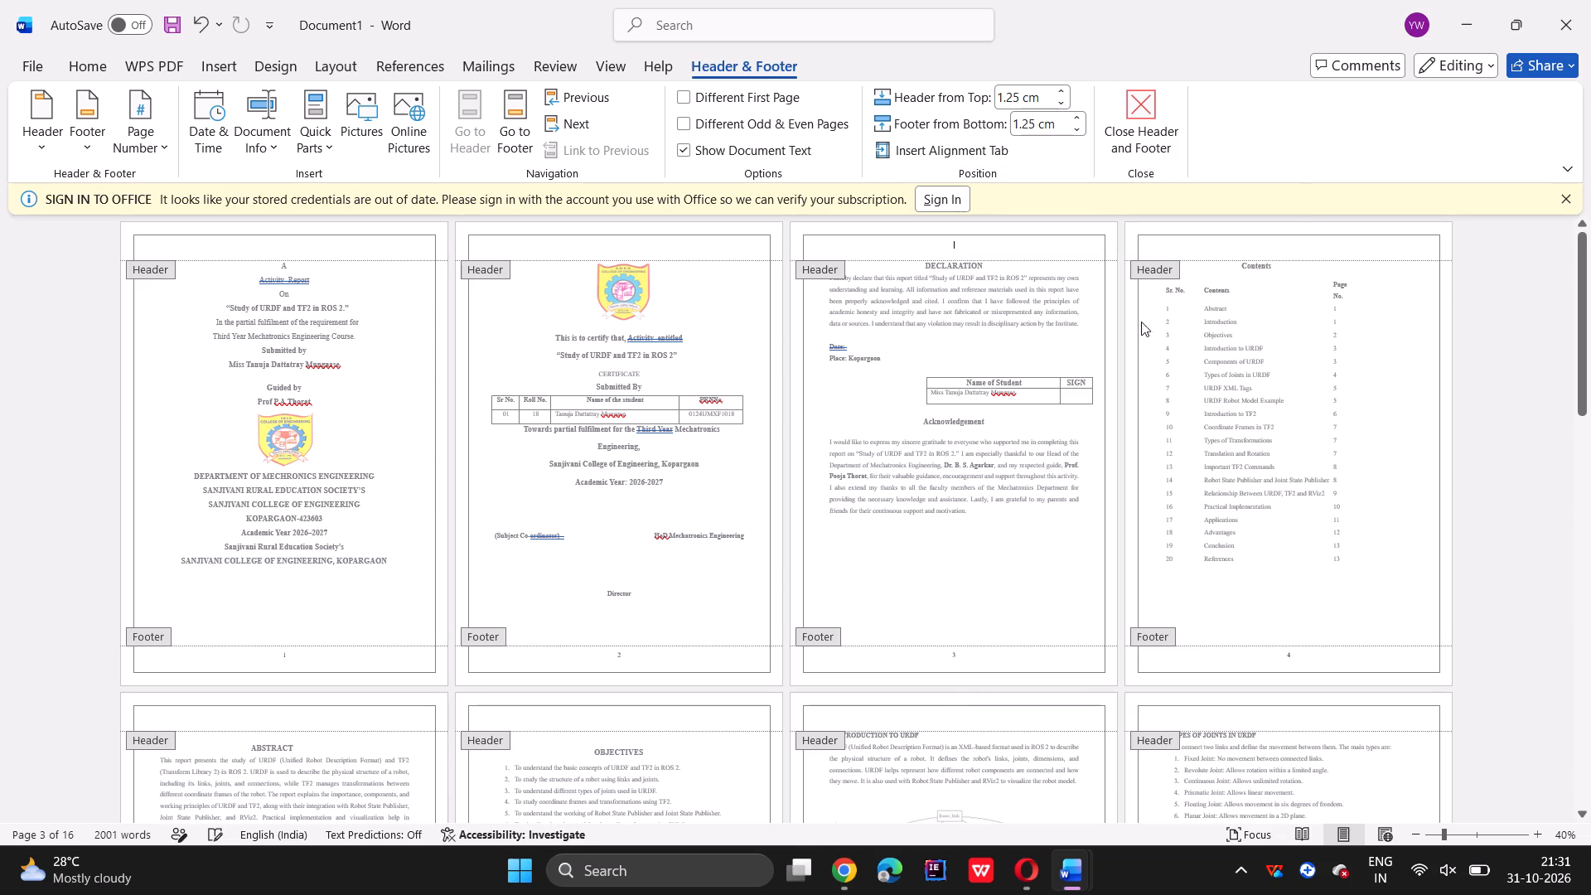
pyautogui.click(1471, 461)
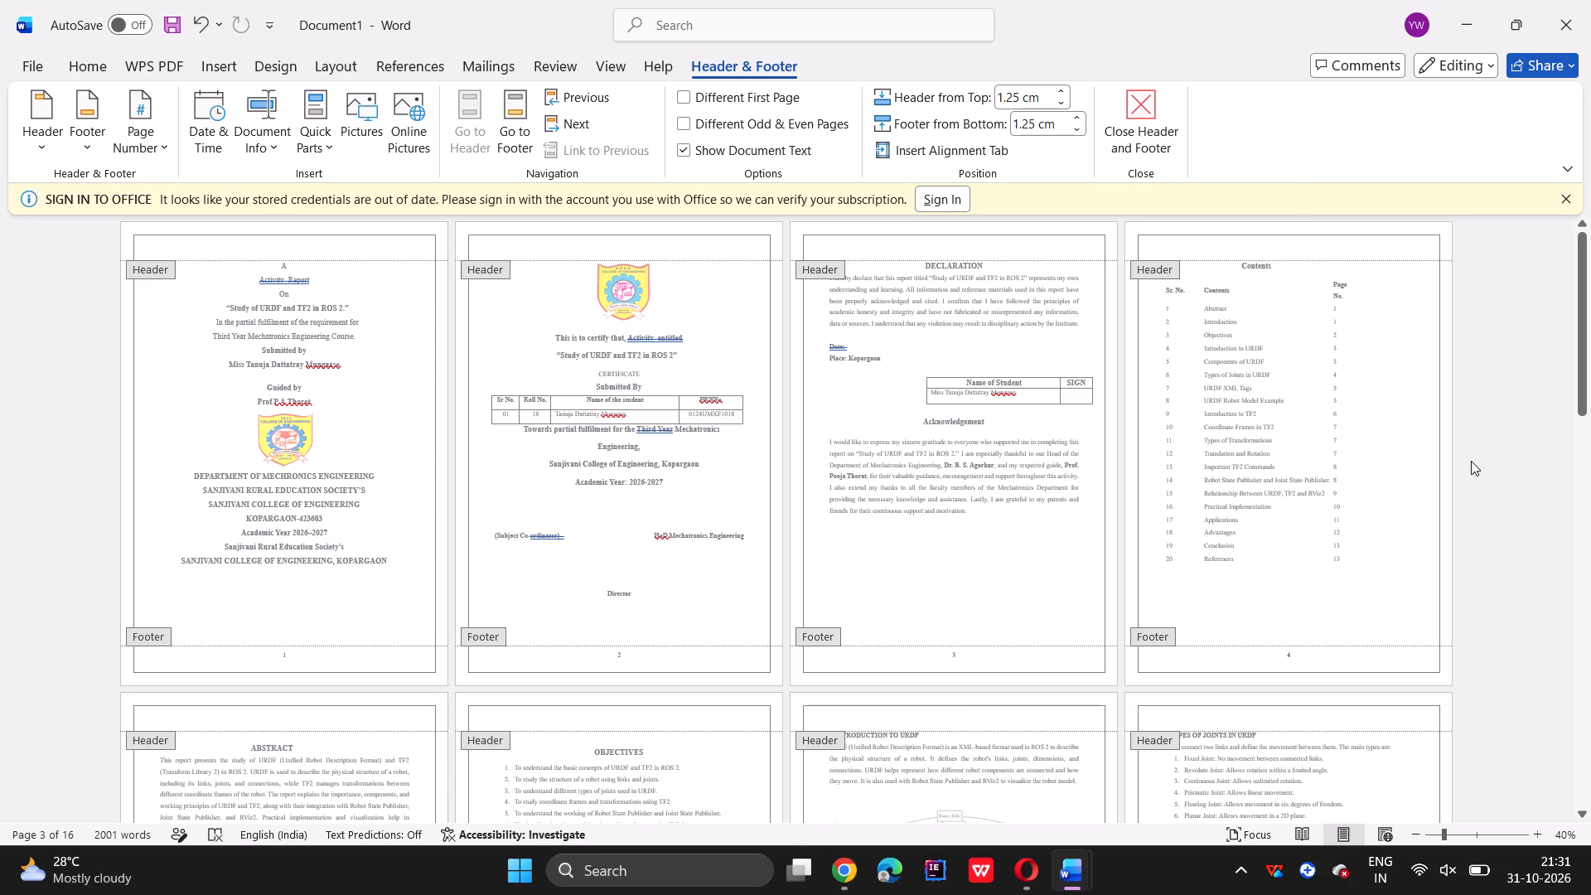
pyautogui.click(1471, 461)
pyautogui.doubleClick(1471, 461)
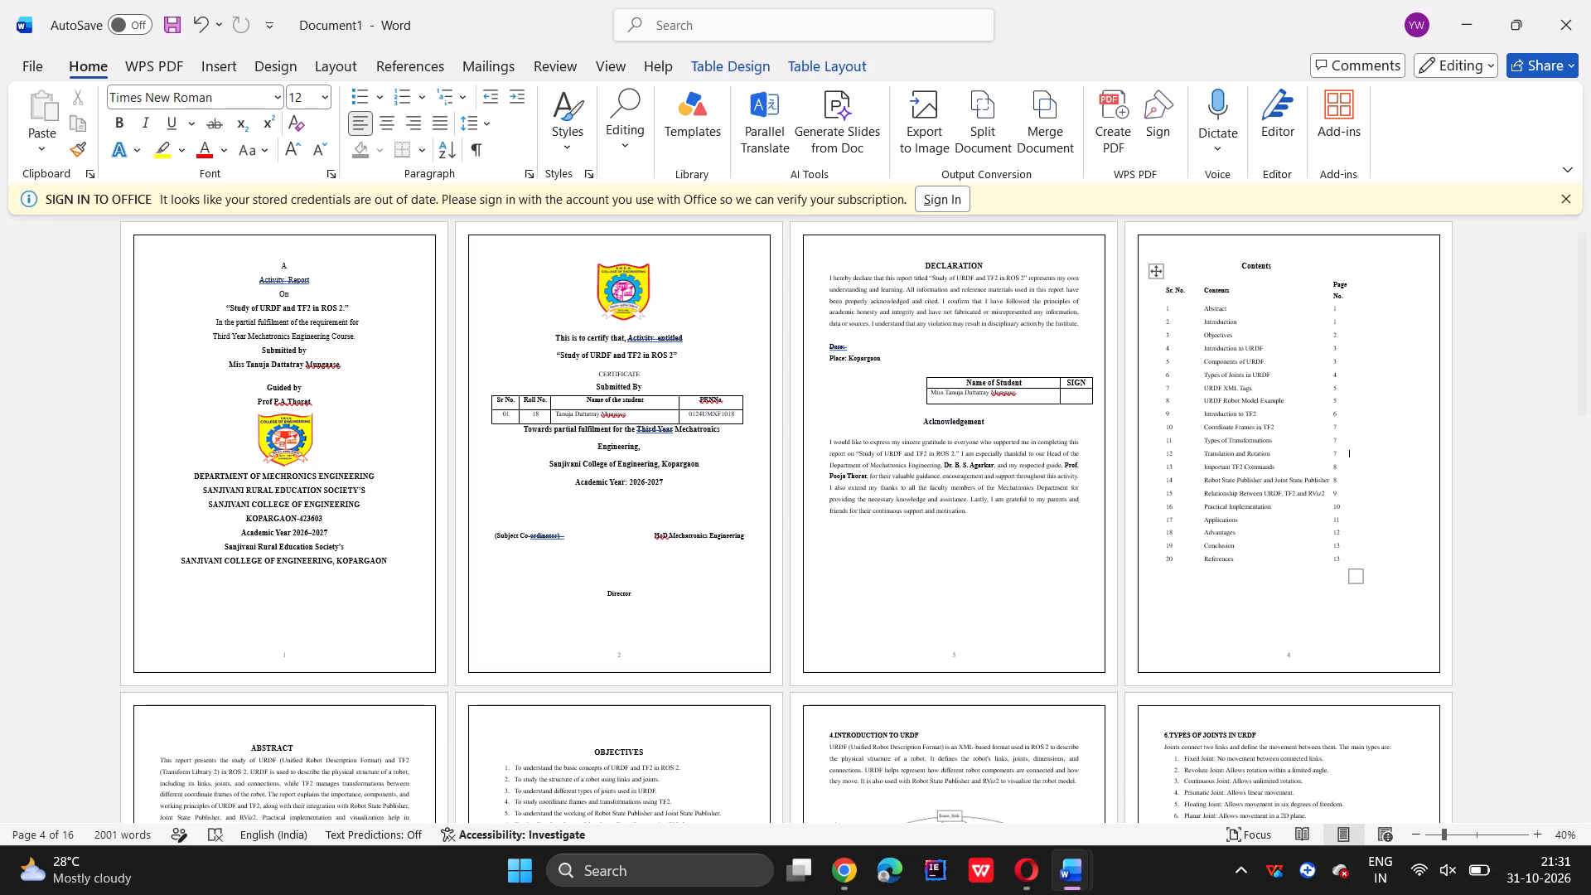
# Check the page layout, borders and footer page numbers from the cover page through the References page.
pyautogui.scroll(-1, 1092, 577)
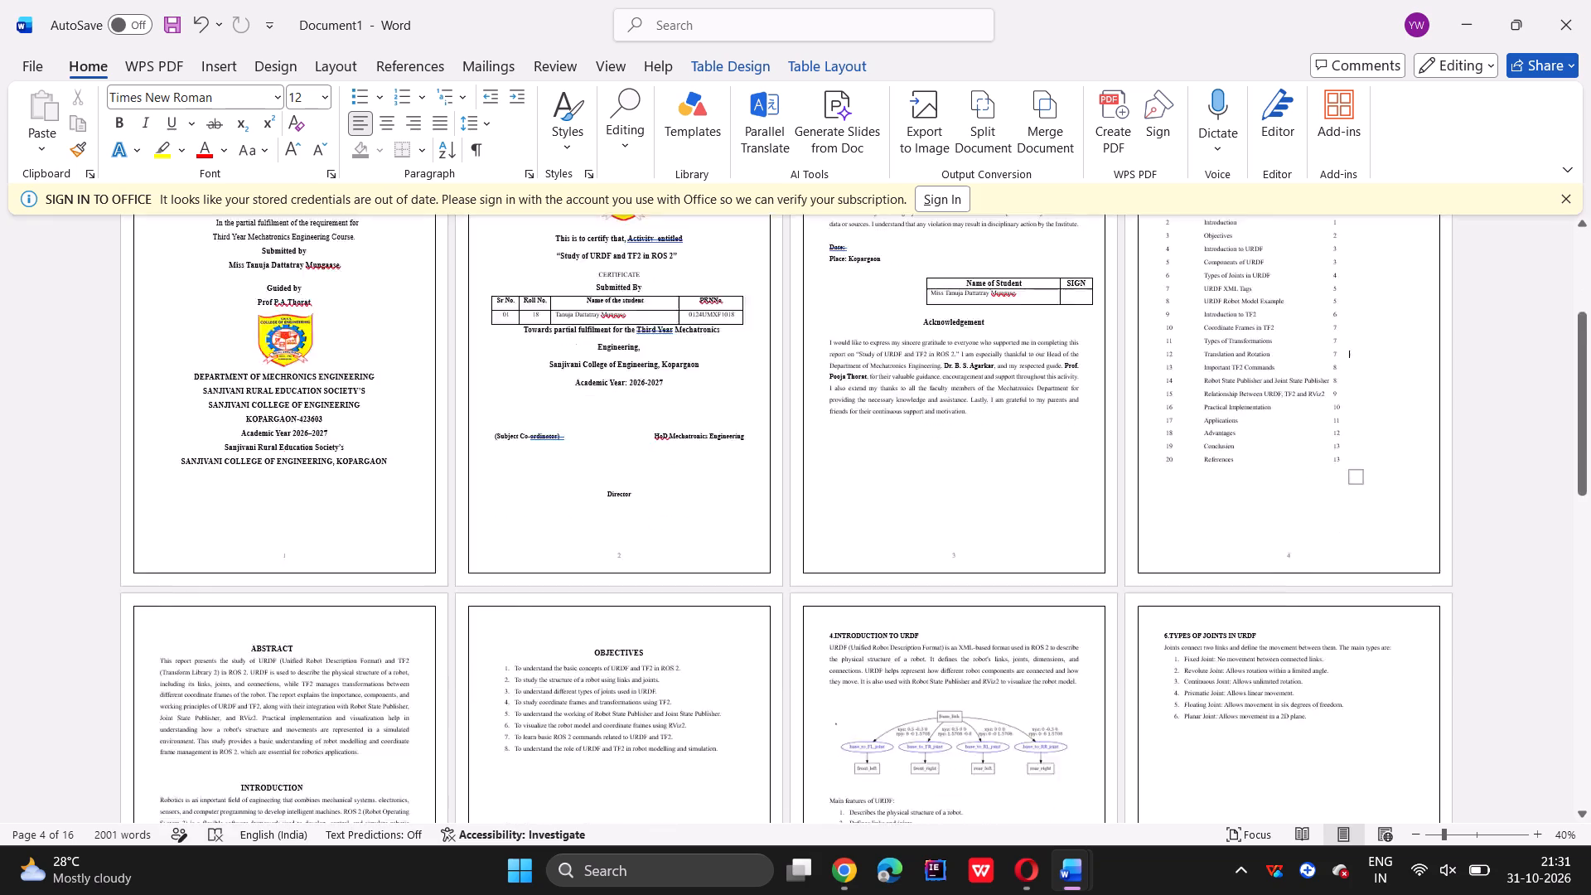
pyautogui.scroll(-1, 1092, 577)
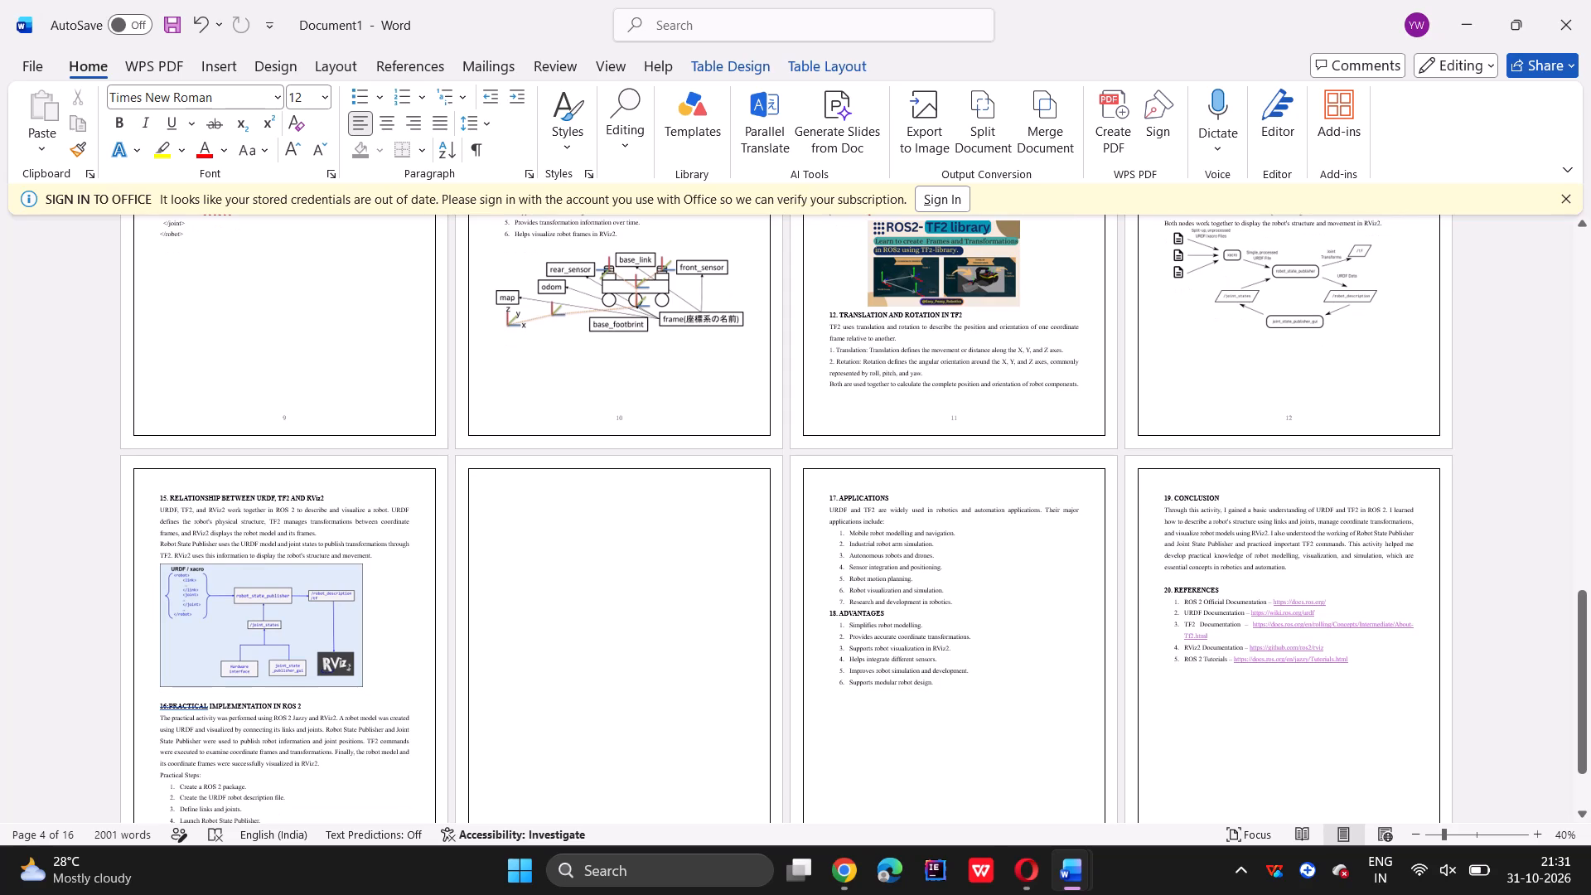
pyautogui.scroll(-4, 1092, 577)
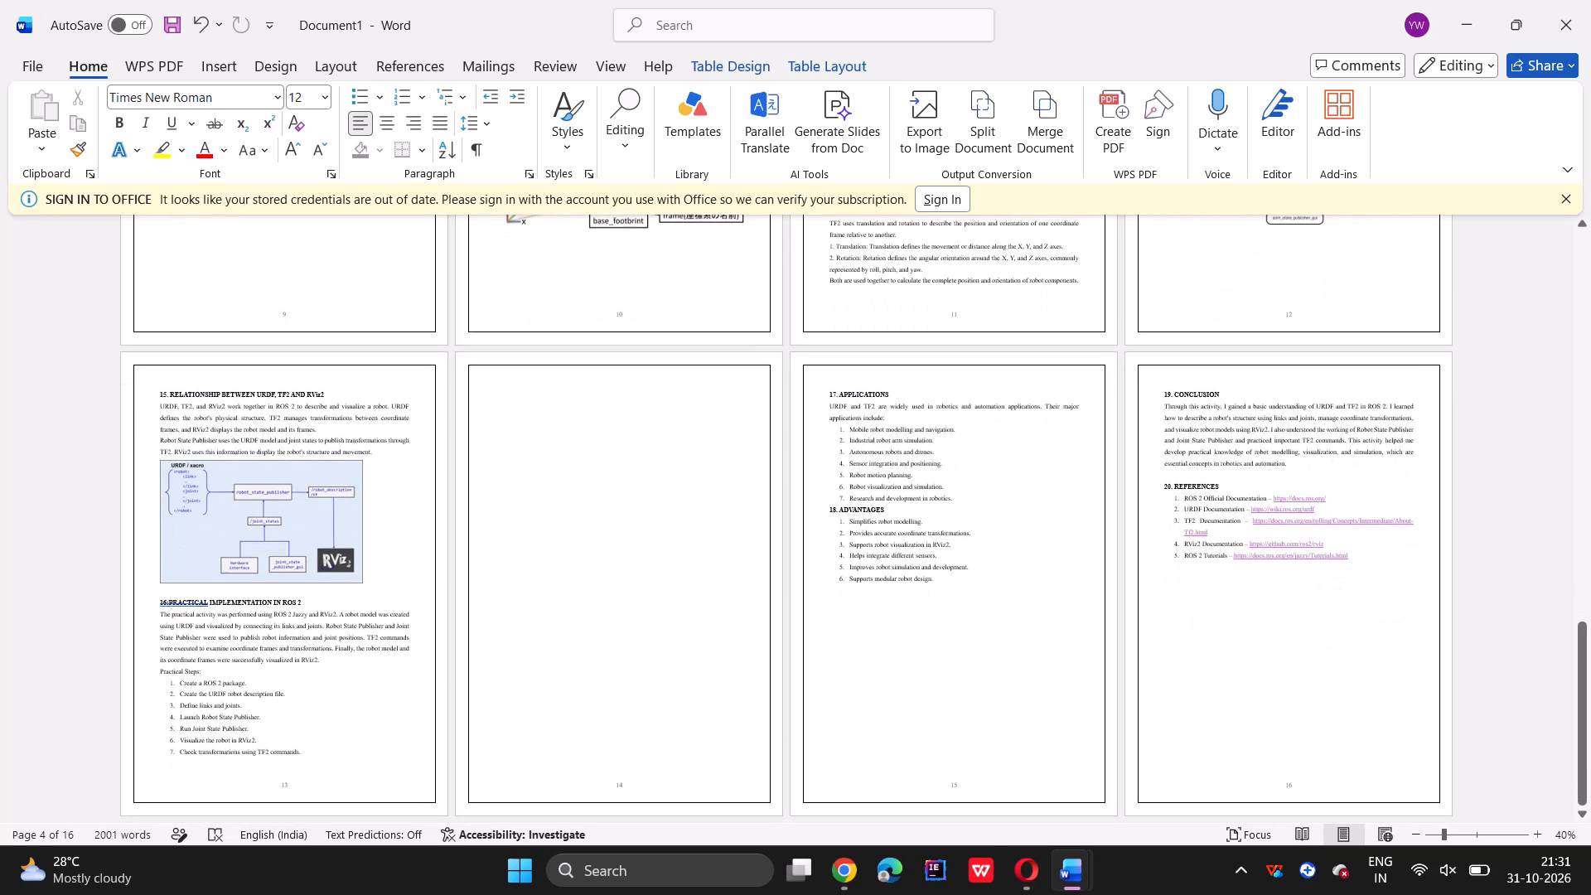
pyautogui.scroll(-1, 1092, 577)
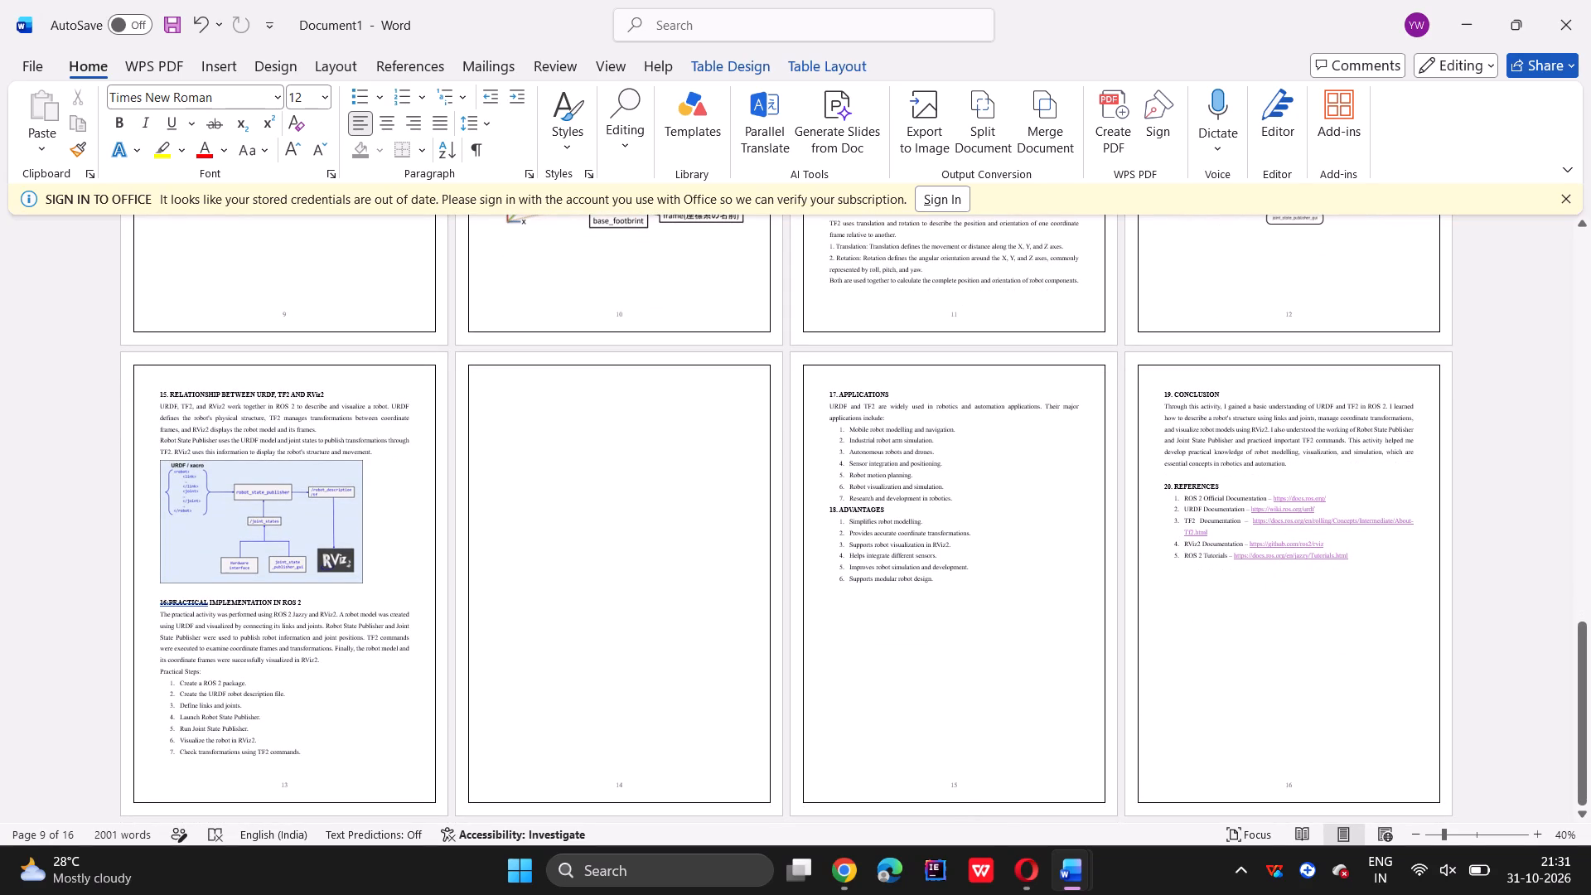
pyautogui.click(1472, 675)
pyautogui.scroll(2, 1002, 629)
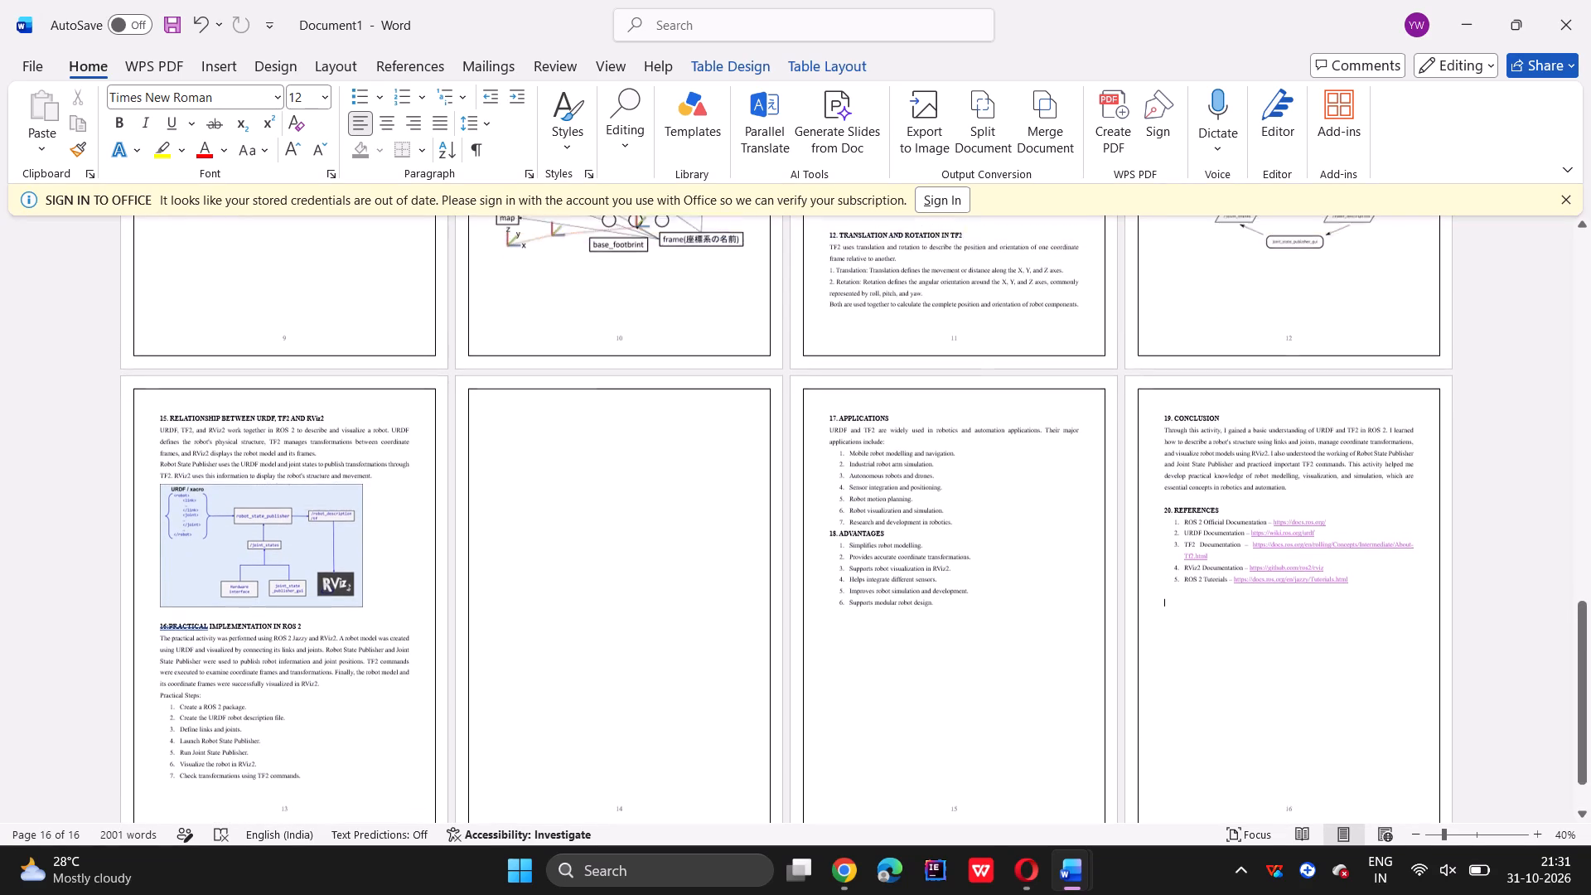
pyautogui.scroll(4, 1002, 629)
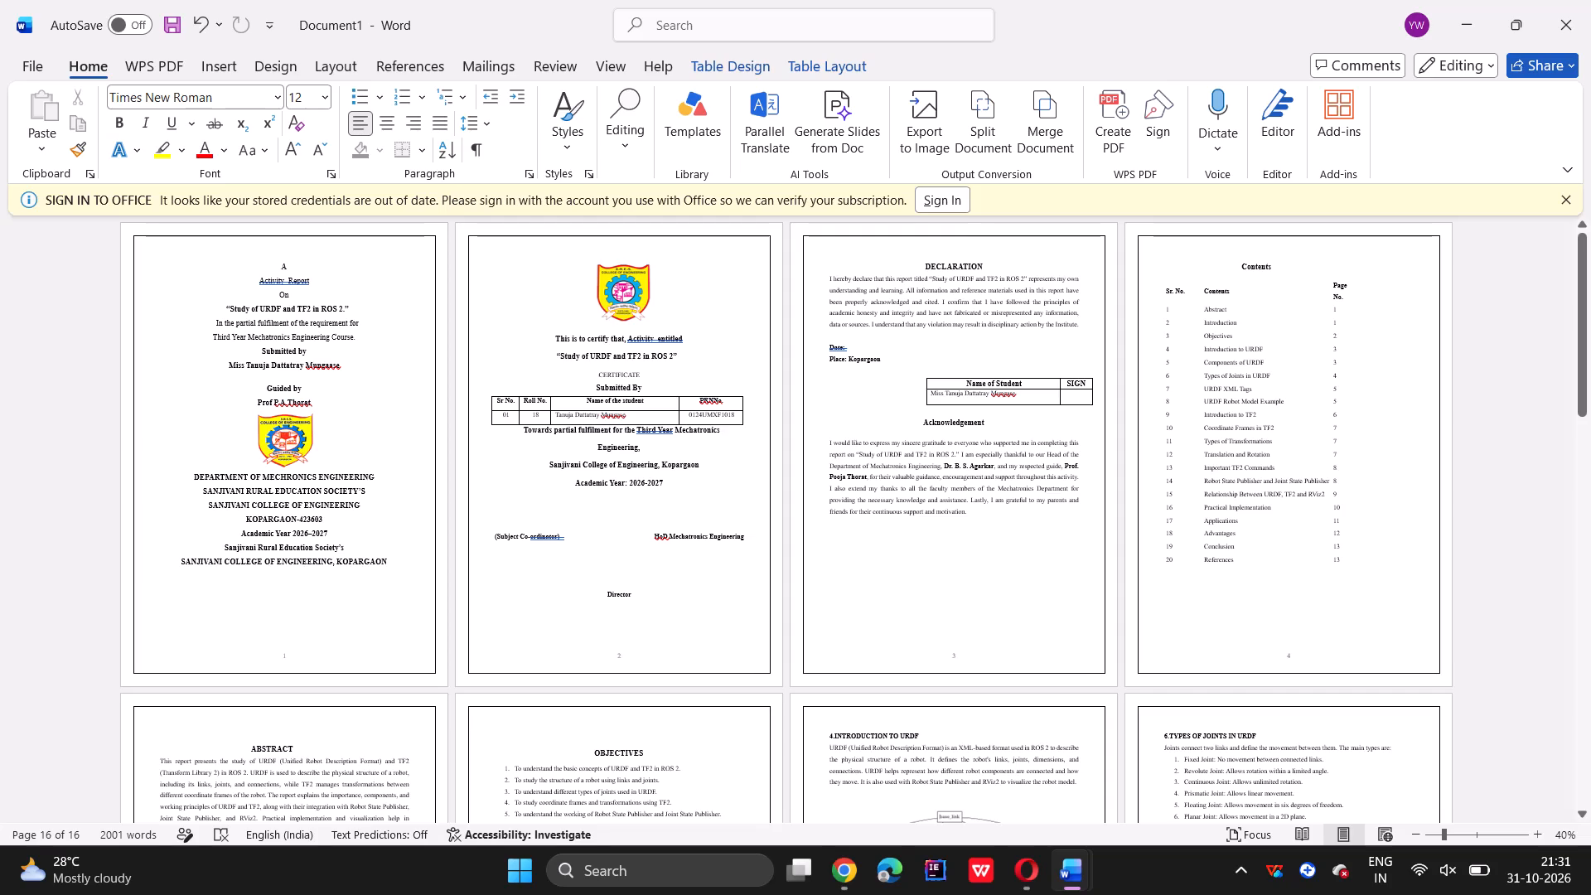
pyautogui.click(1548, 544)
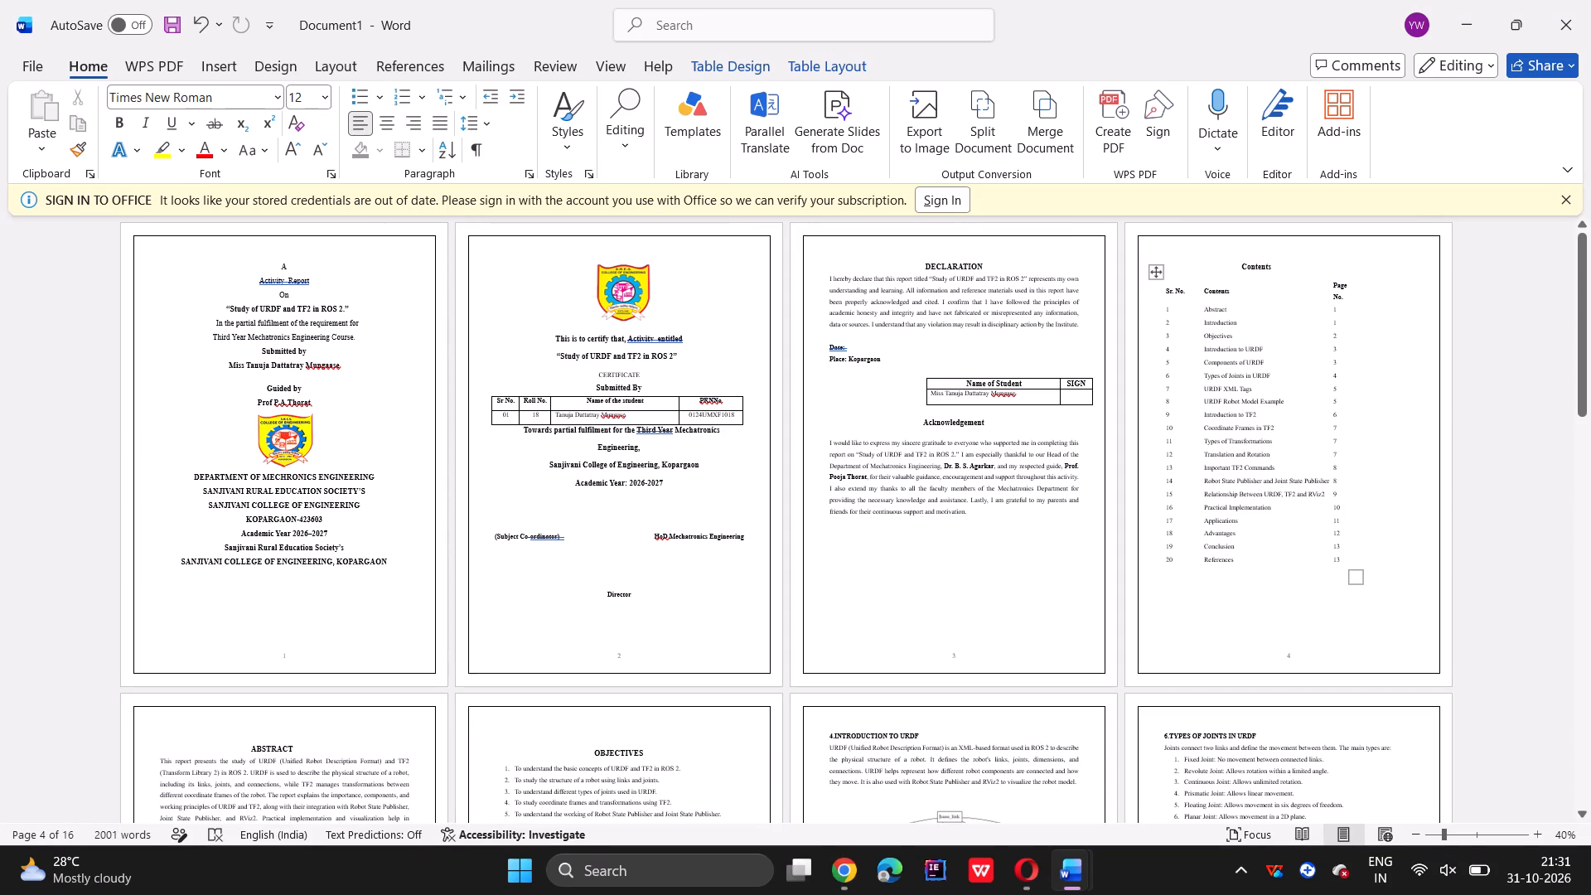
# Print all pages of the report with Microsoft Print to PDF, saving the file as TANUJA_ROS2 in Downloads.
pyautogui.hotkey('ctrl', 'p')
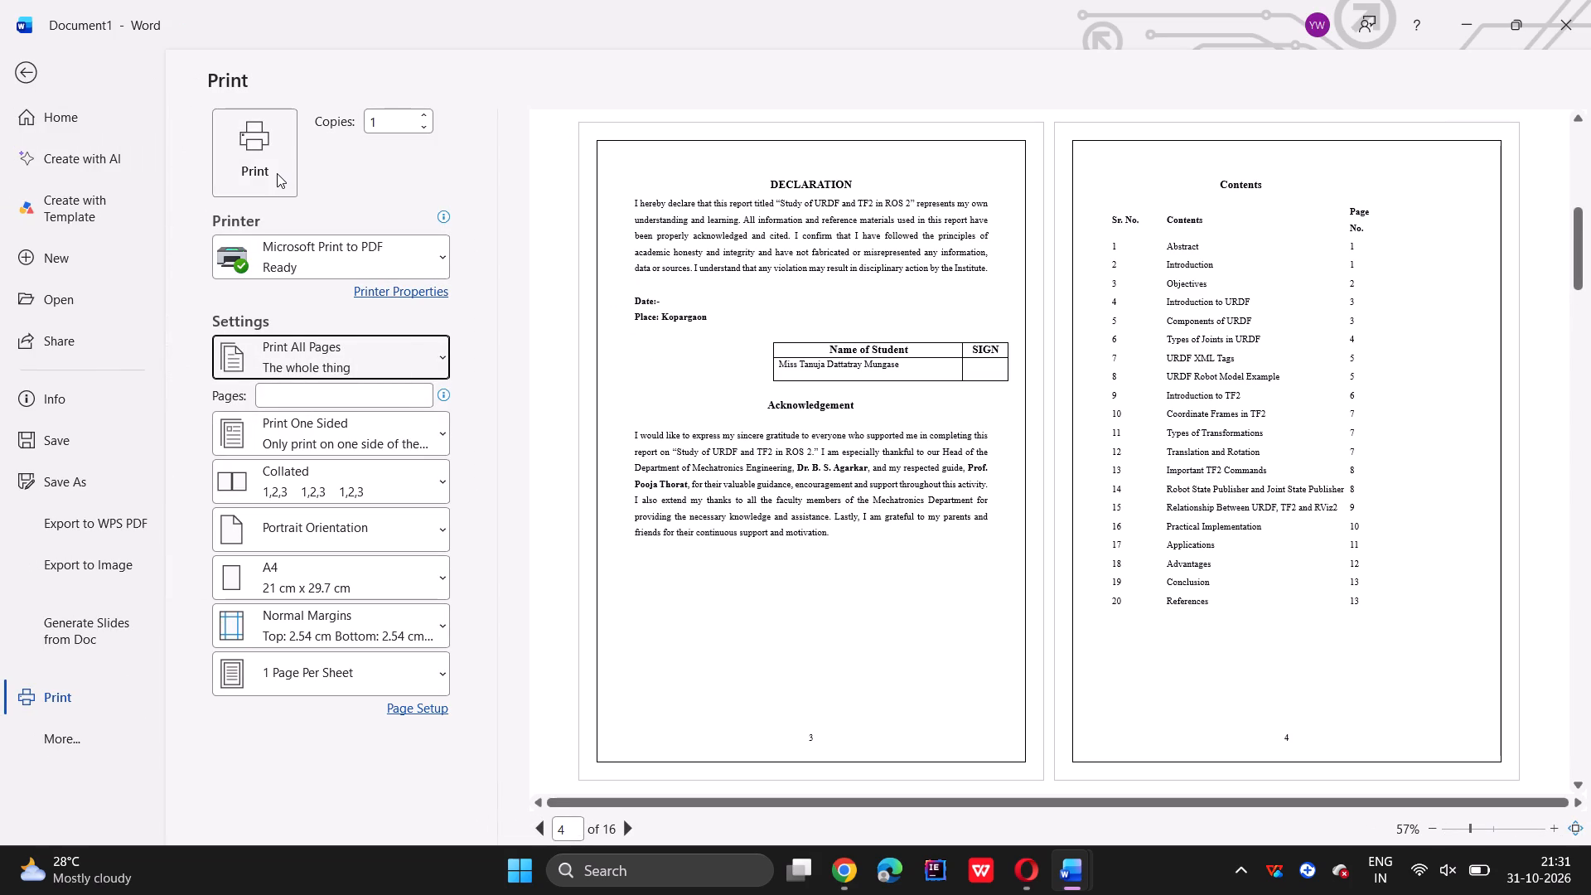
pyautogui.click(277, 173)
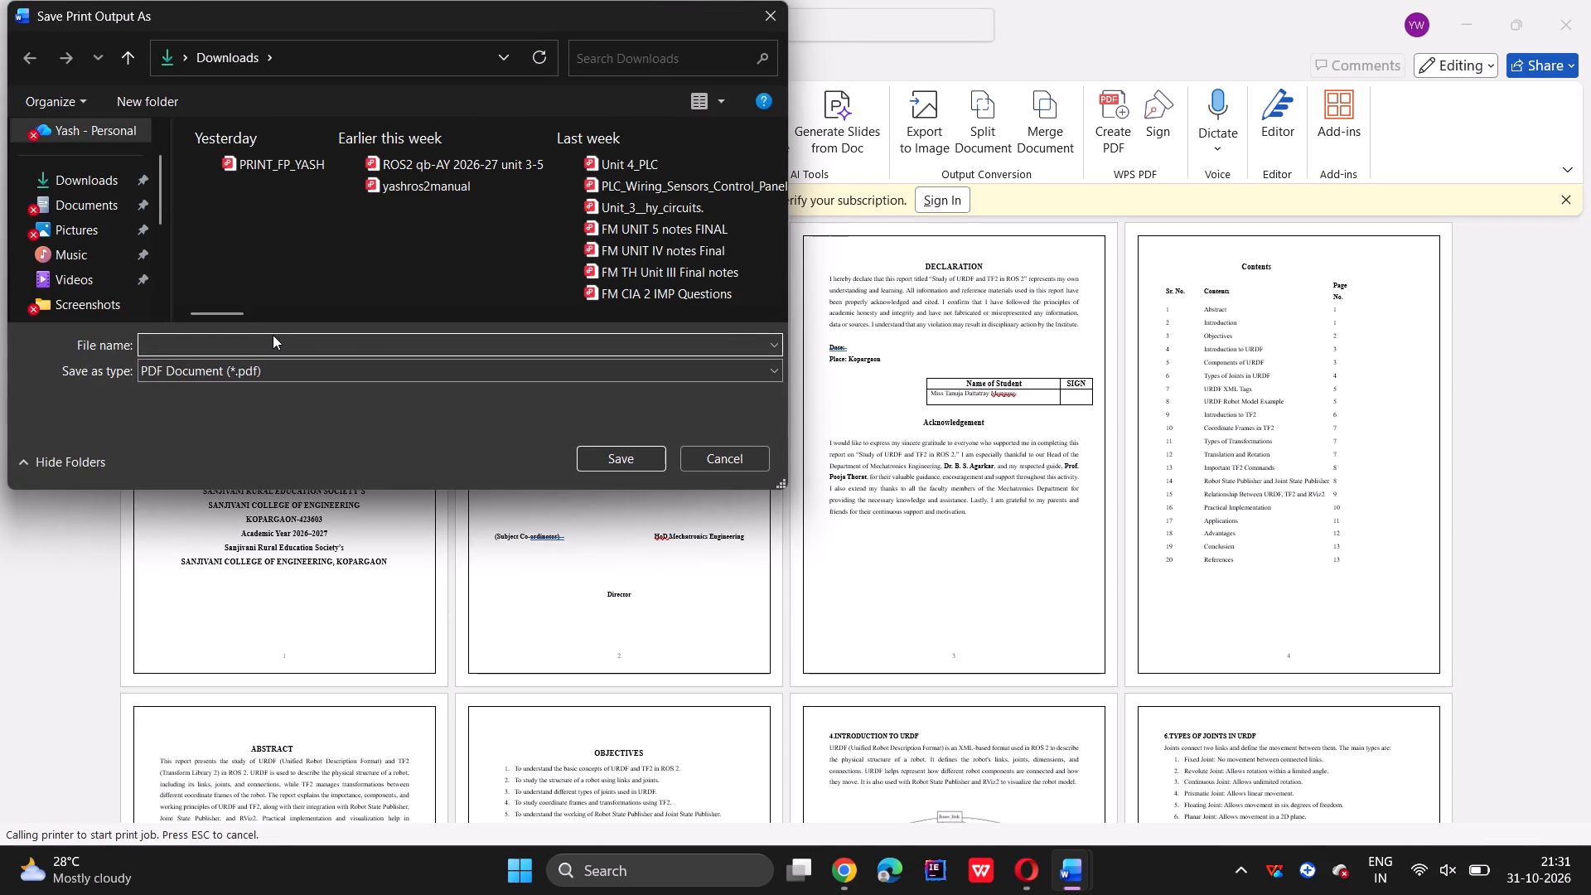
pyautogui.press('t')
pyautogui.write('ANUJA')
pyautogui.hotkey('shift', '_')
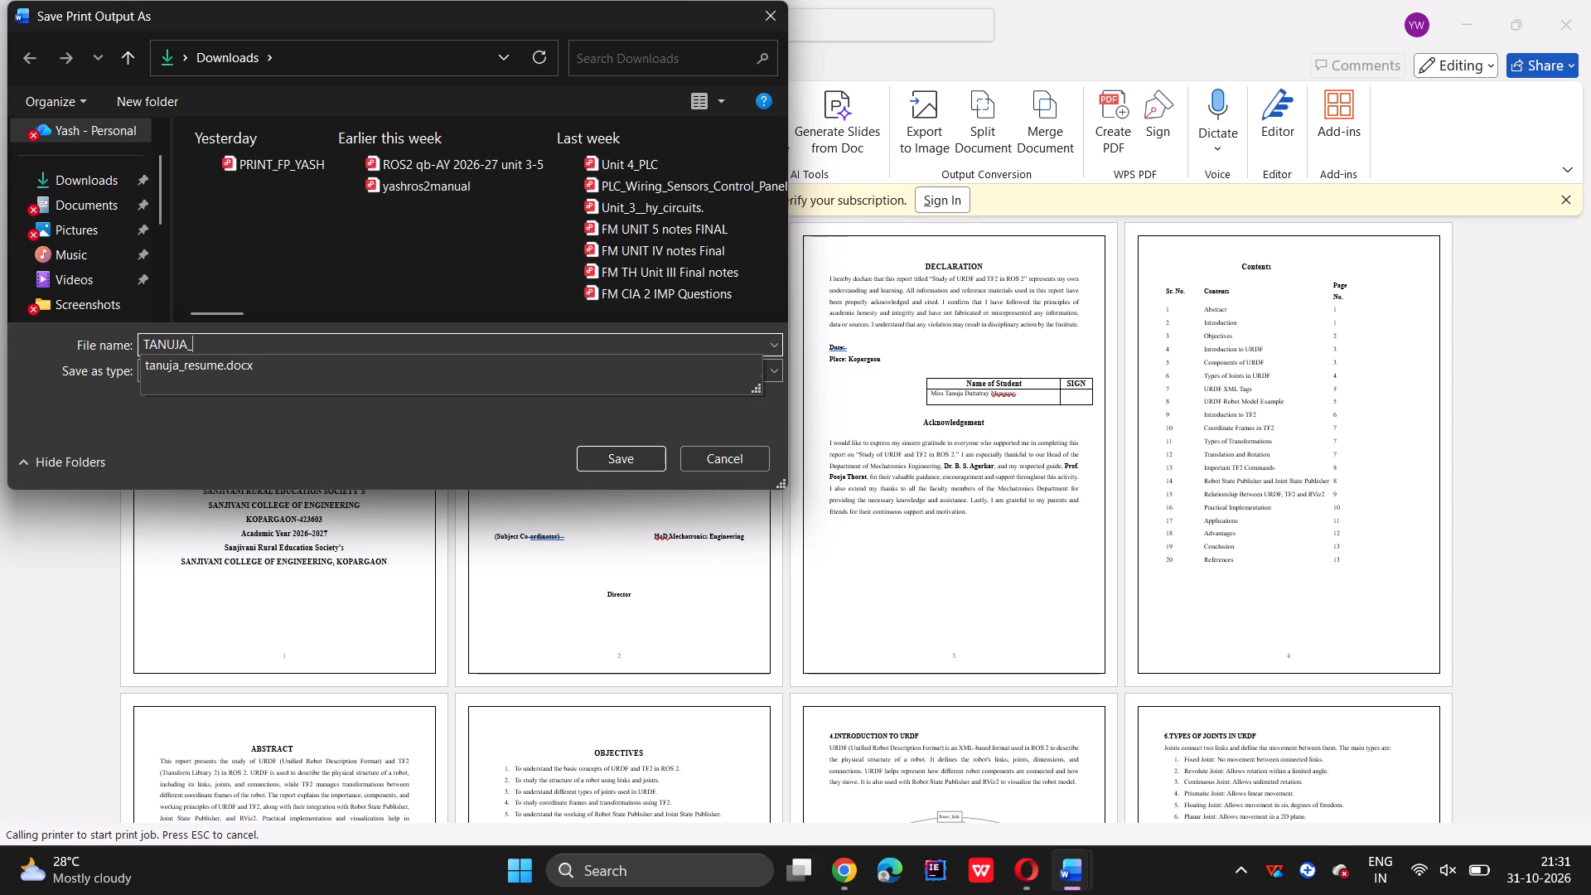
pyautogui.write('ROS2')
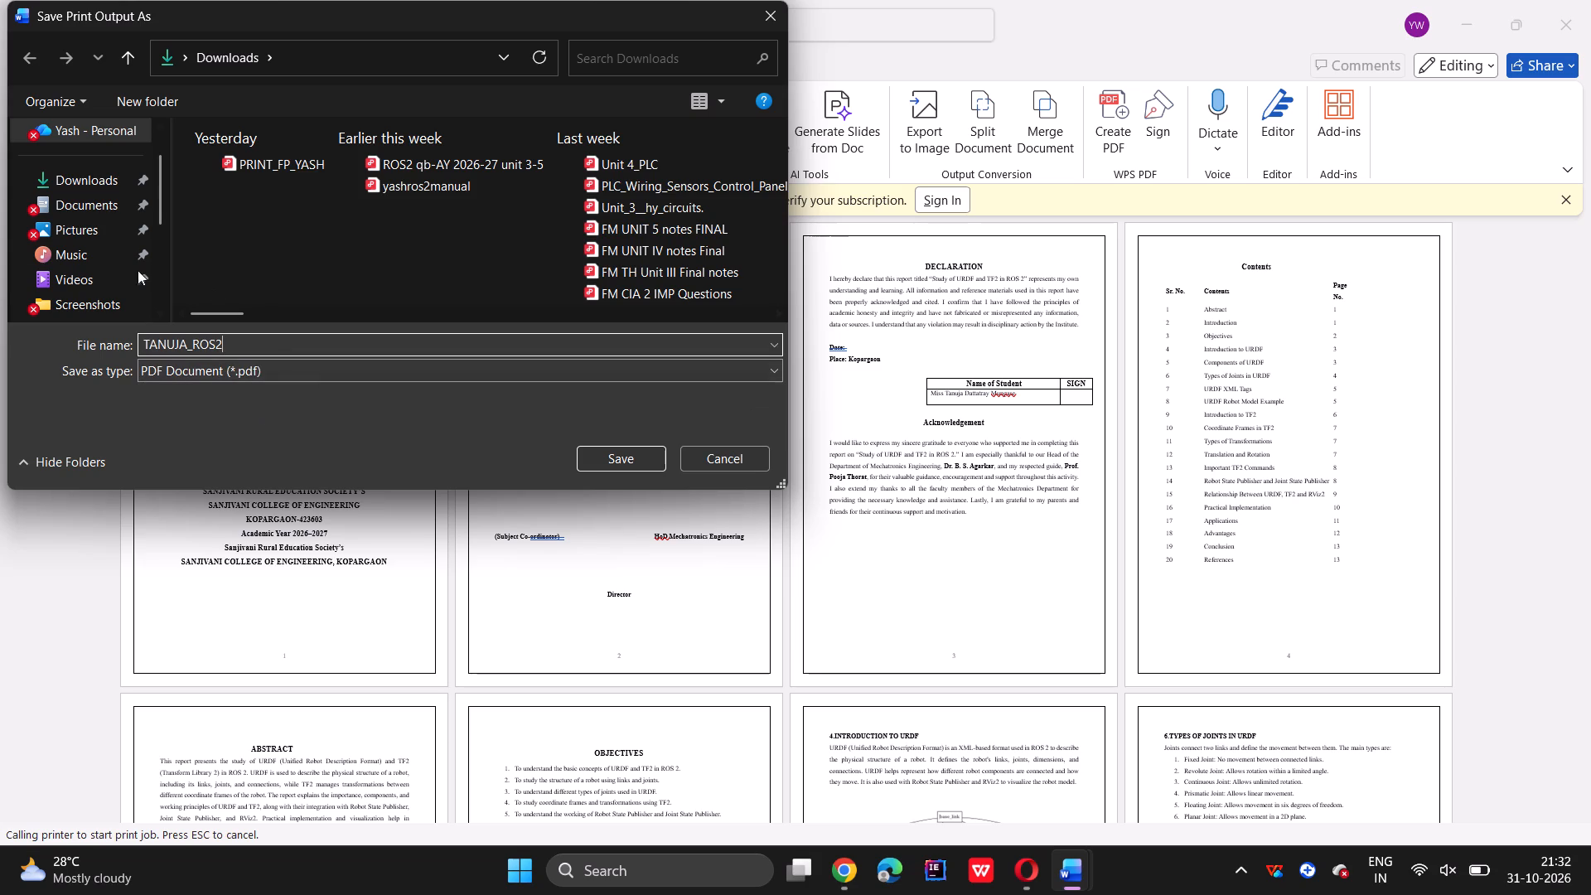
pyautogui.scroll(-1, 91, 273)
pyautogui.scroll(1, 67, 221)
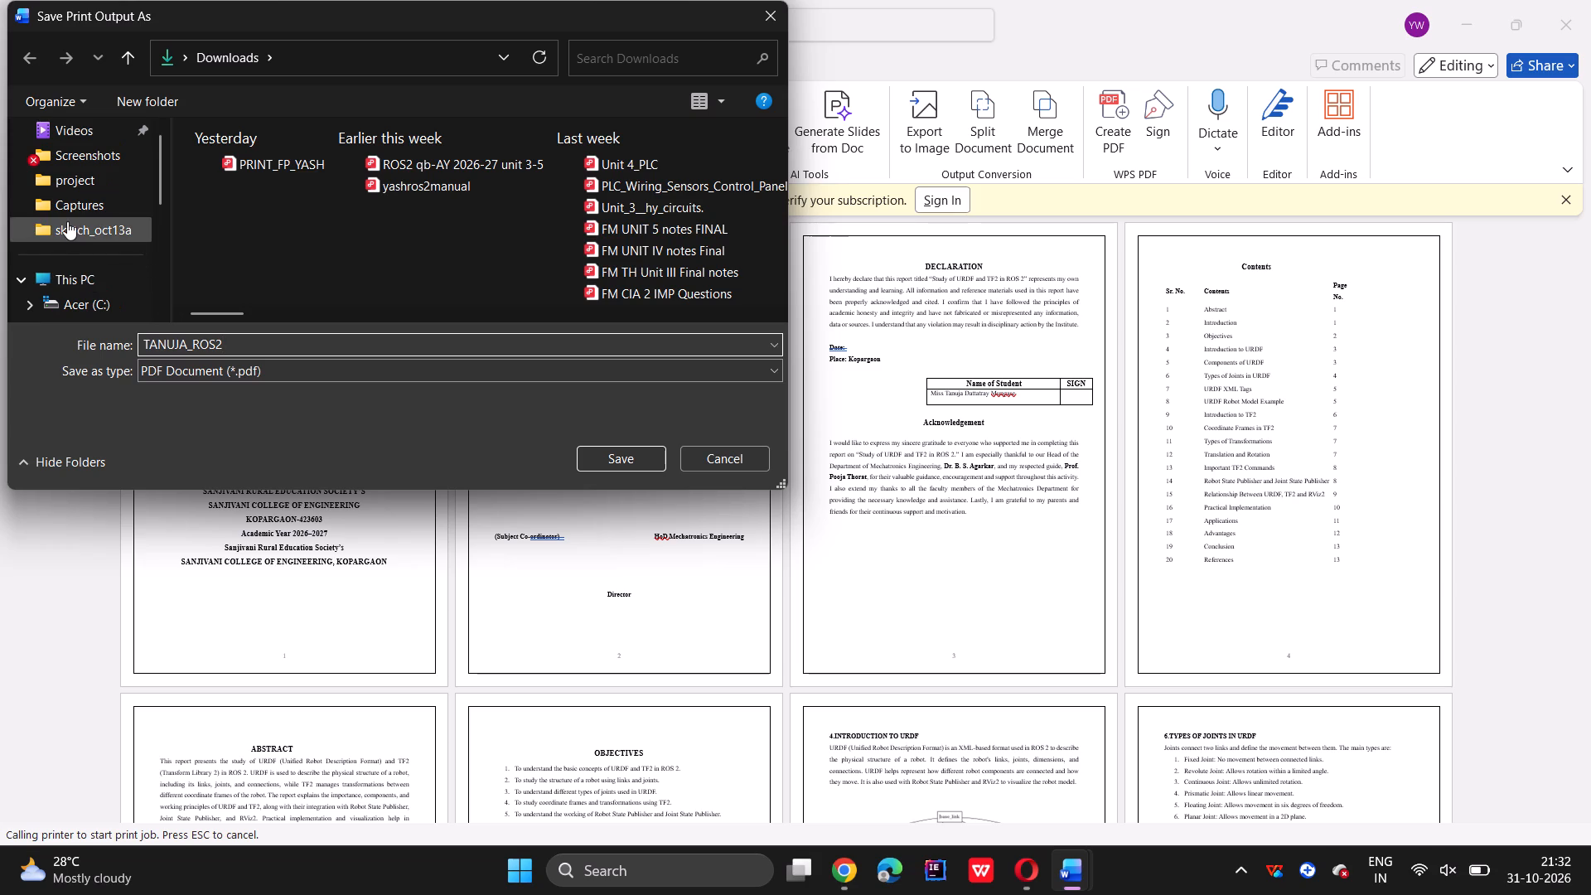
pyautogui.scroll(1, 67, 221)
pyautogui.click(91, 243)
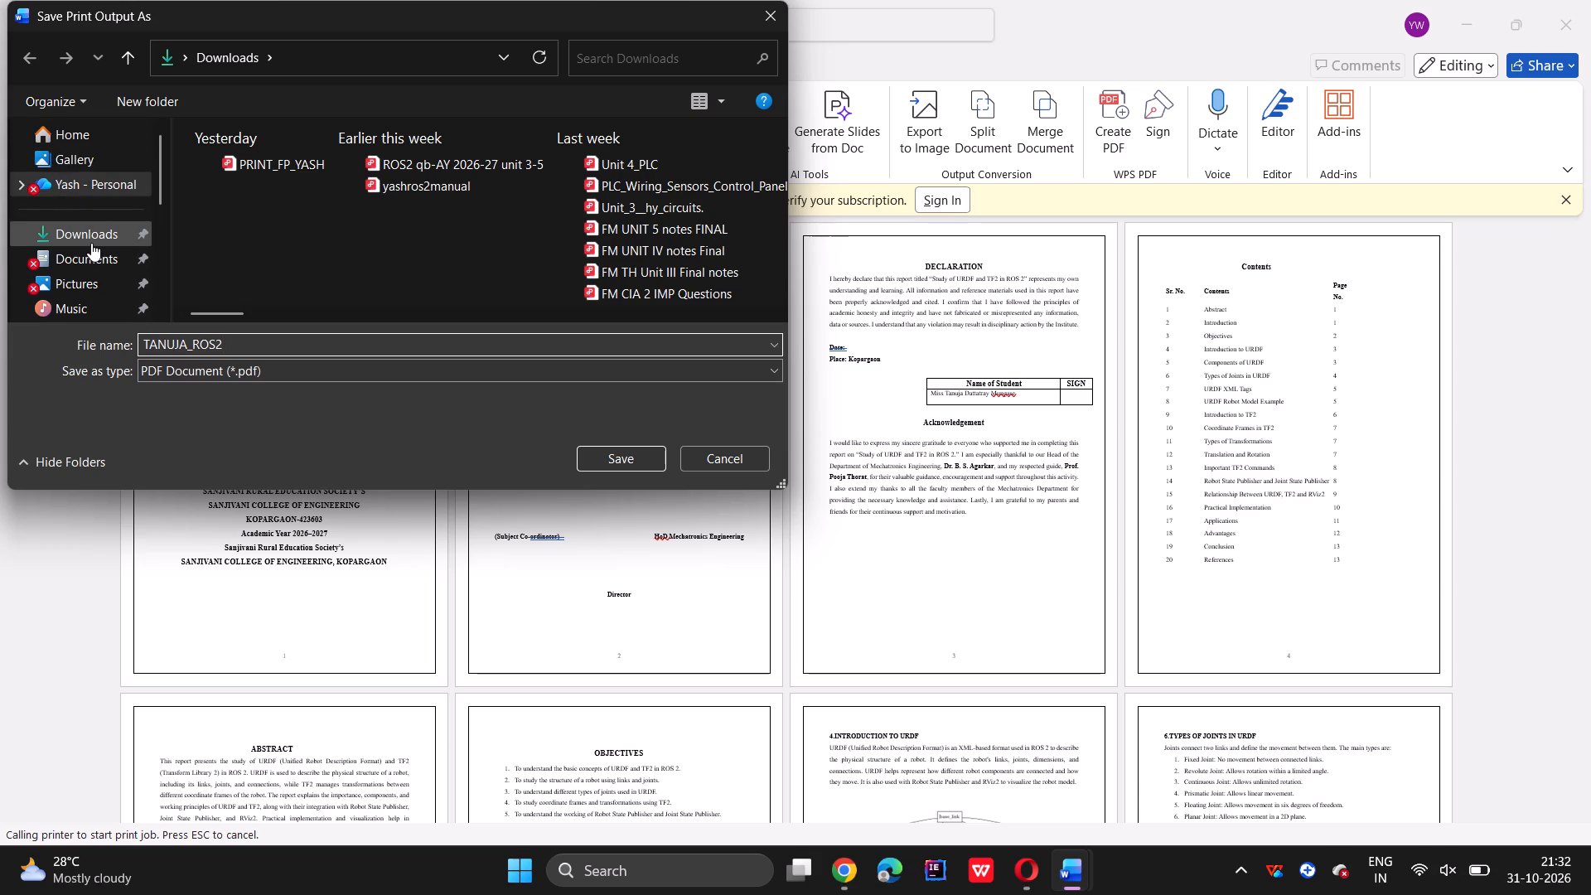
pyautogui.click(598, 457)
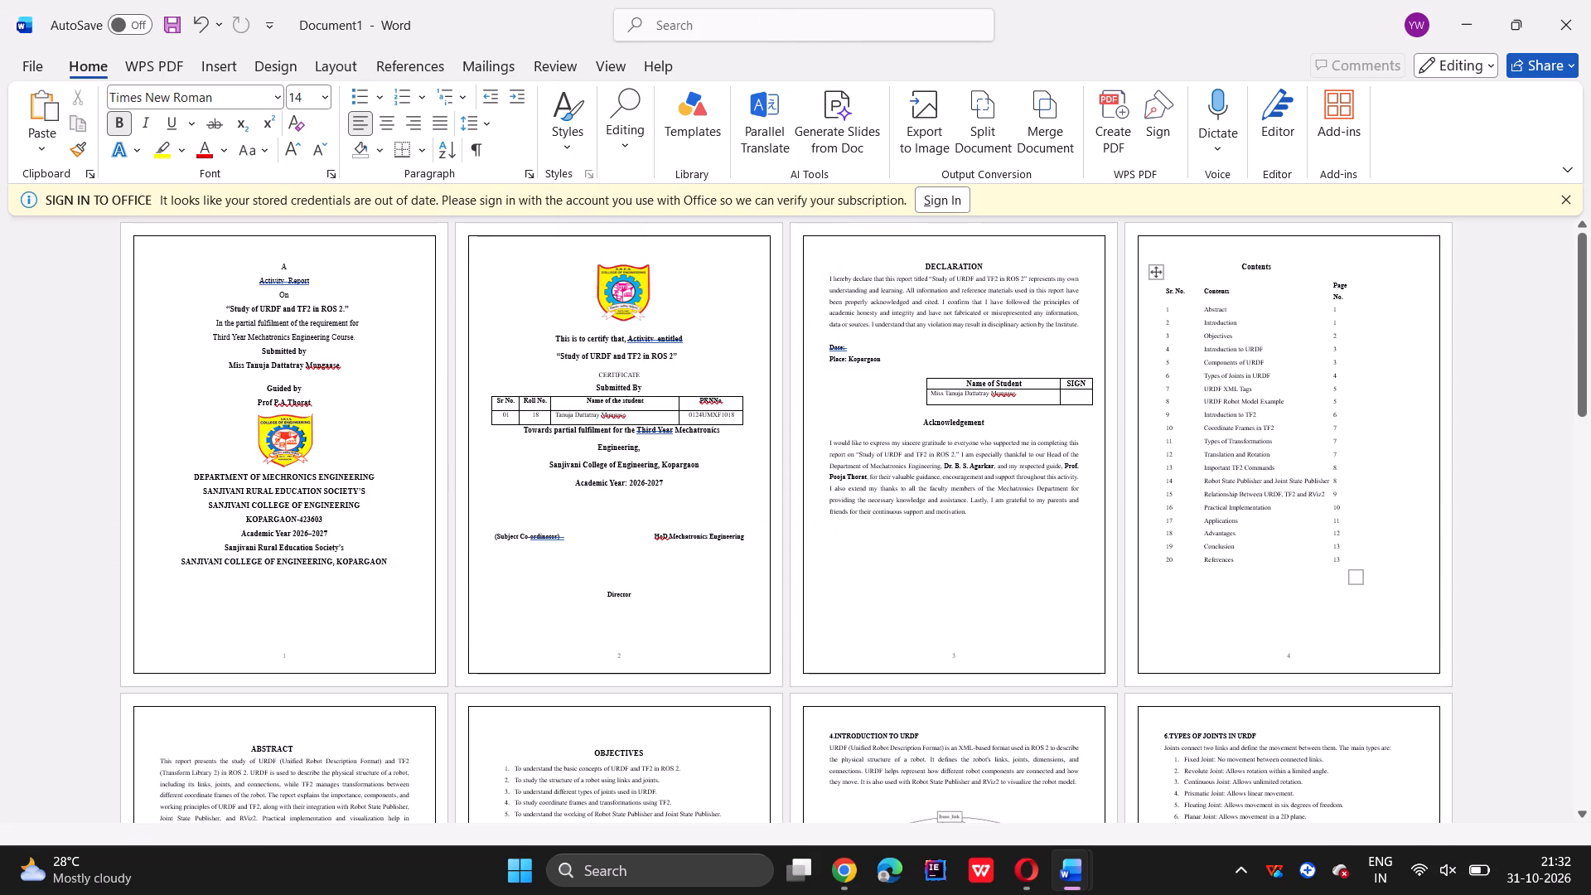
# Minimize the report and close the PRINT_FP_YASH document, saving its changes under the same name as a Word document in Downloads.
pyautogui.click(1451, 6)
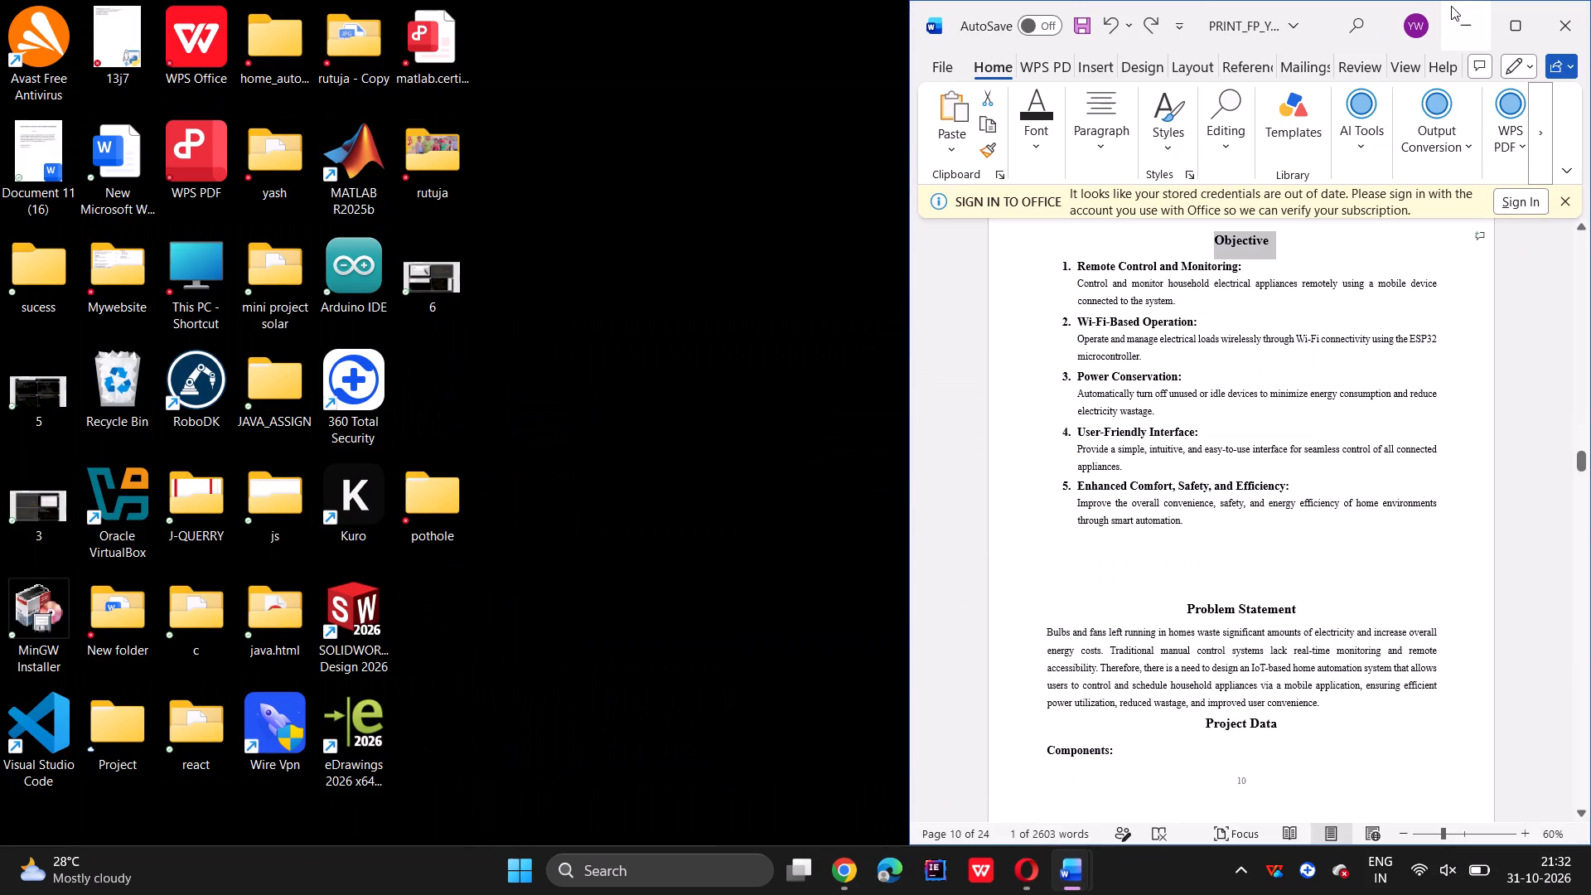
pyautogui.click(1564, 19)
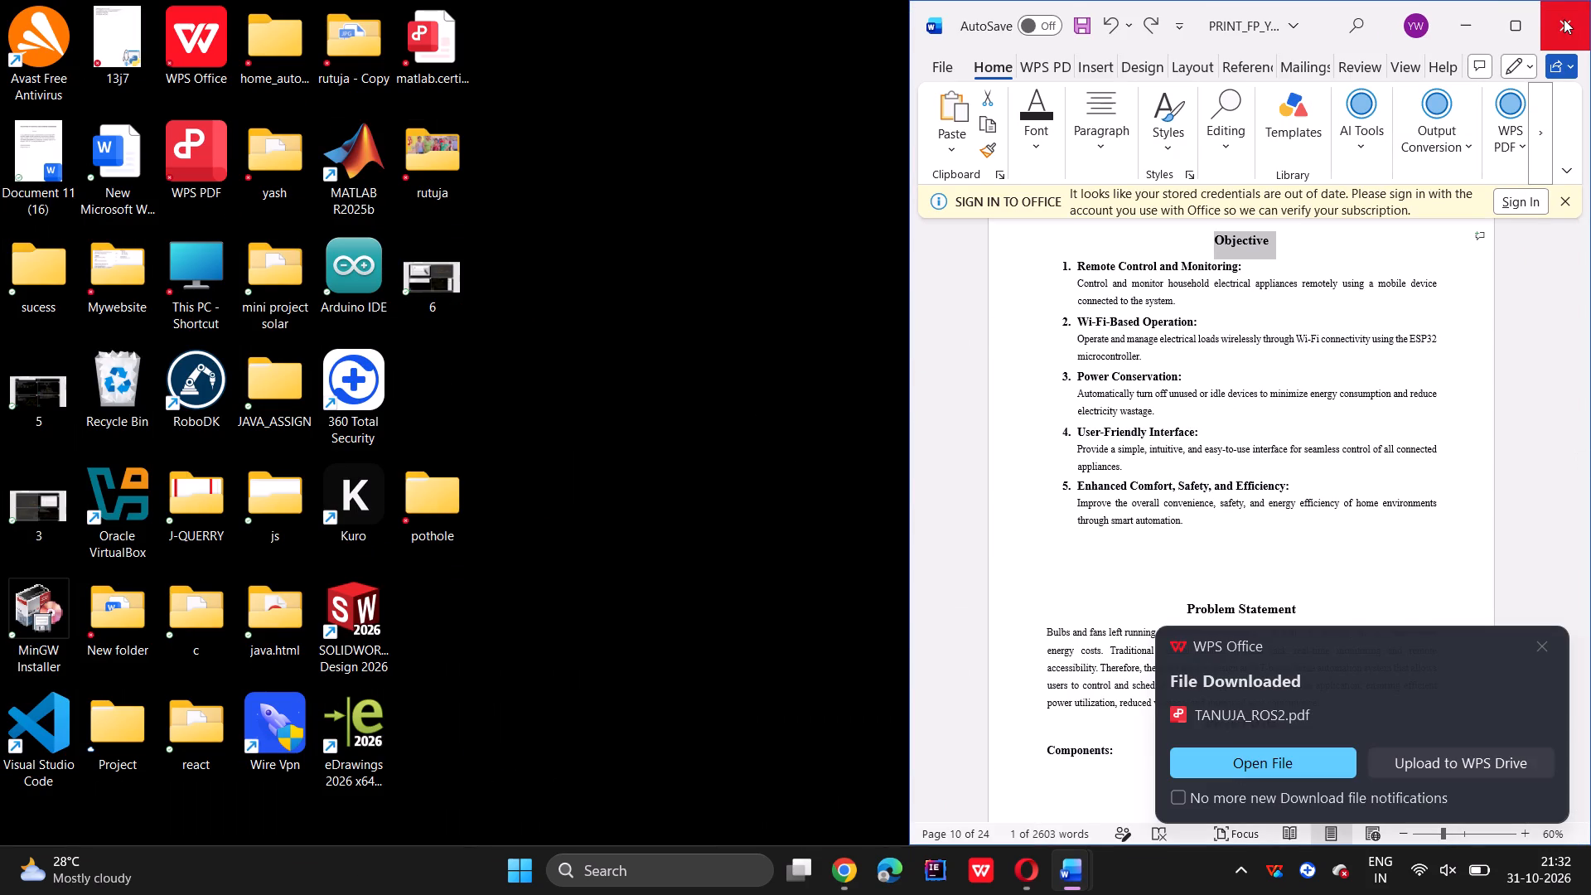
pyautogui.click(1564, 19)
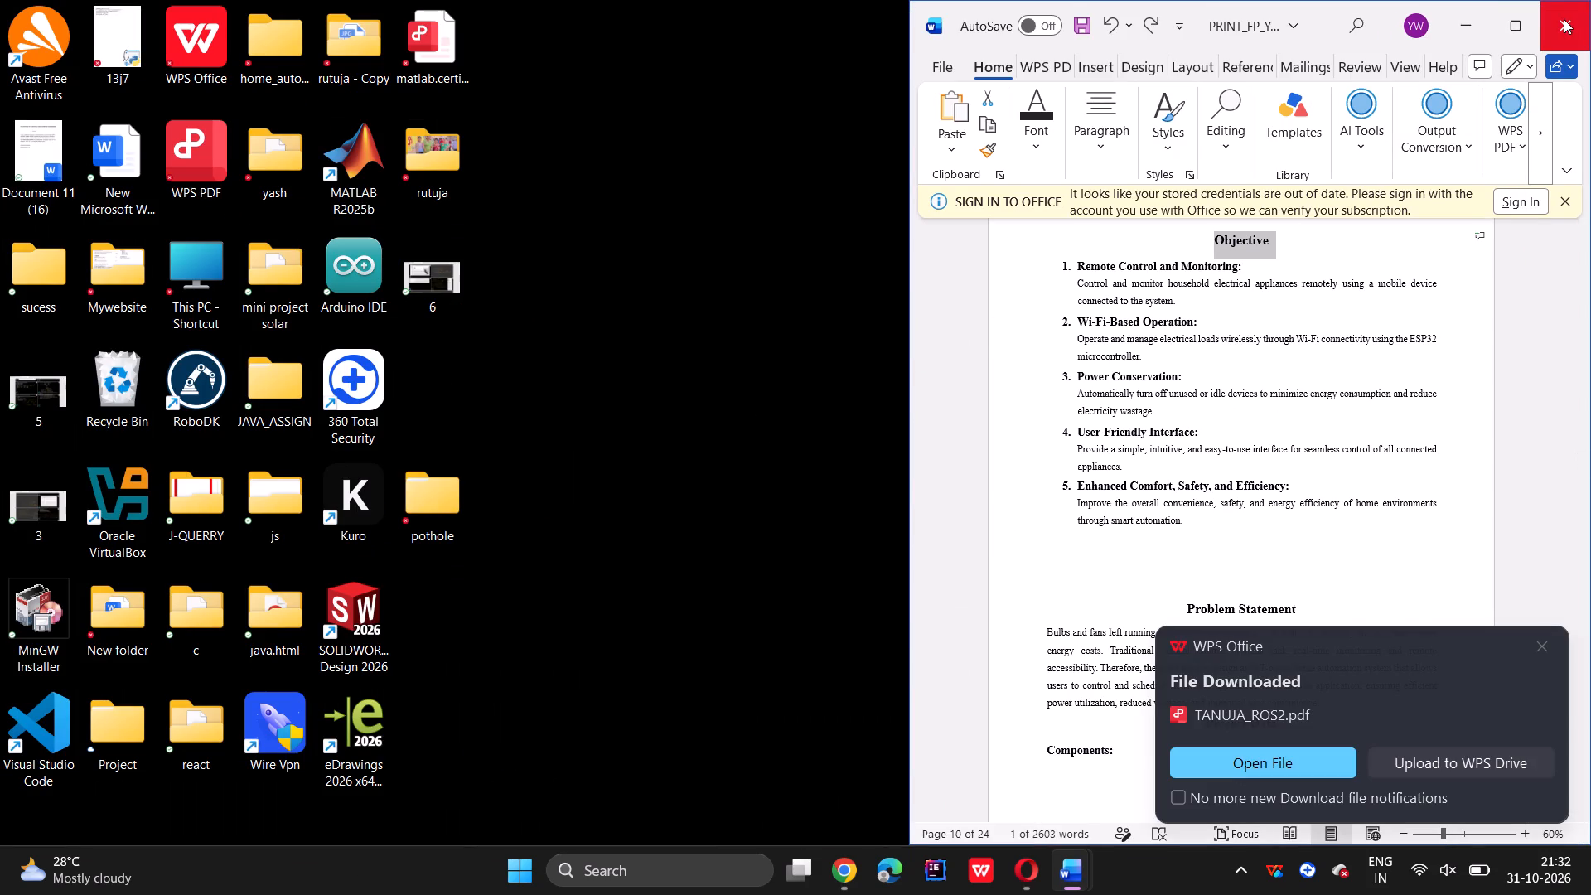
pyautogui.click(1564, 19)
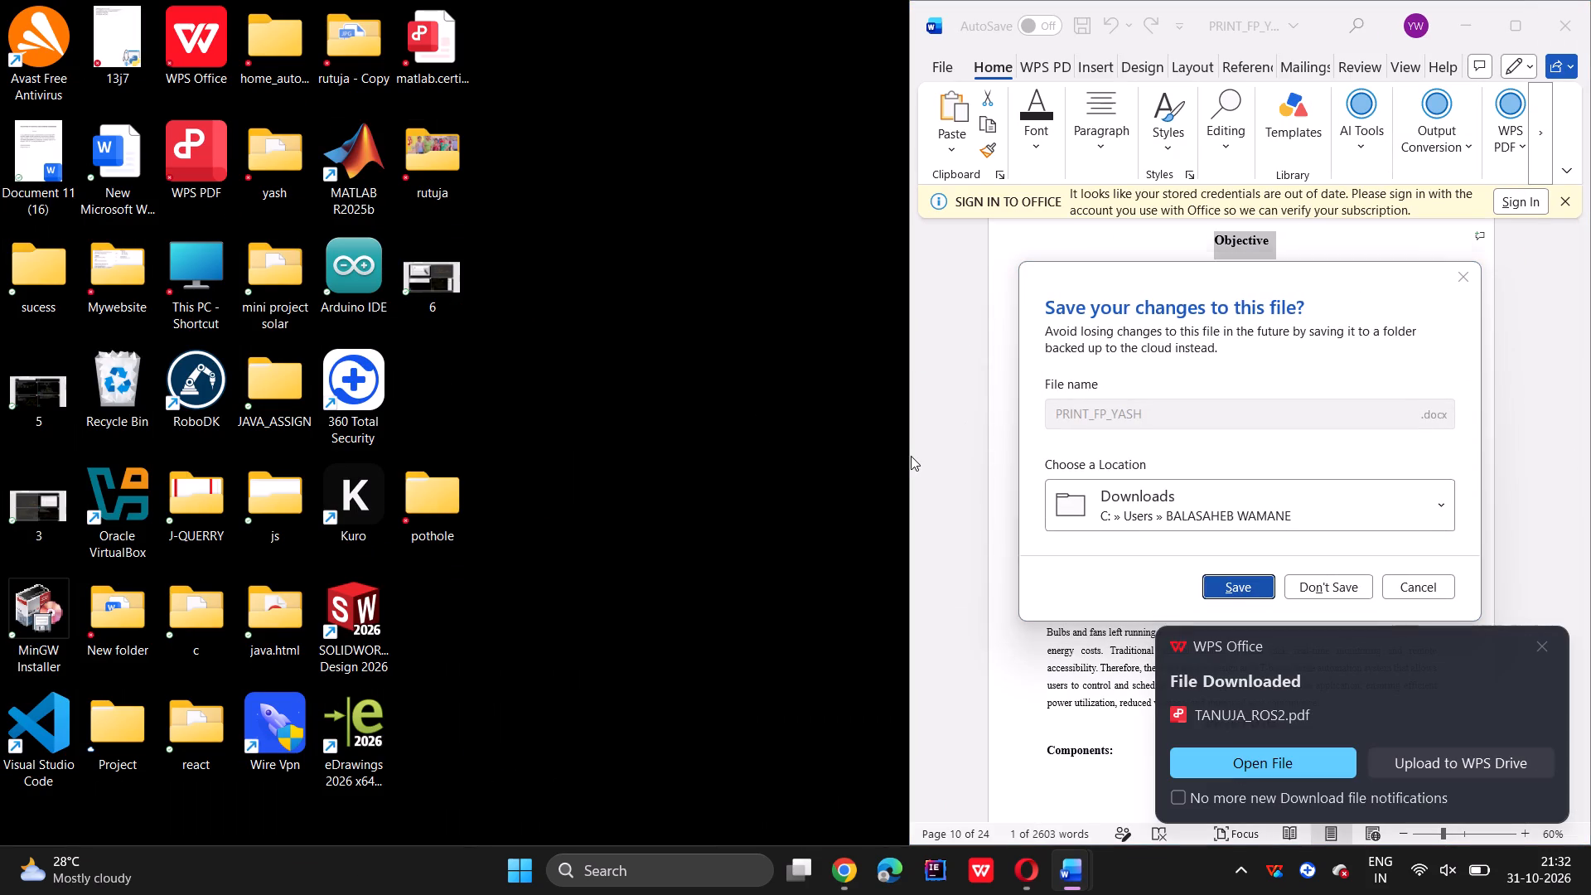
pyautogui.click(714, 579)
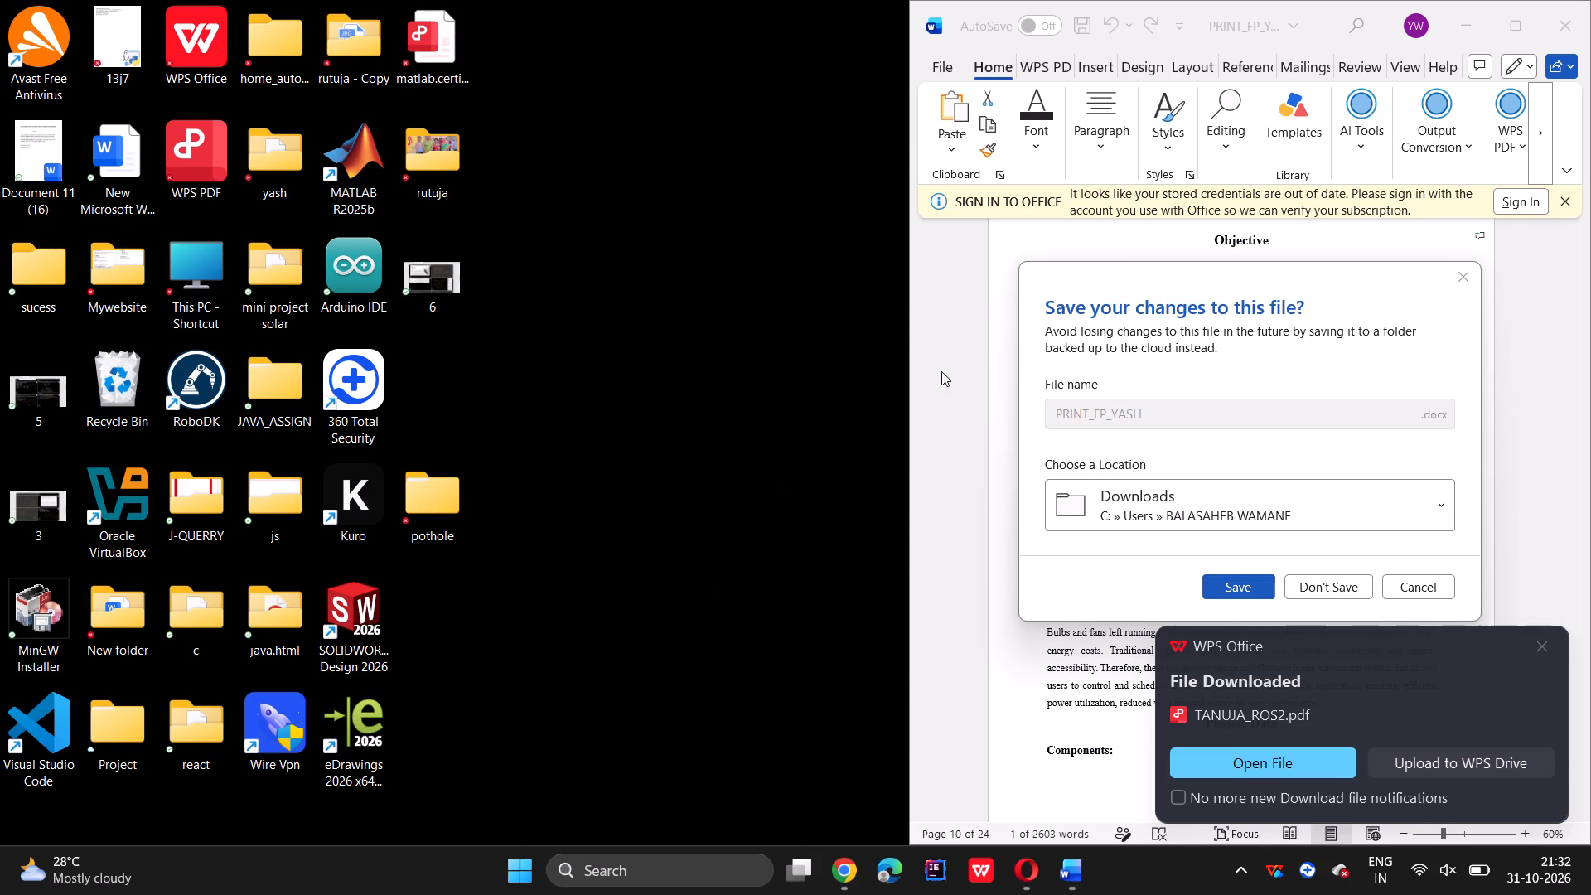
pyautogui.click(1260, 583)
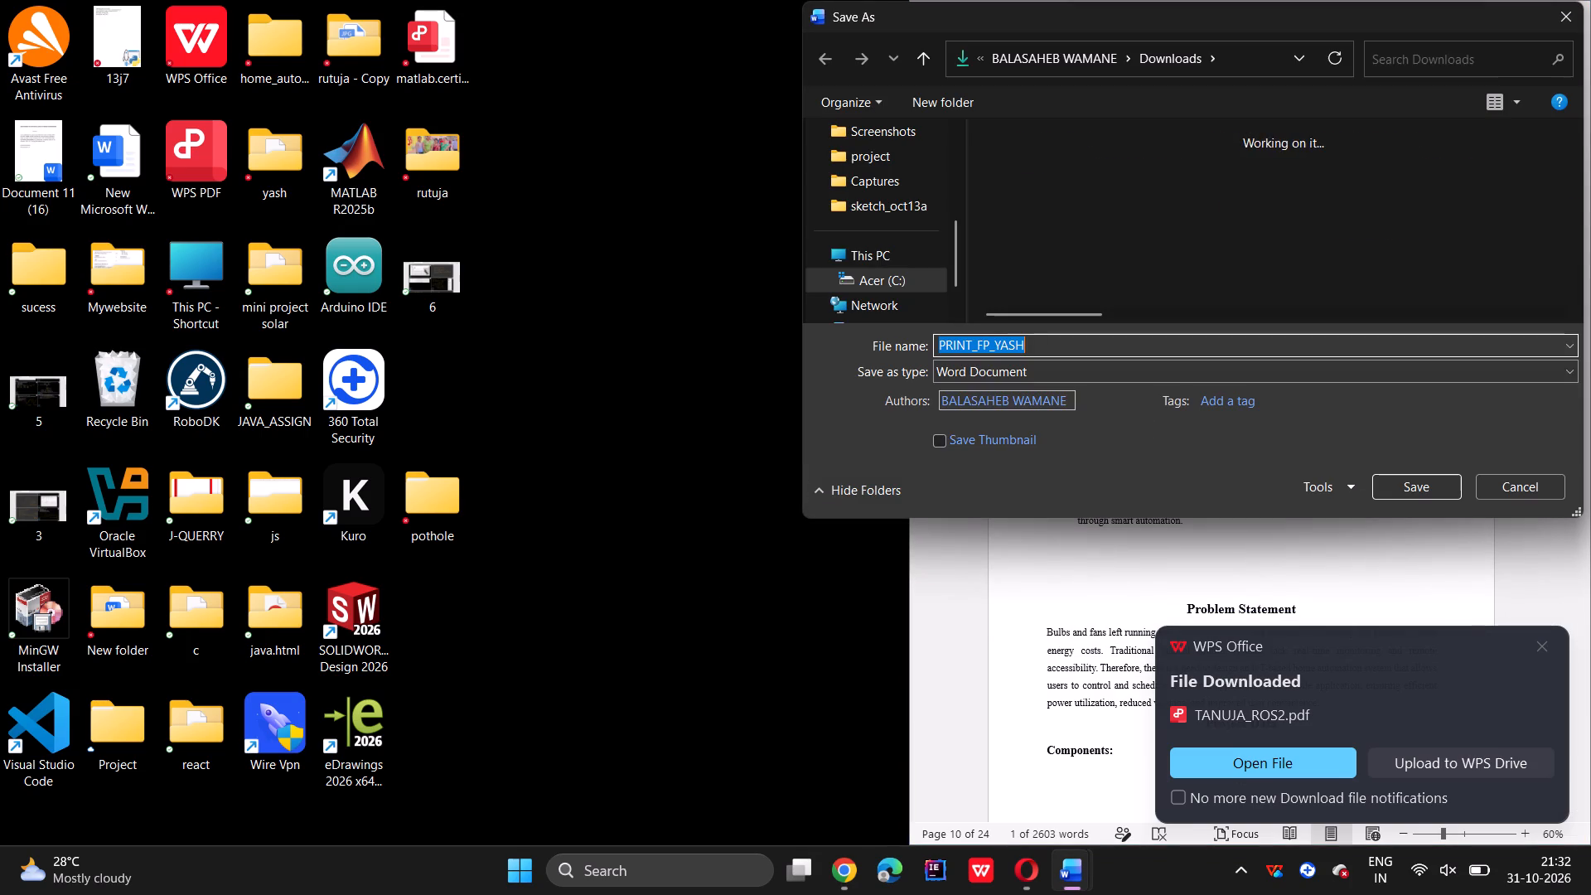
pyautogui.click(1415, 486)
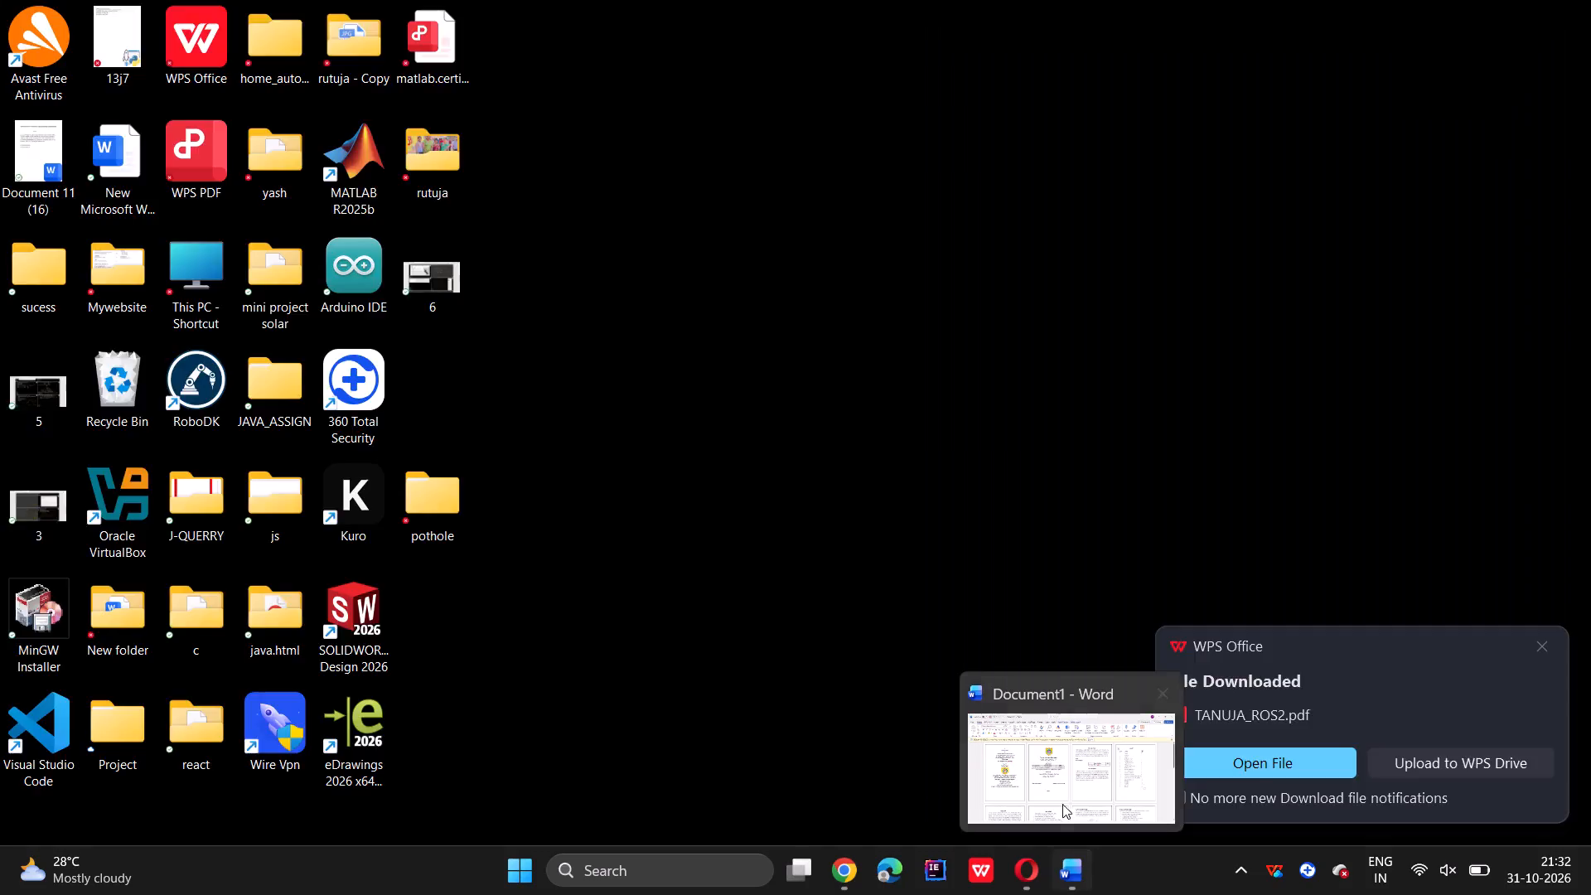
# Reopen the report window, save the report as Word document ROS2_YASH_TEMPLATE in Downloads, and close it.
pyautogui.click(1035, 771)
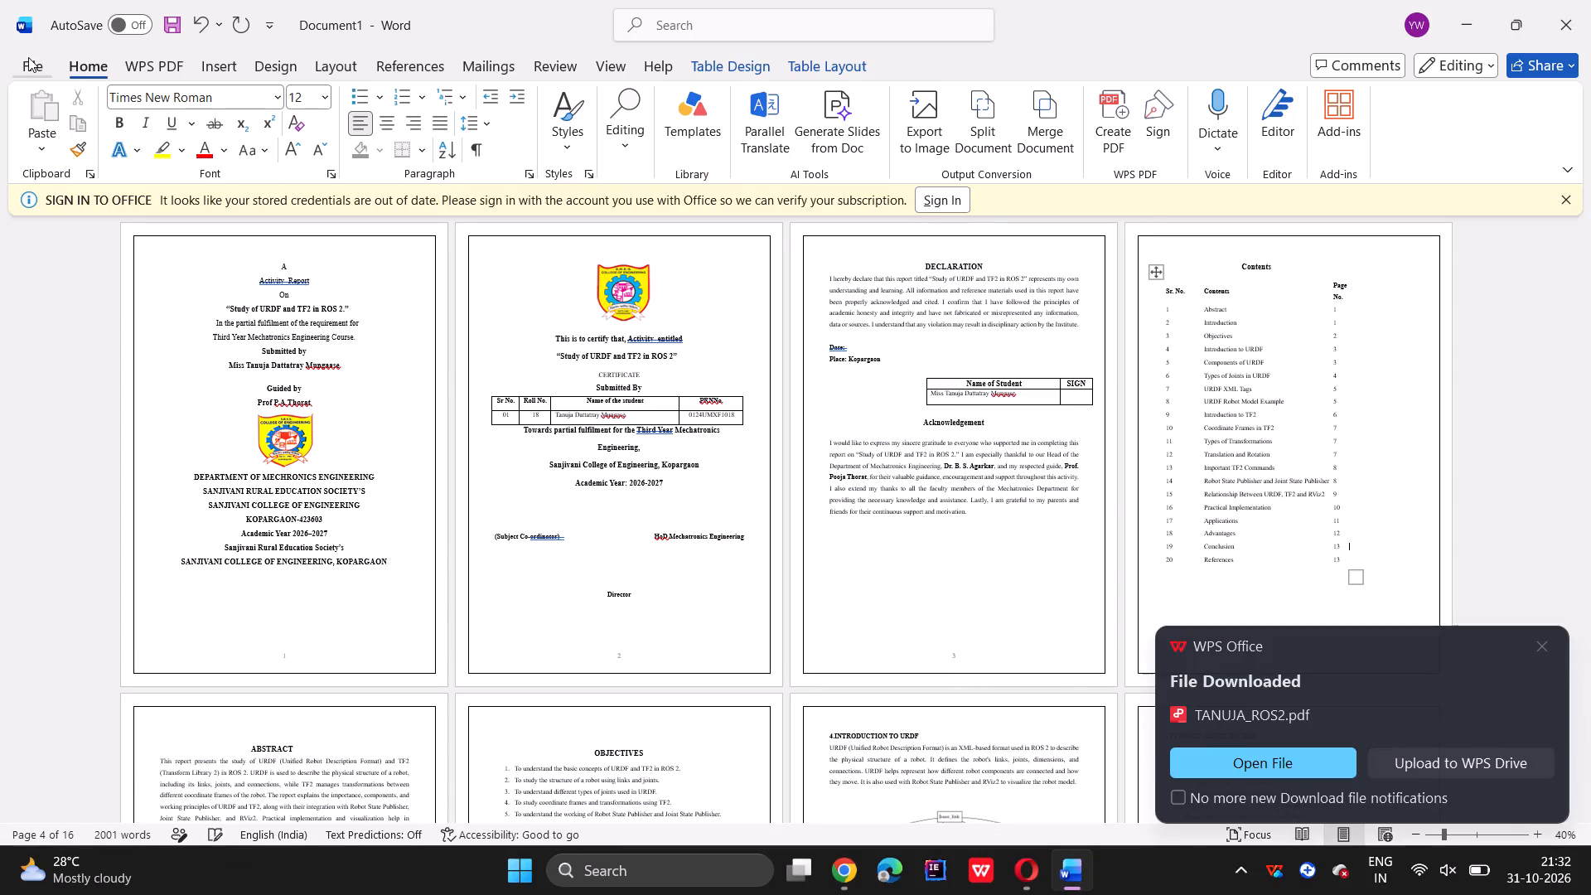
pyautogui.click(28, 57)
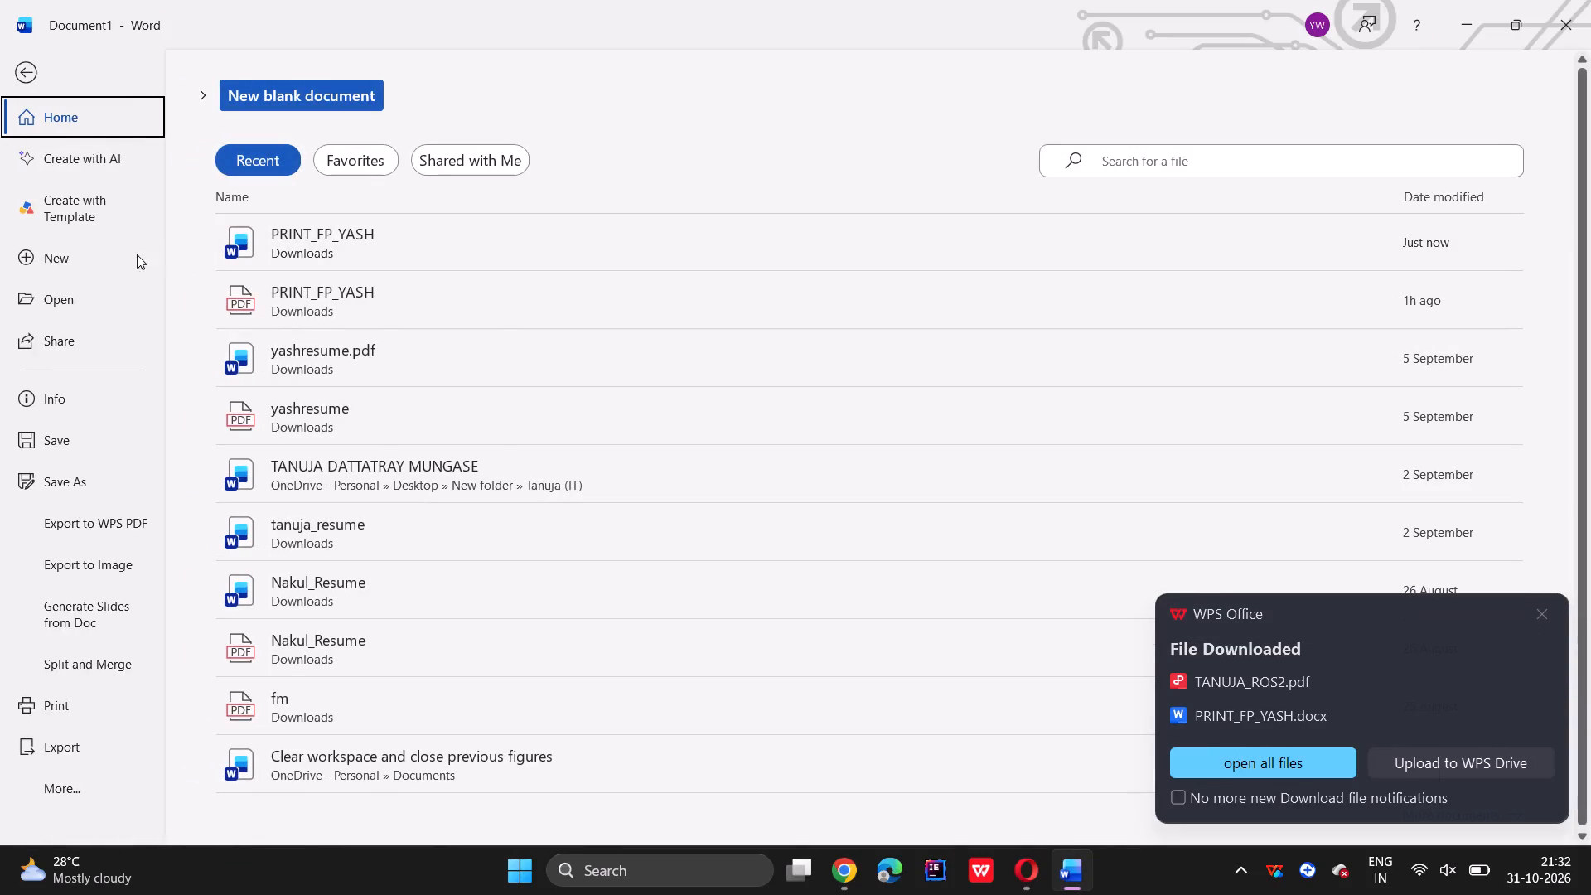
pyautogui.click(44, 433)
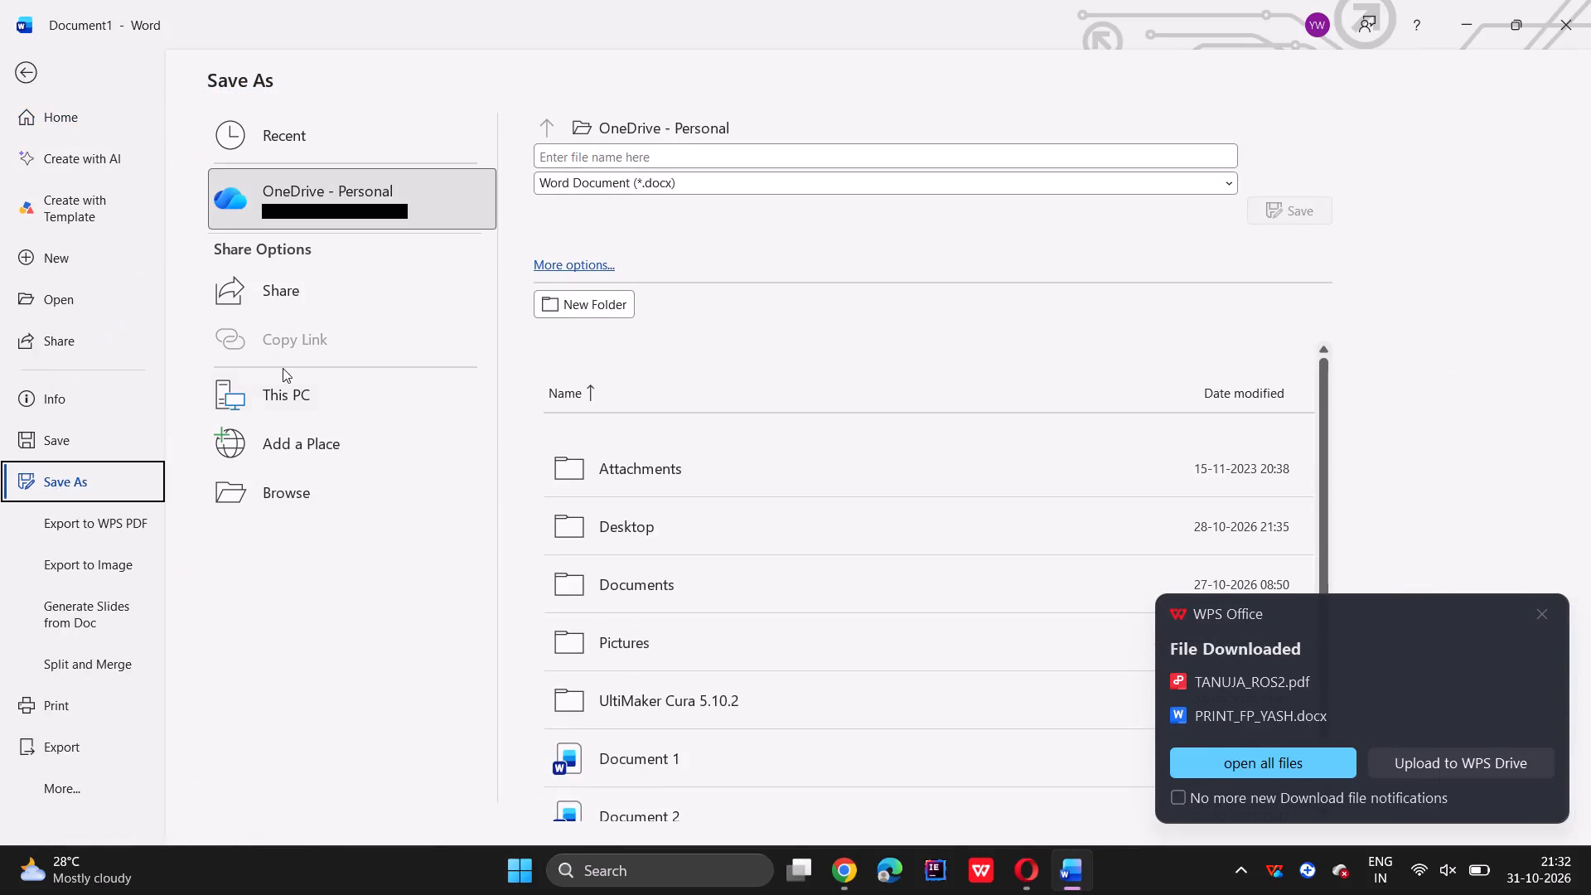
pyautogui.click(288, 387)
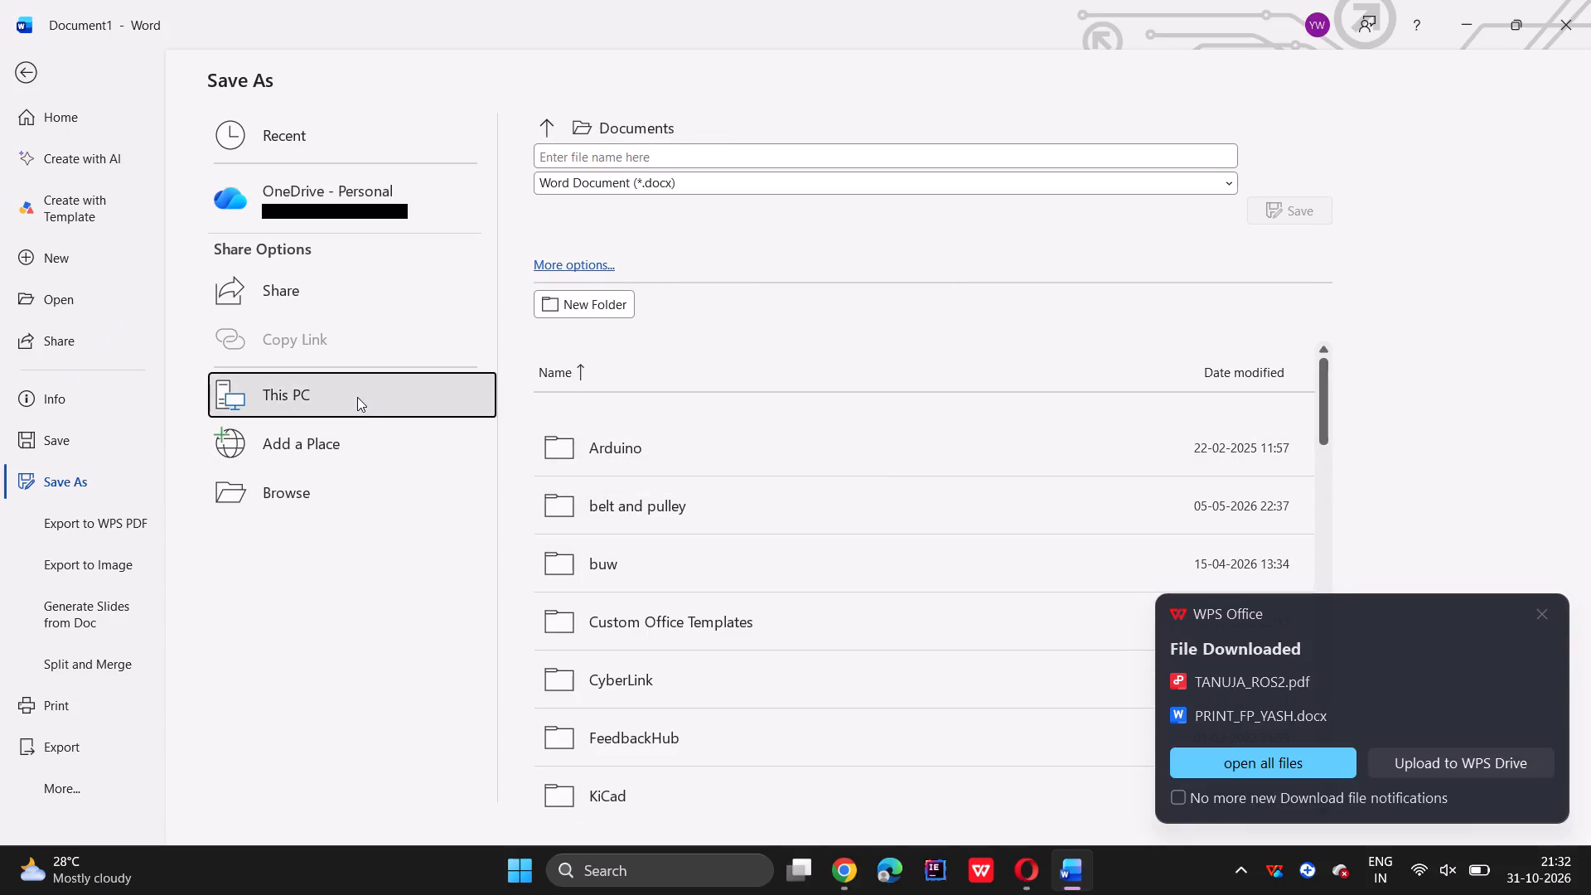
pyautogui.click(339, 496)
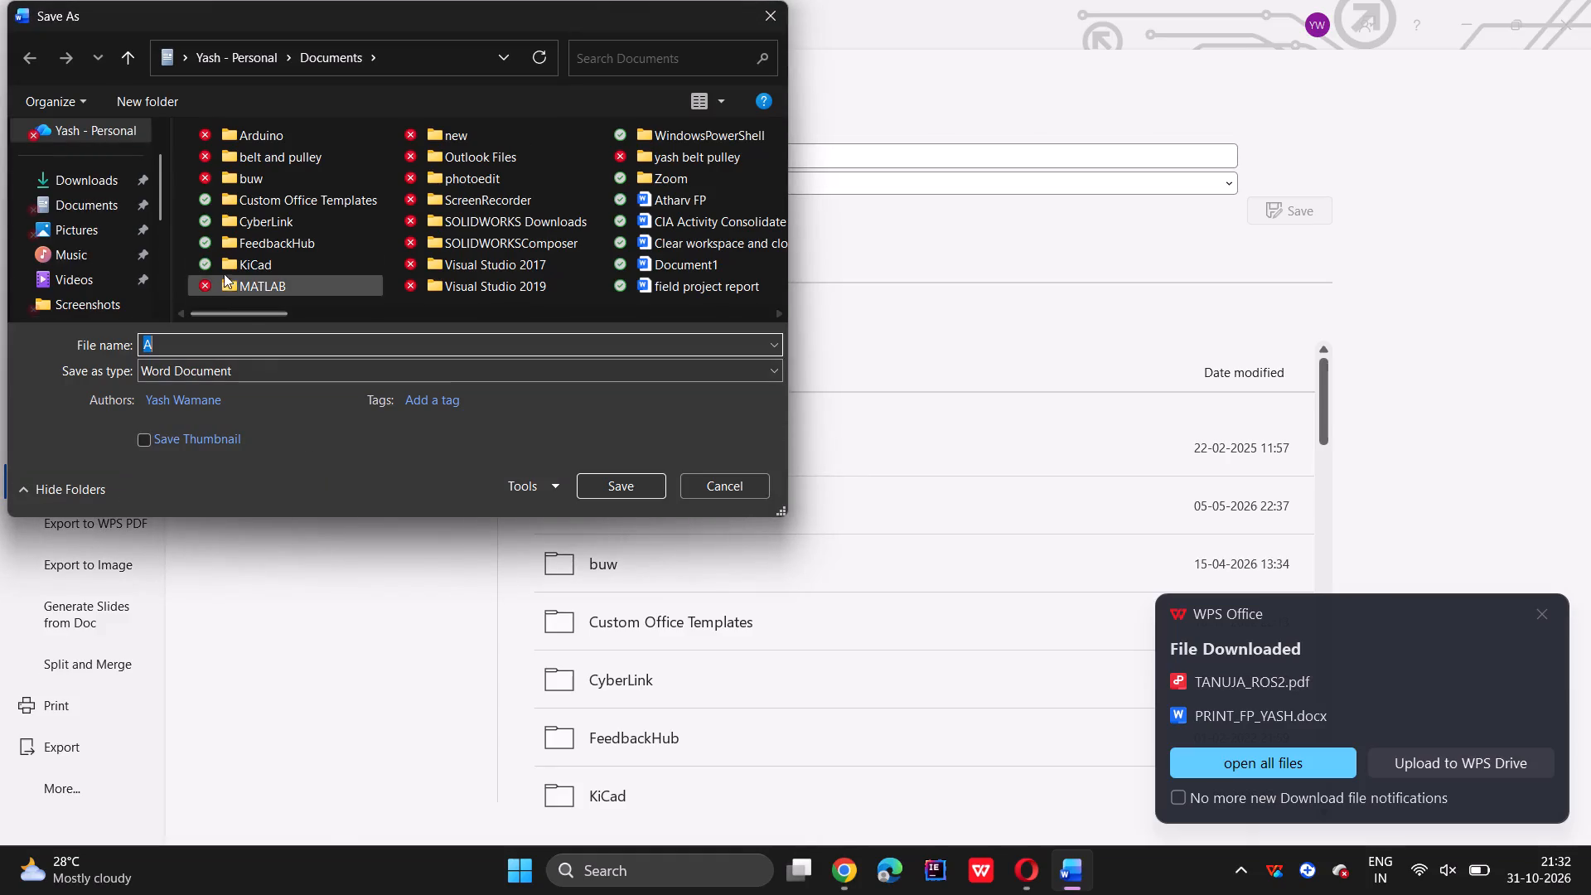
pyautogui.click(85, 177)
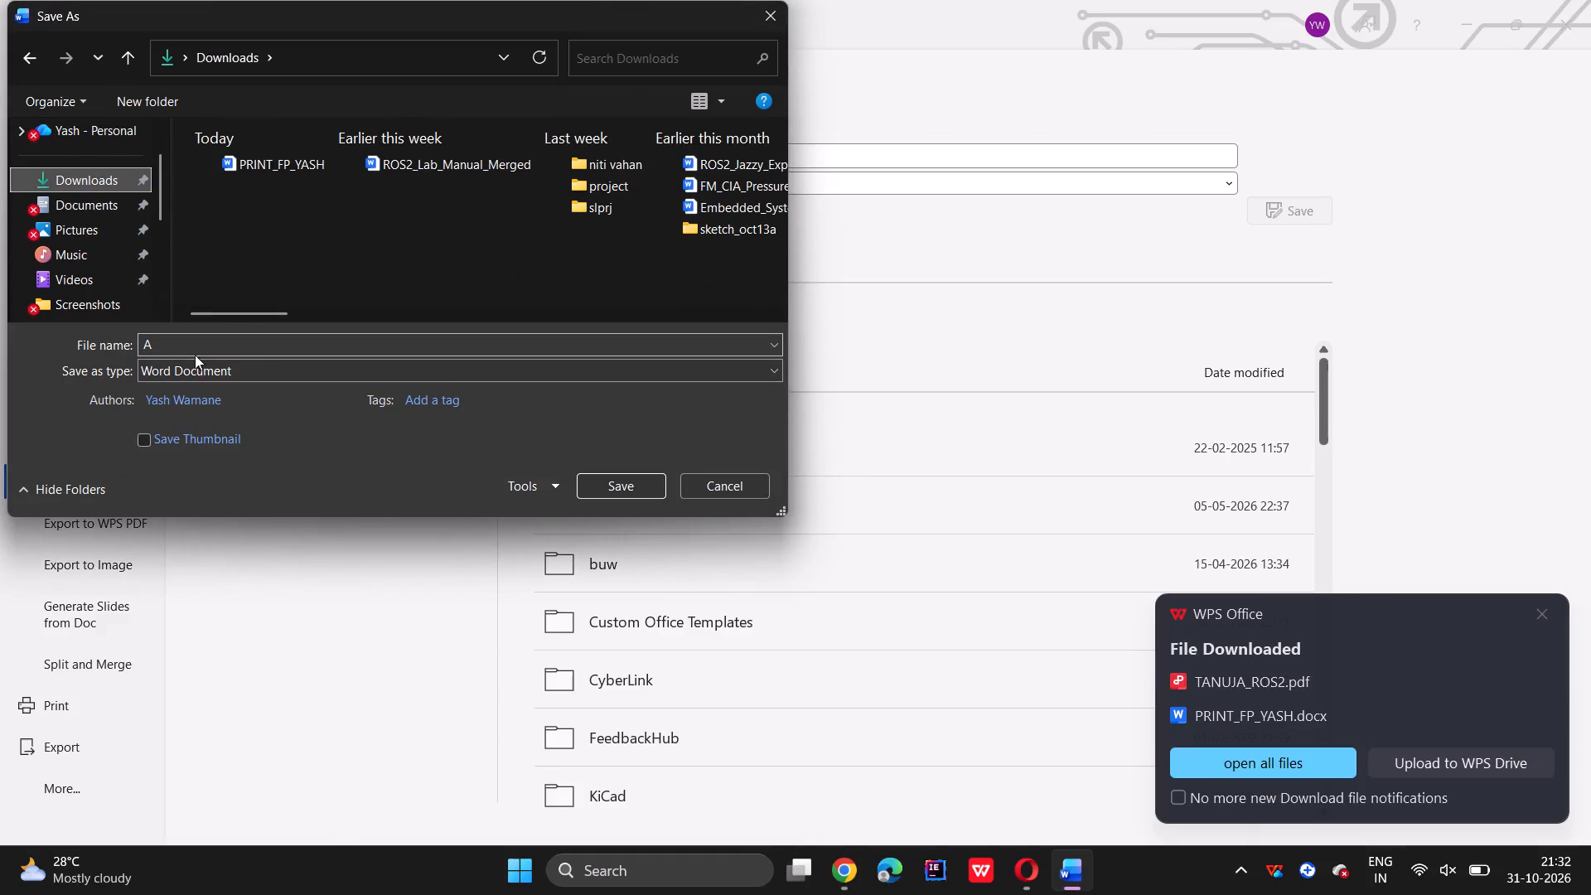
pyautogui.moveTo(187, 347); pyautogui.dragTo(149, 347)
pyautogui.press('BackSpace')
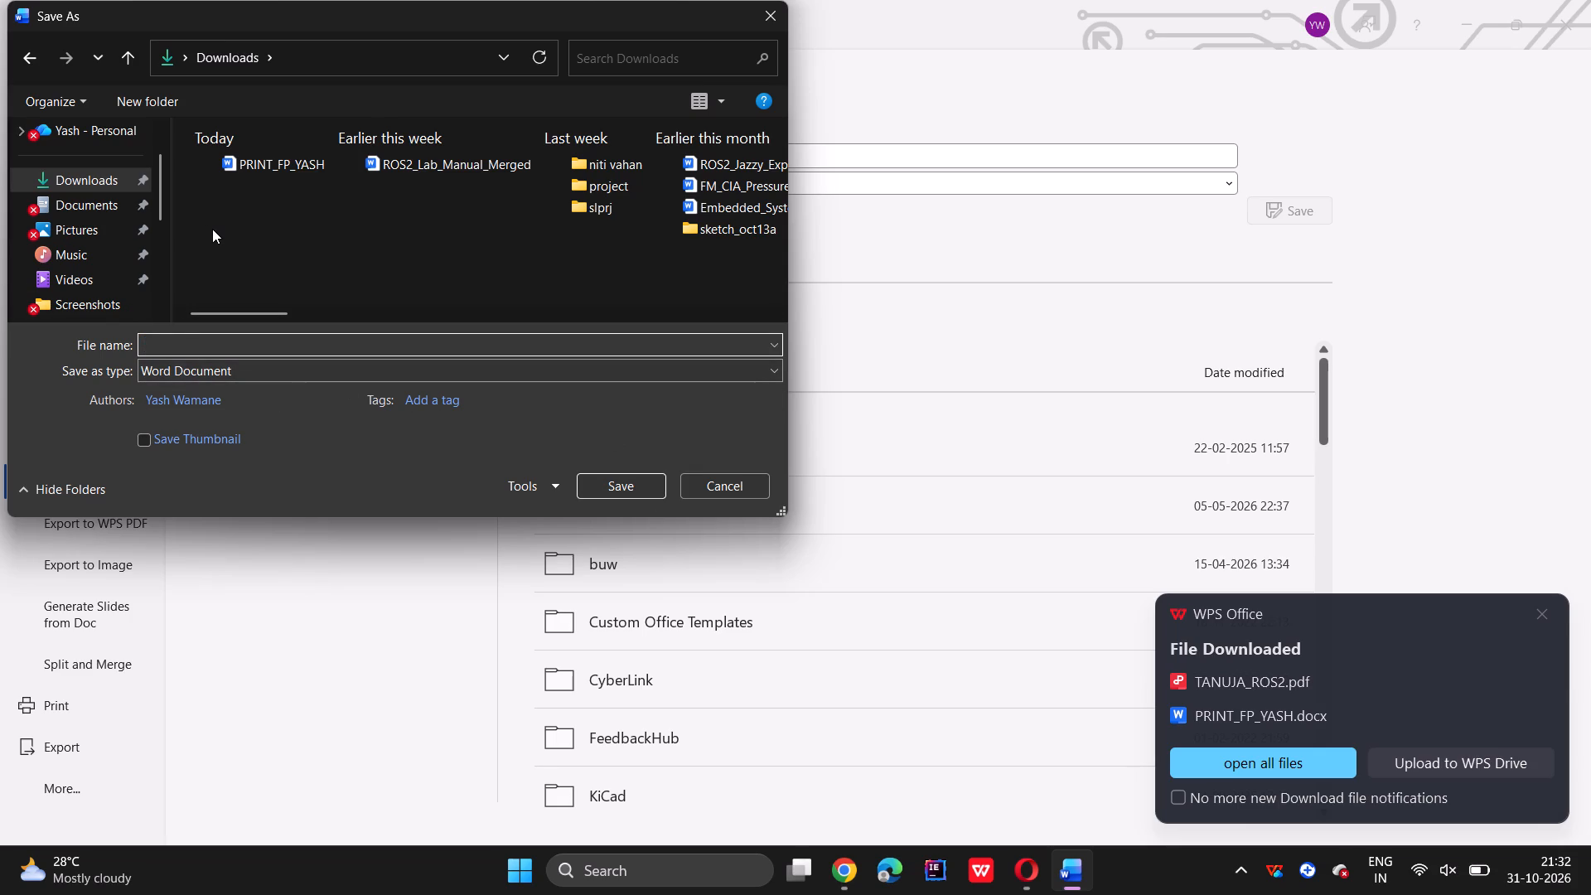
pyautogui.write('ROS')
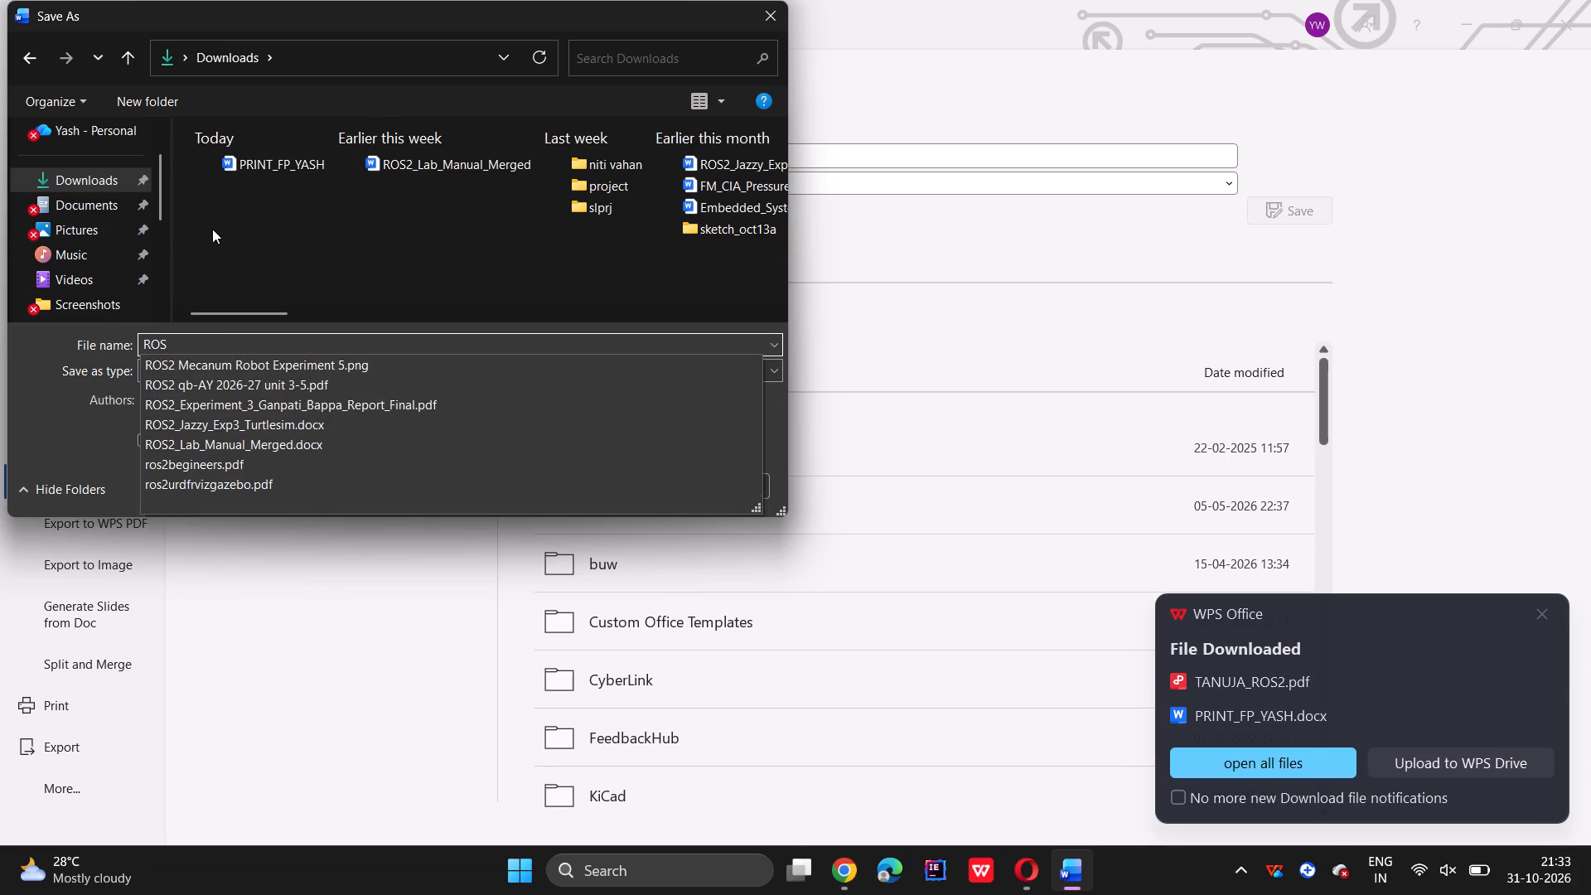
pyautogui.press('2')
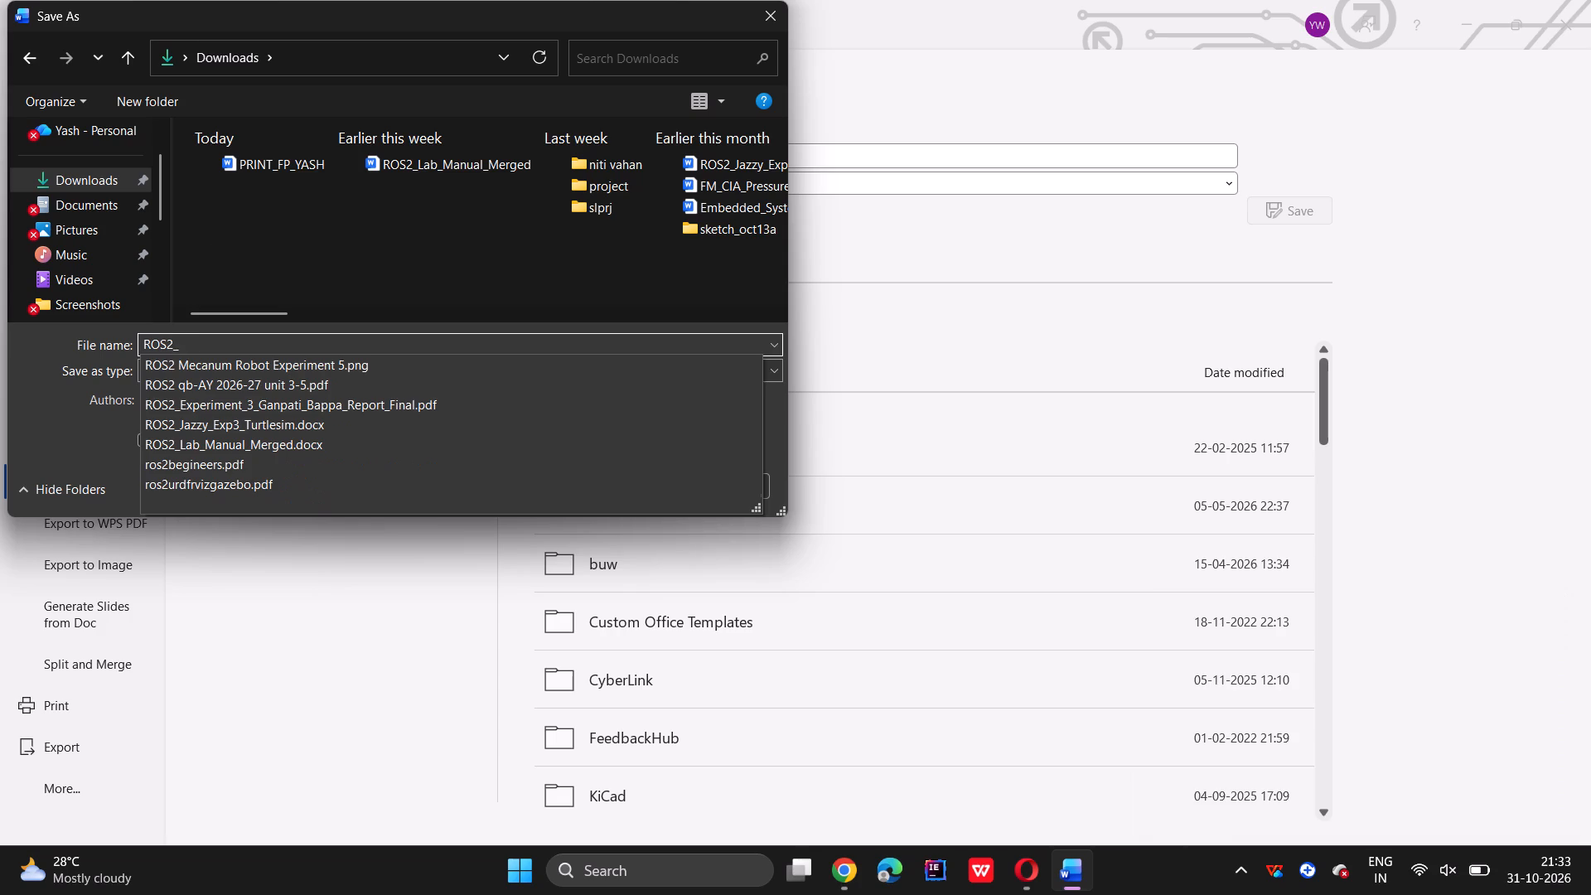
pyautogui.hotkey('shift', '_')
pyautogui.write('YASH')
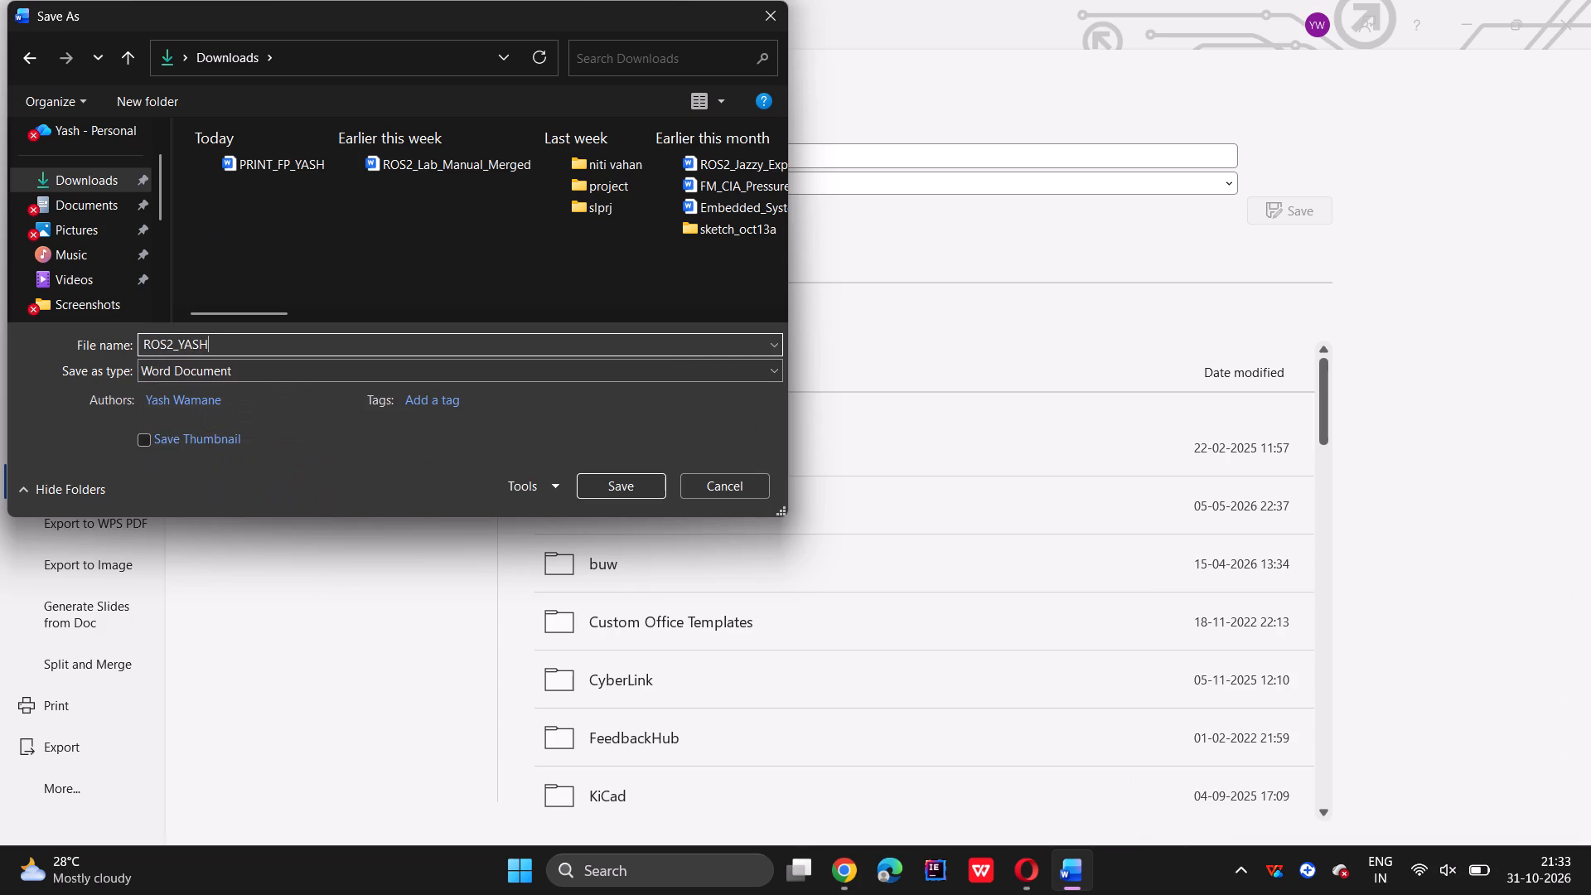
pyautogui.hotkey('shift', '_')
pyautogui.write('TEMPLATE')
pyautogui.click(595, 478)
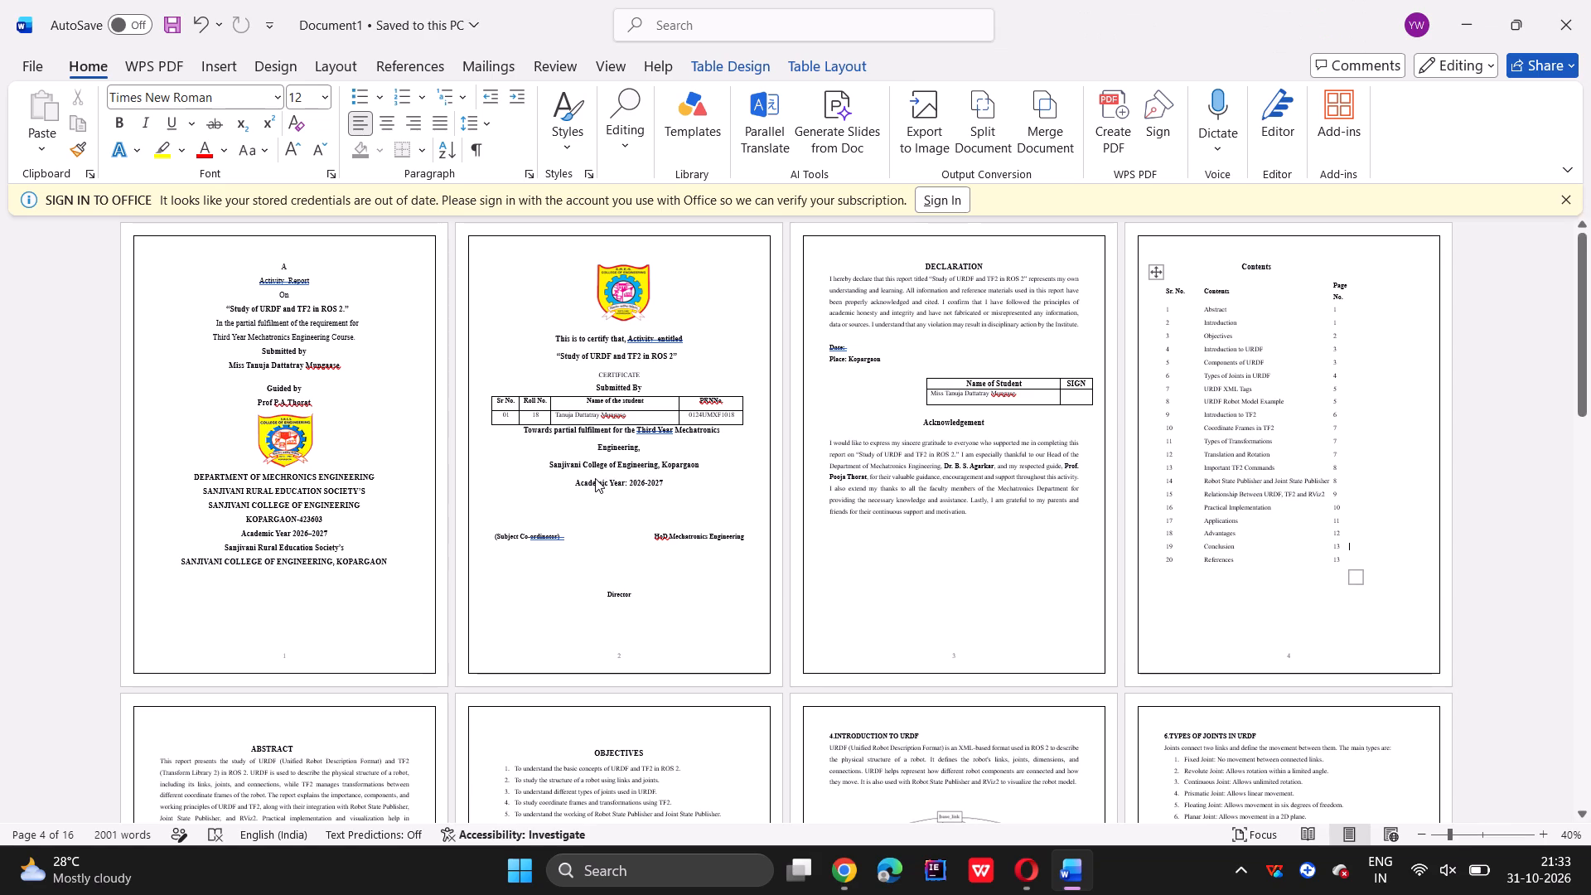
pyautogui.click(1558, 0)
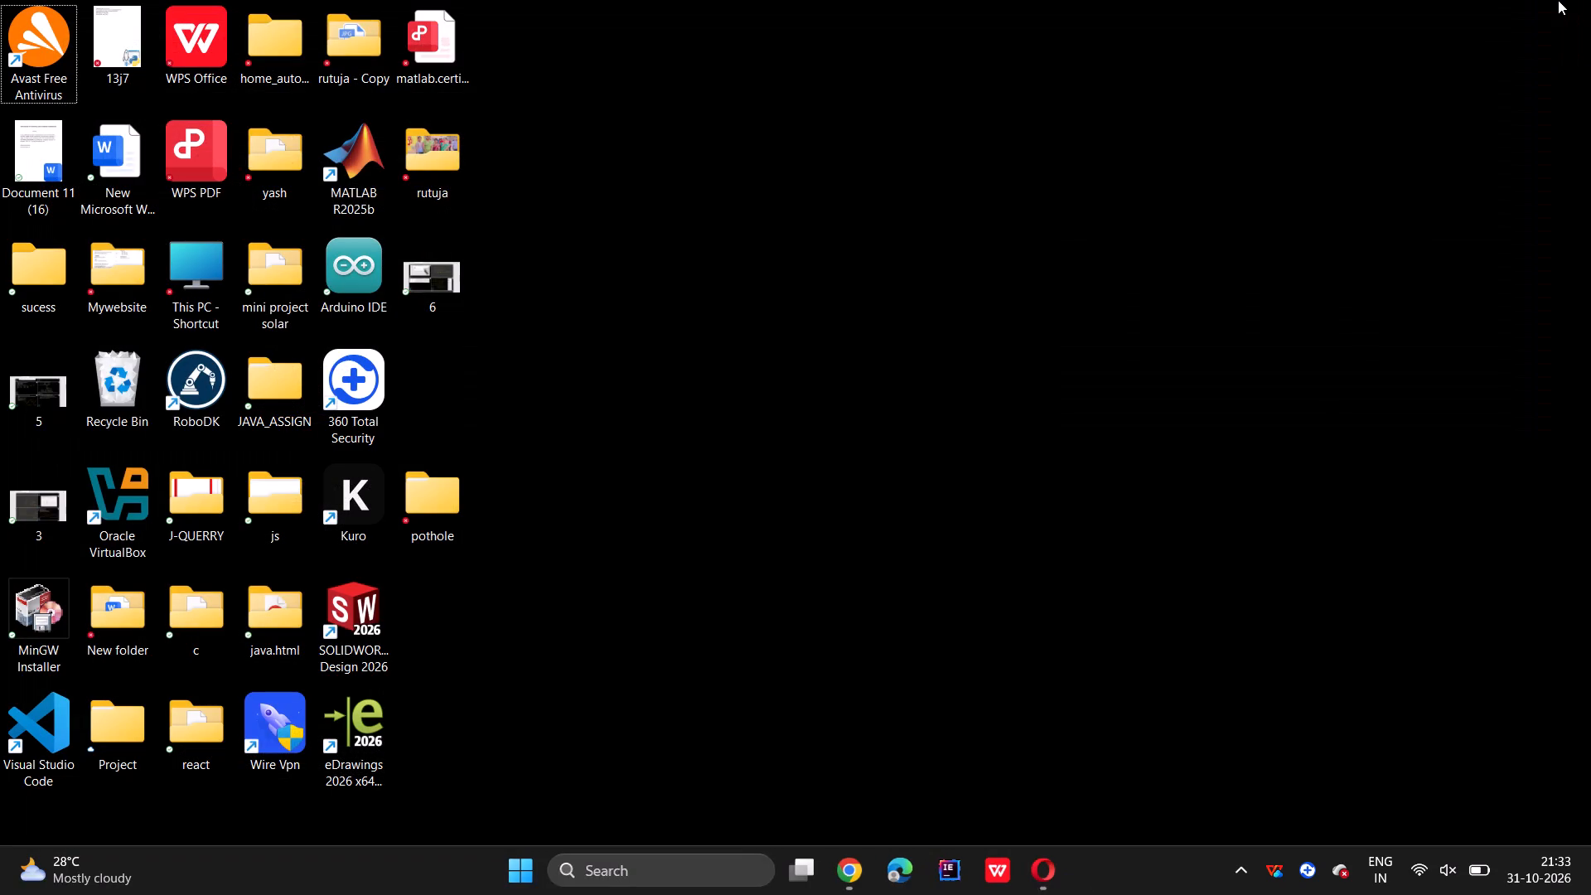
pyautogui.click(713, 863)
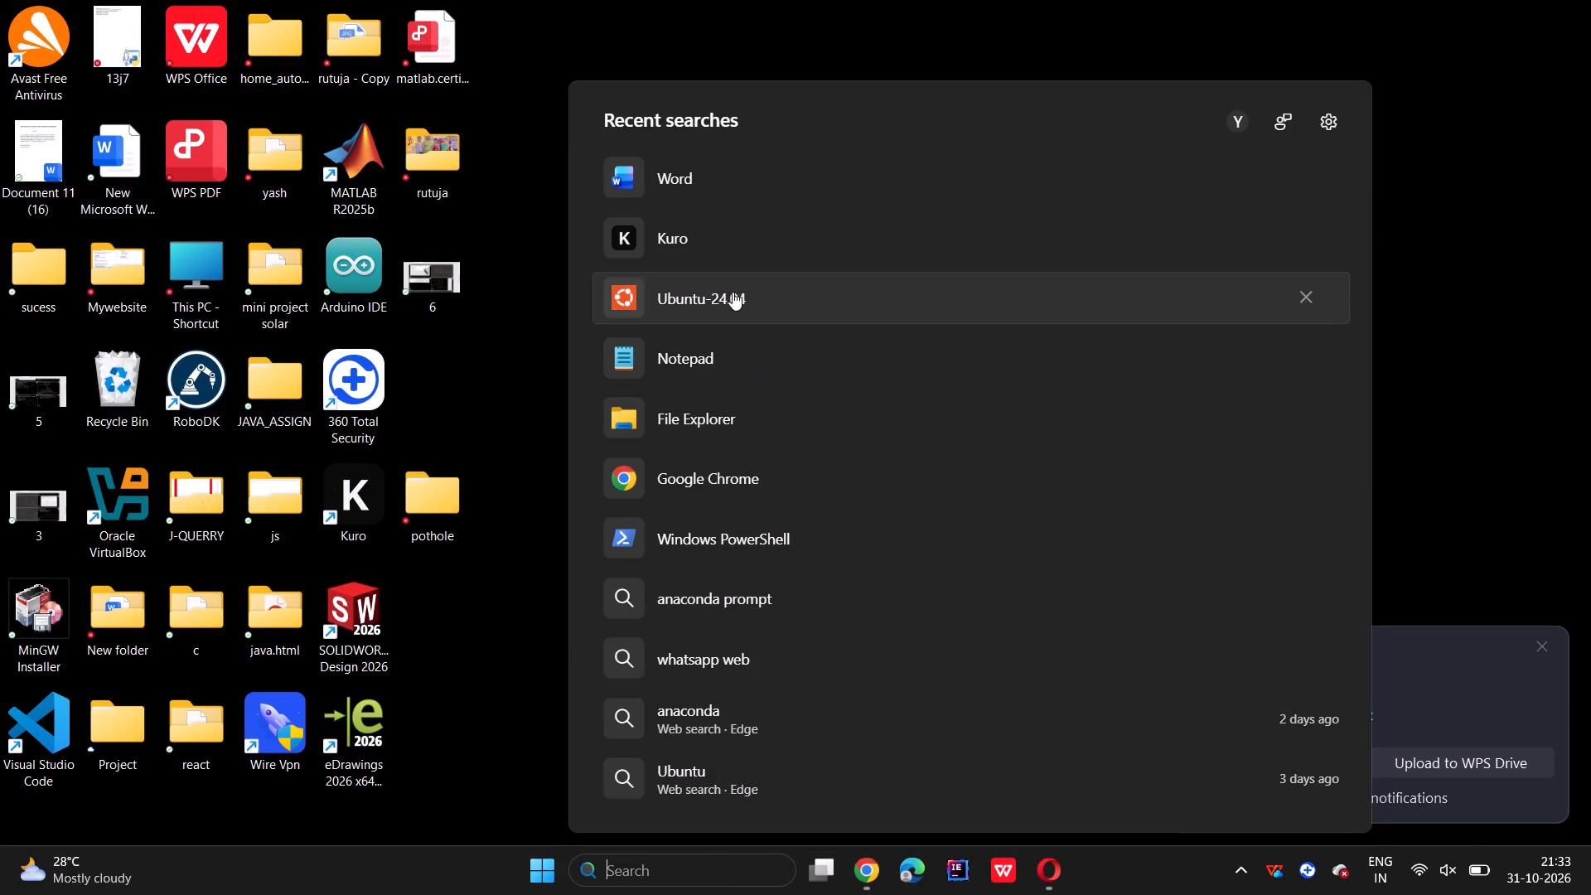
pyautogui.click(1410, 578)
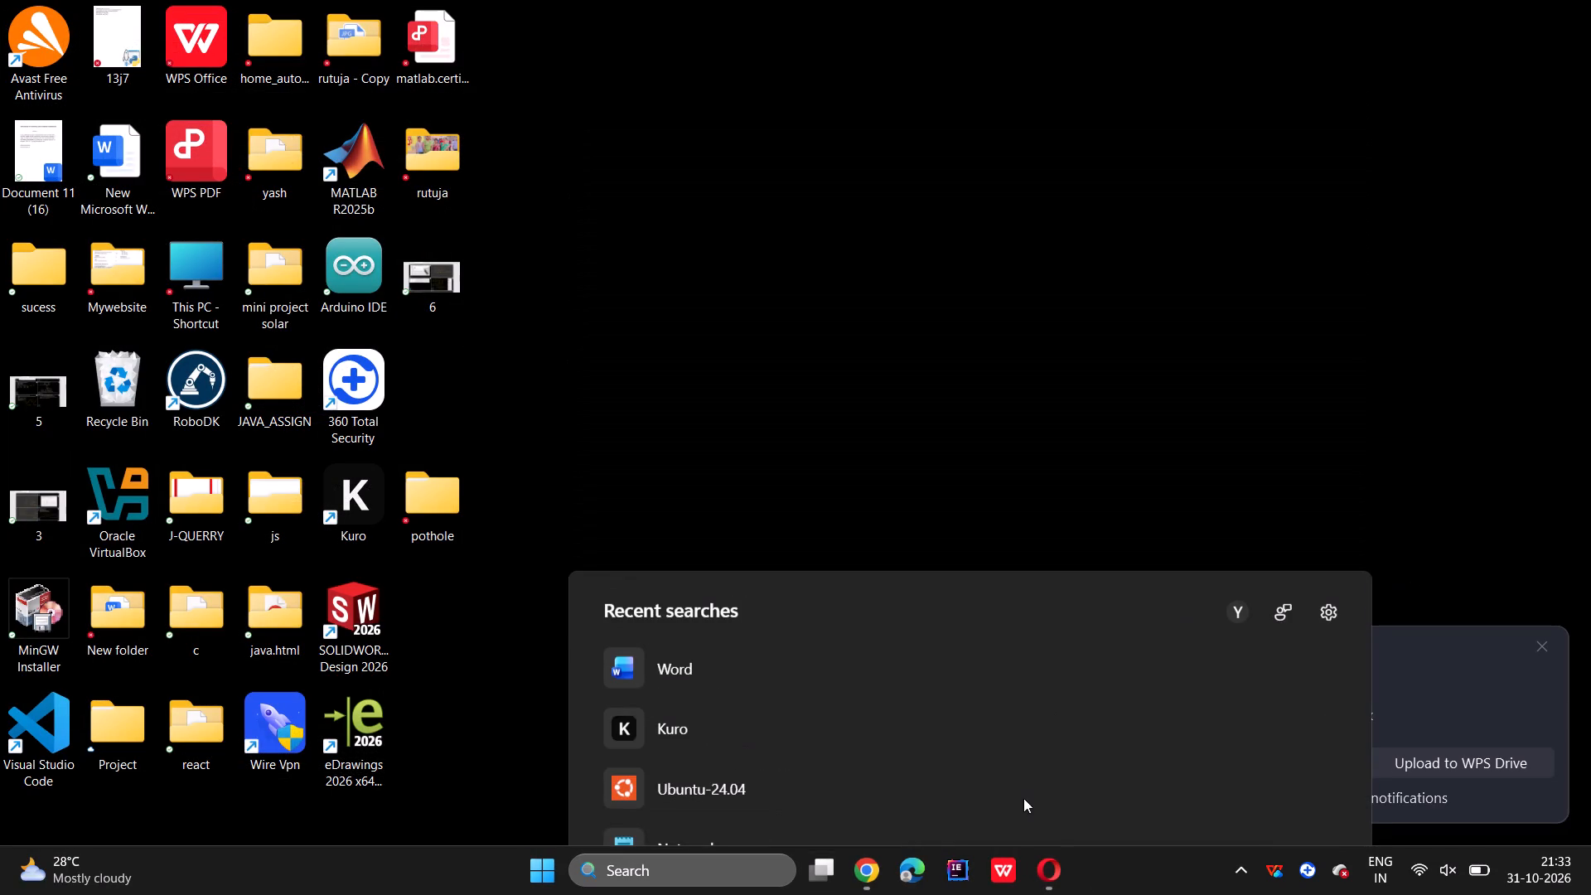
# Find File Explorer through the Windows search and open it.
pyautogui.click(726, 879)
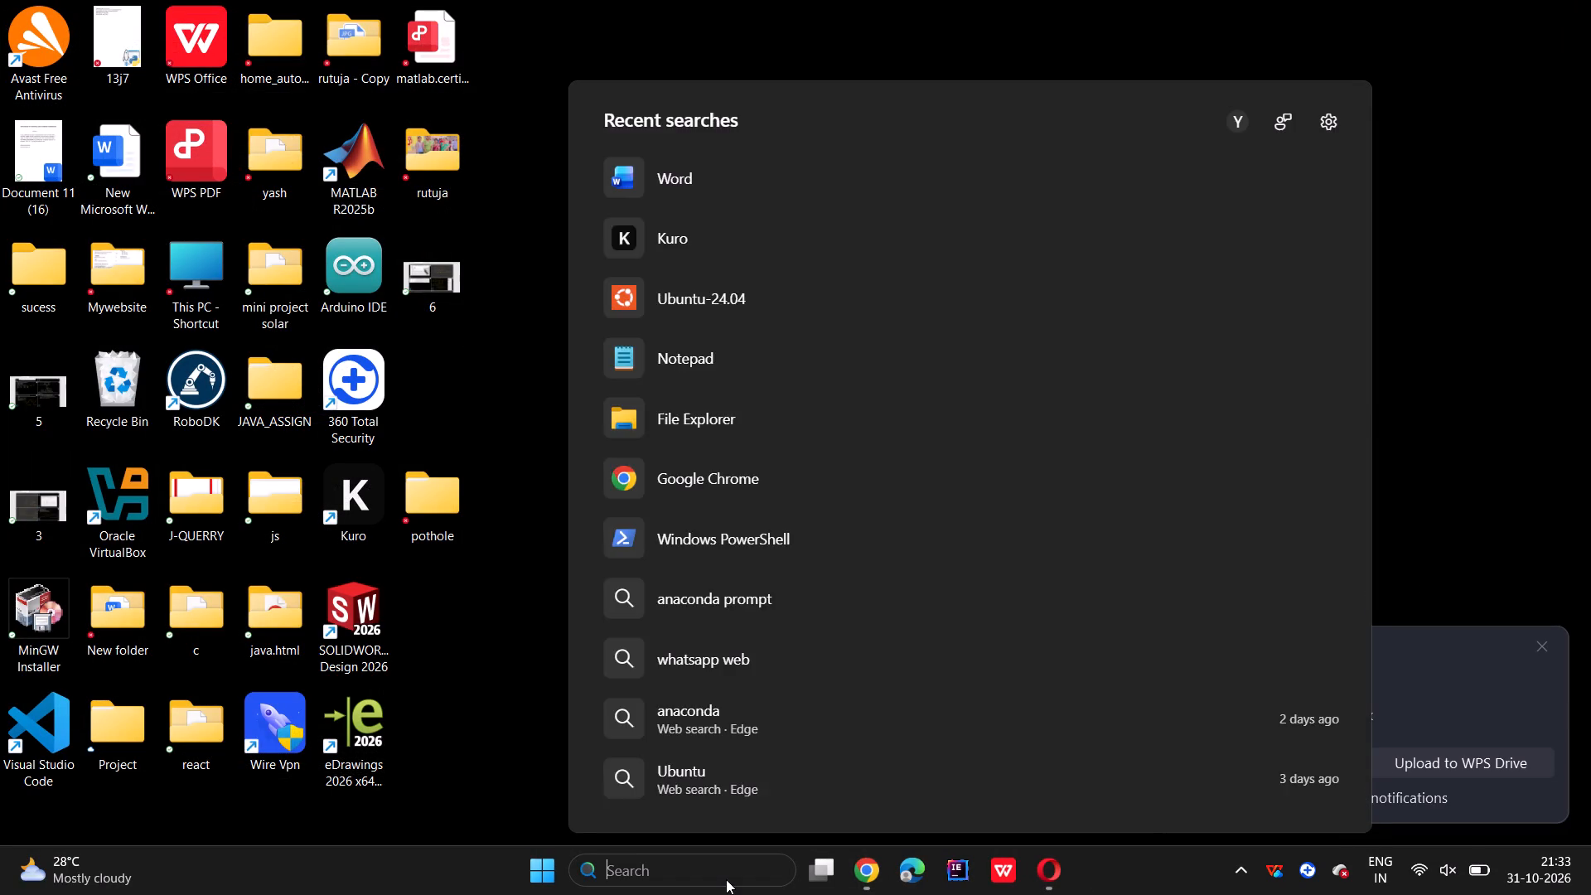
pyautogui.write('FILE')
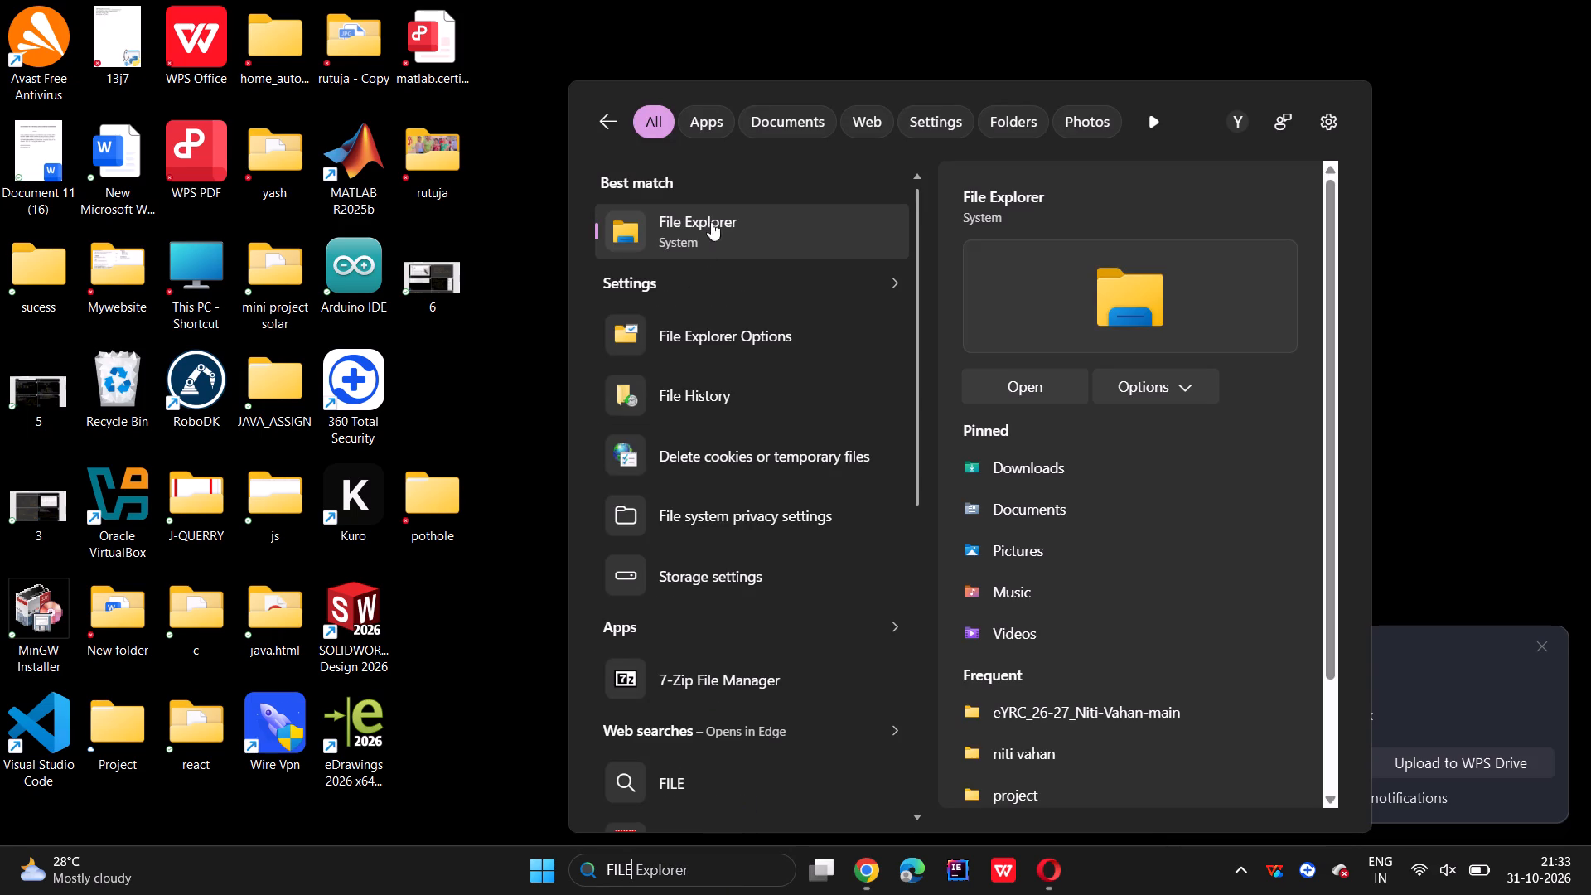
pyautogui.click(711, 222)
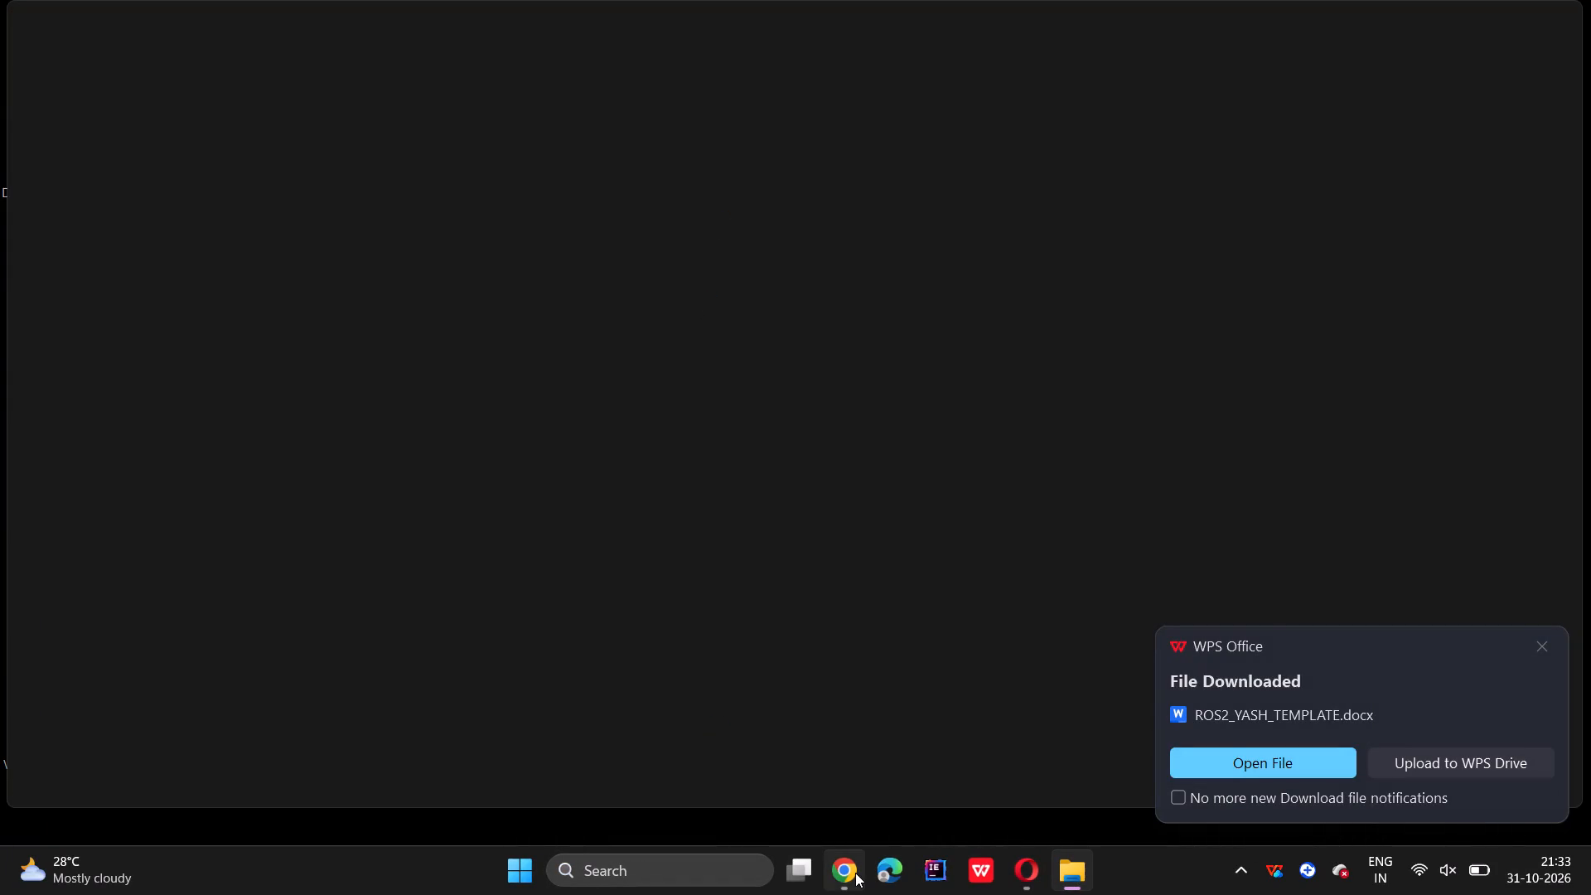
# Switch to Google Chrome and open a new tab beside the URDF TF2 Report Points chat.
pyautogui.click(855, 873)
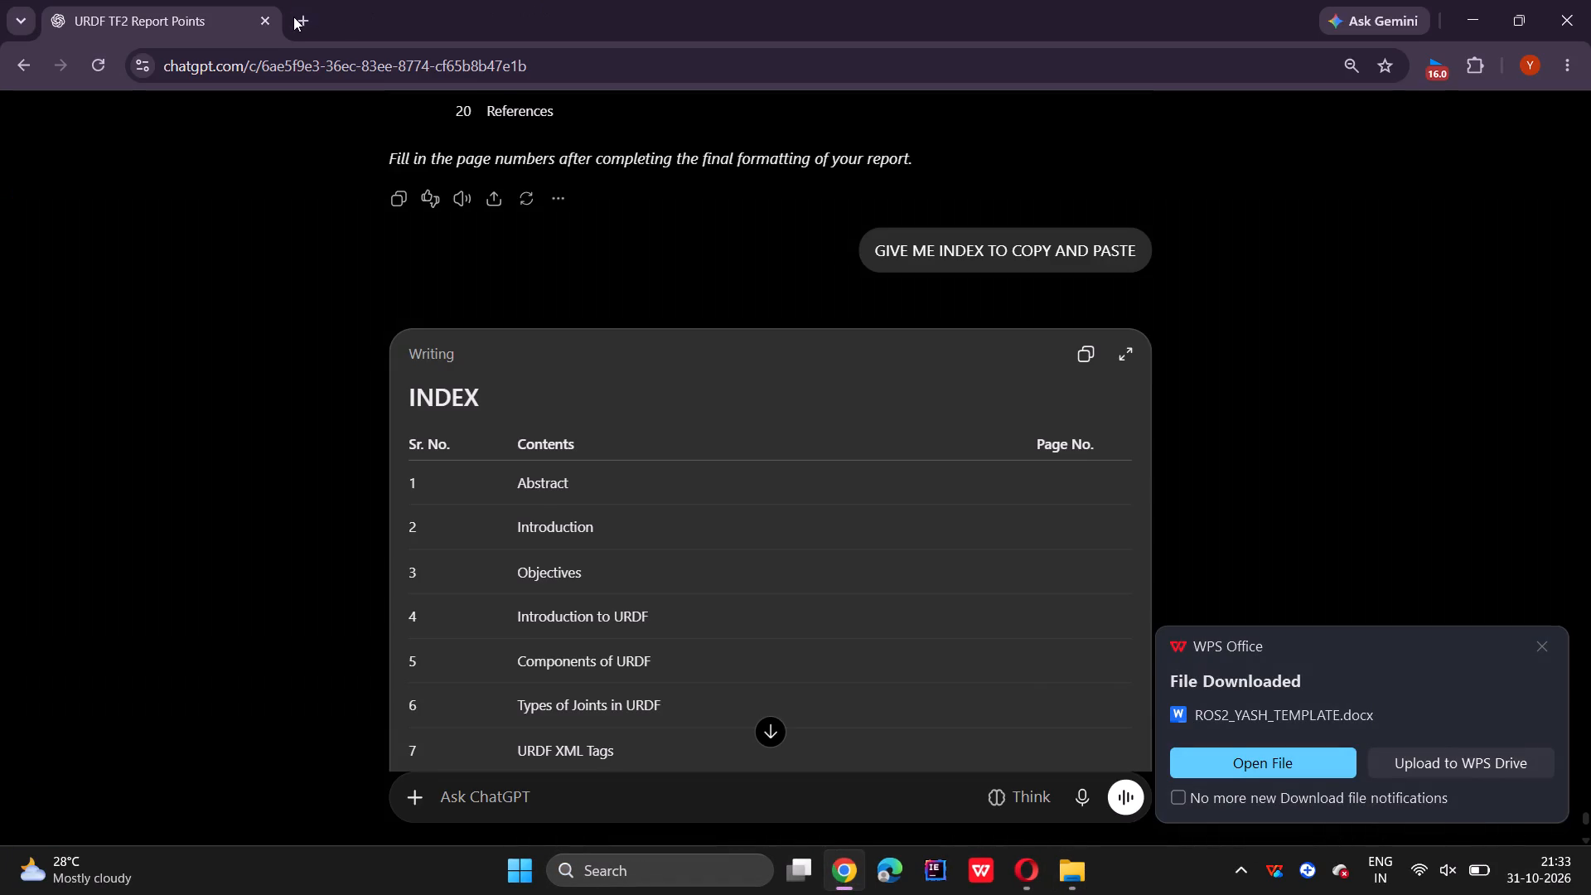
pyautogui.click(293, 17)
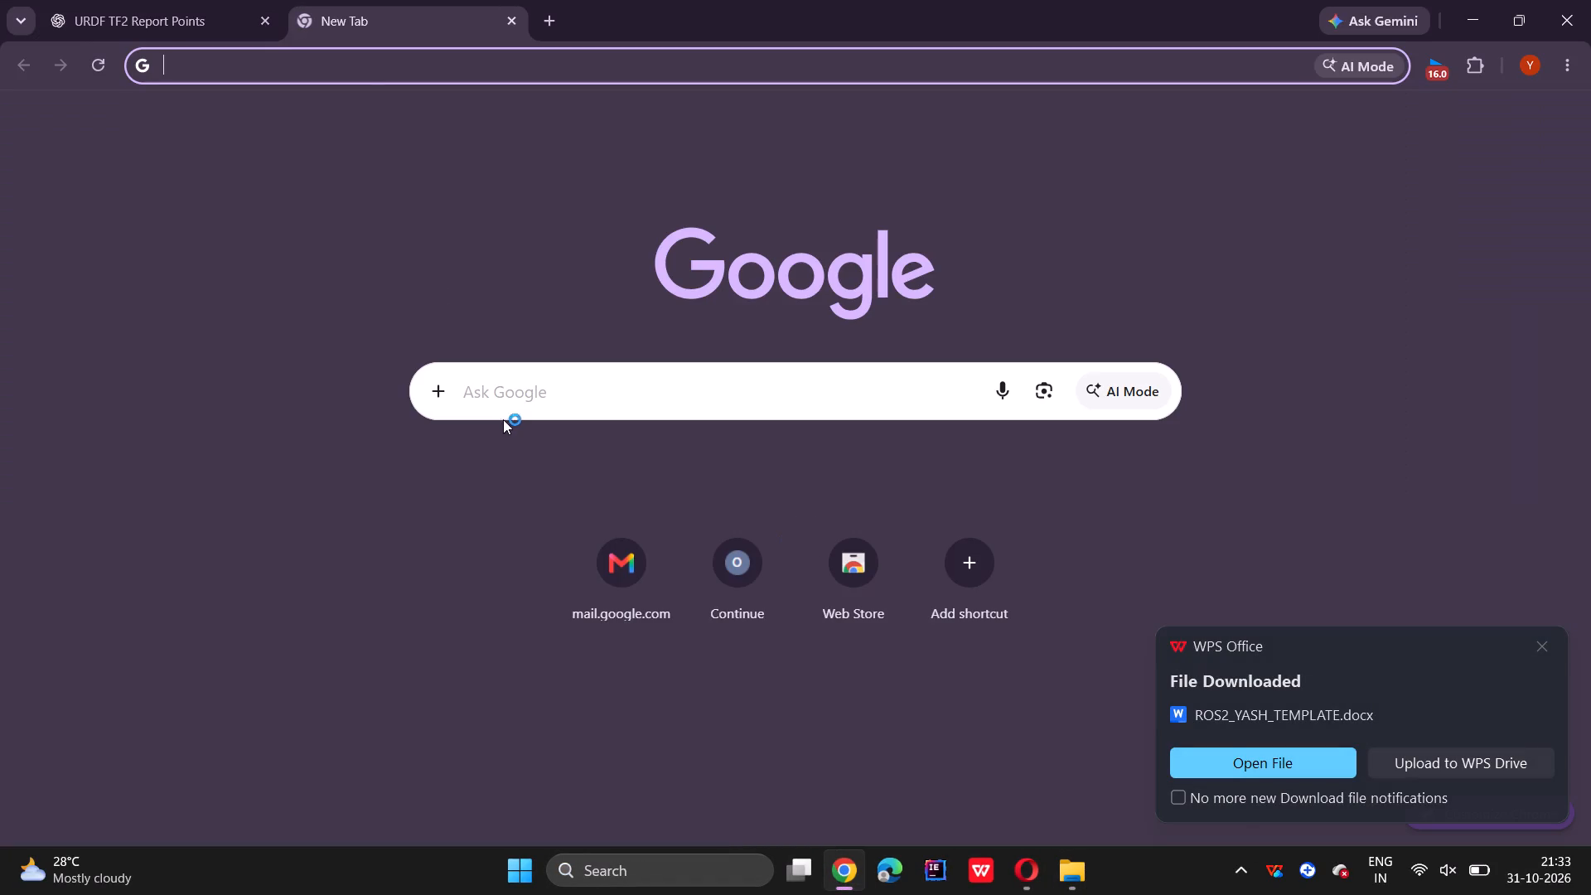